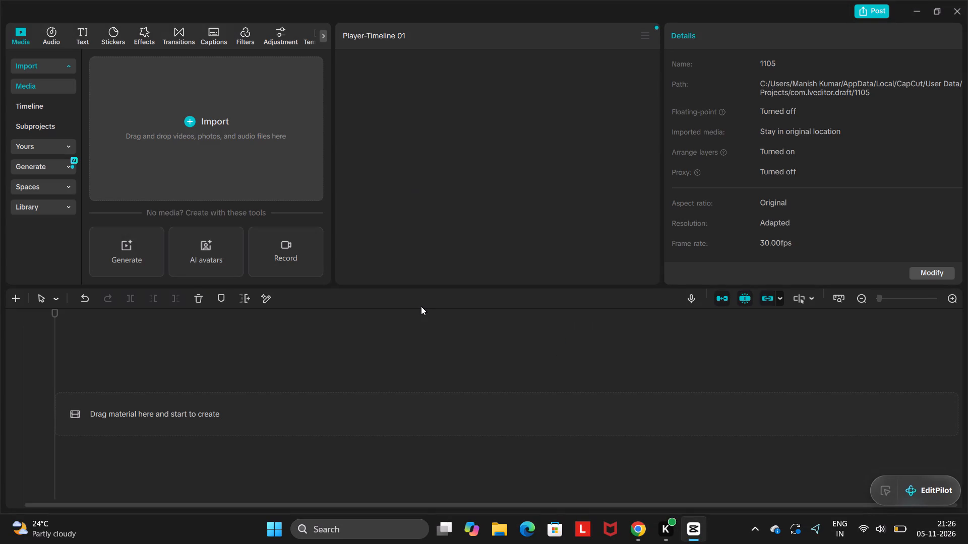
# Import the video 1clip_video_5090a40451f36b59e808ab0b6a746972 from the device's Downloads folder into the project media.
pyautogui.scroll(-1, 421, 306)
pyautogui.hscroll(-4, 421, 306)
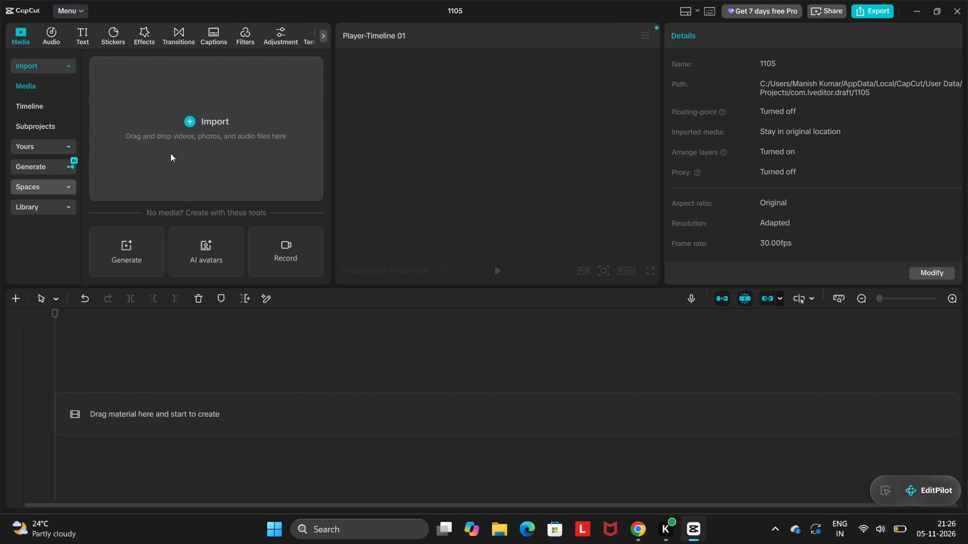
pyautogui.click(212, 135)
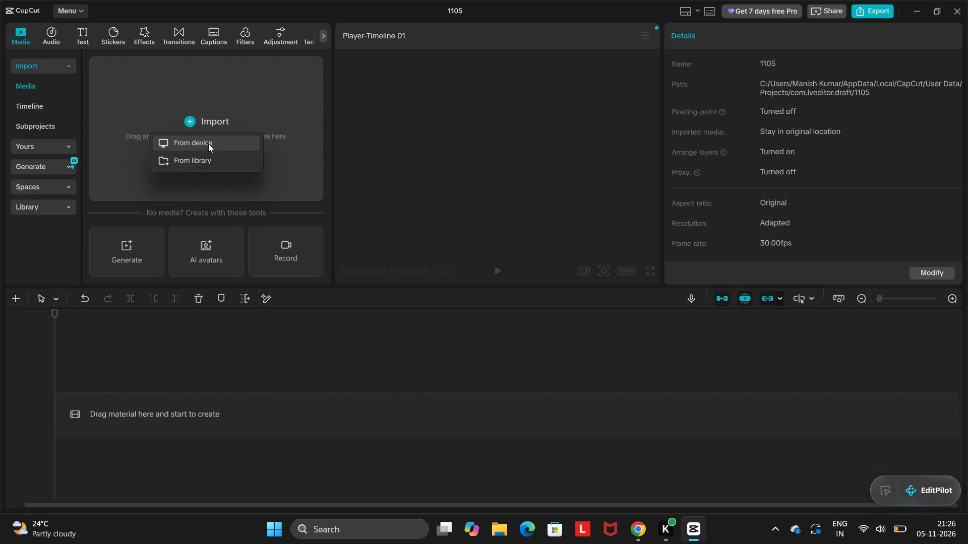
pyautogui.click(208, 144)
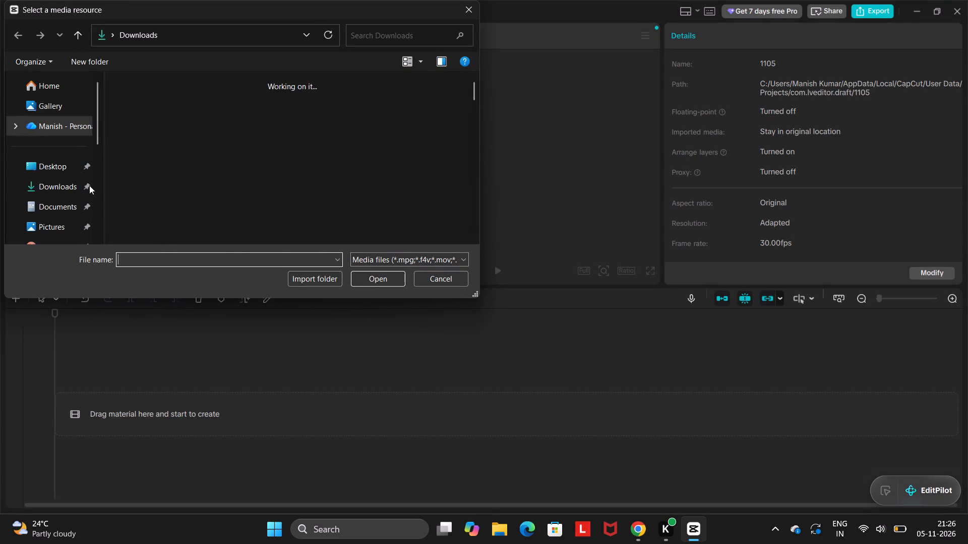
pyautogui.scroll(-2, 194, 149)
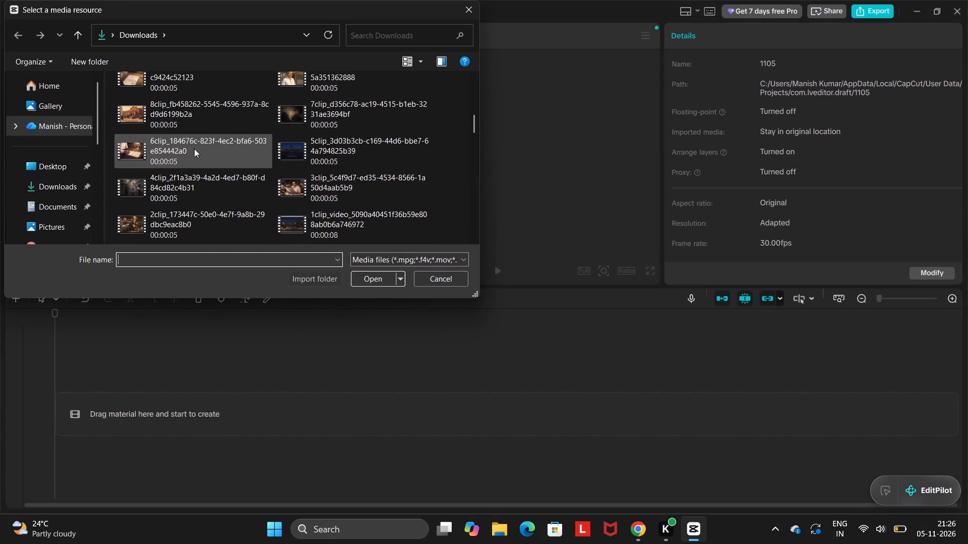
pyautogui.scroll(-1, 194, 149)
pyautogui.scroll(1, 194, 149)
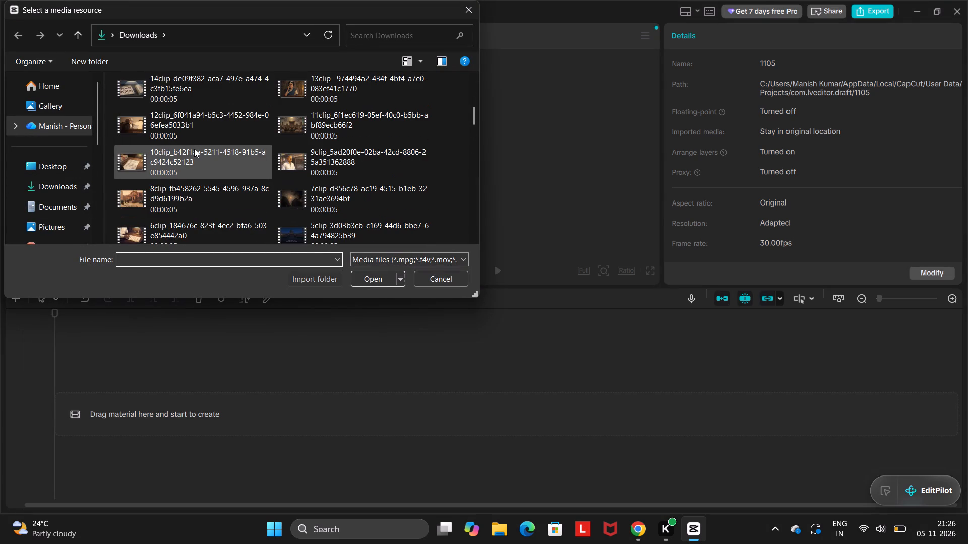
pyautogui.scroll(-1, 194, 149)
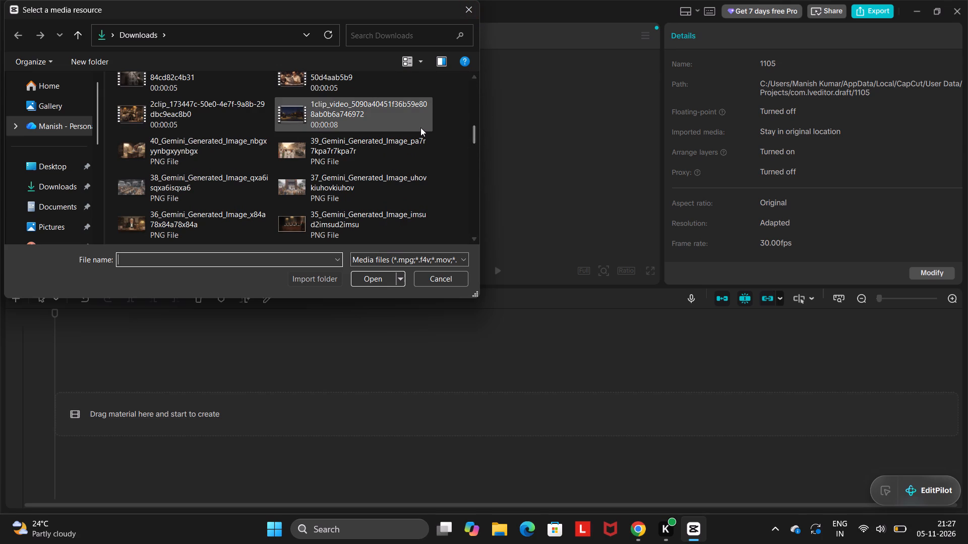
pyautogui.press('Up')
pyautogui.press('Up')
pyautogui.press('Up')
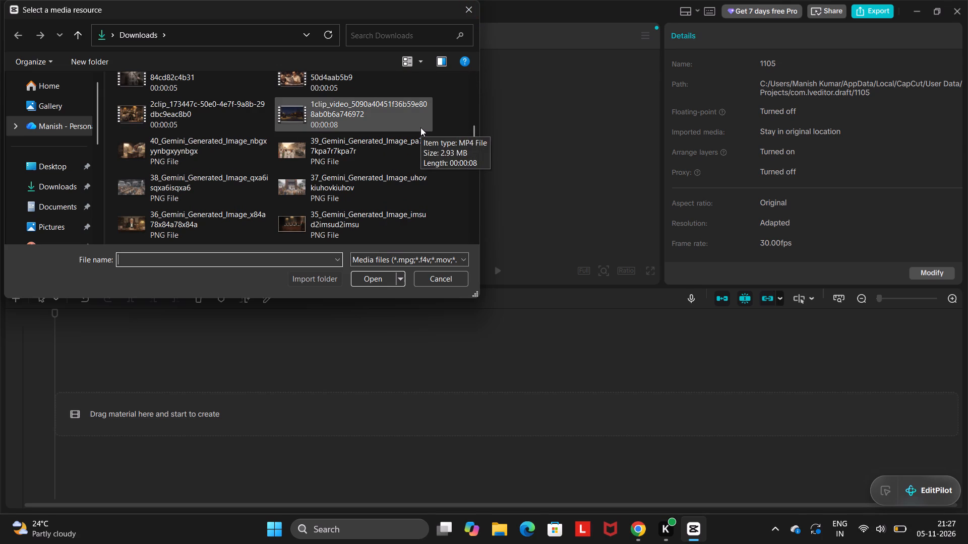
pyautogui.click(341, 115)
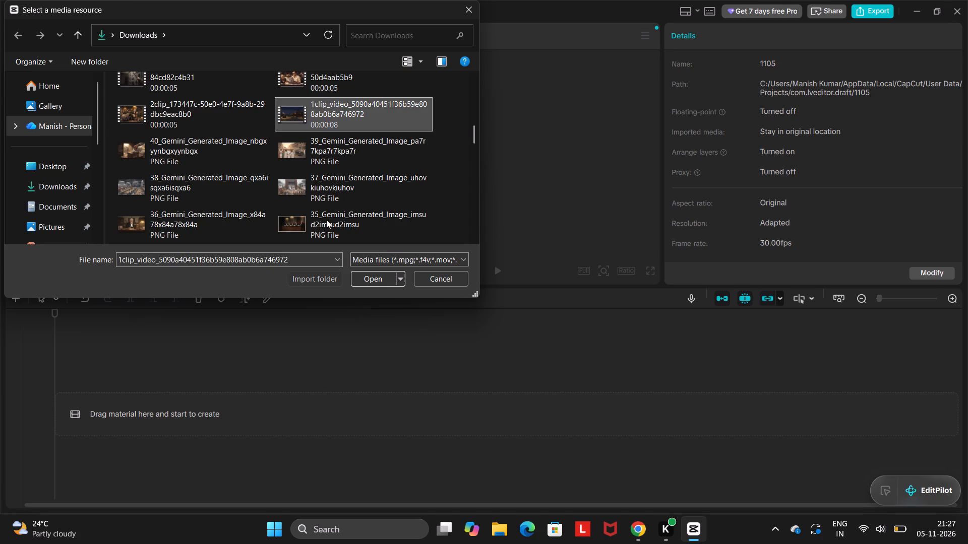
pyautogui.click(378, 278)
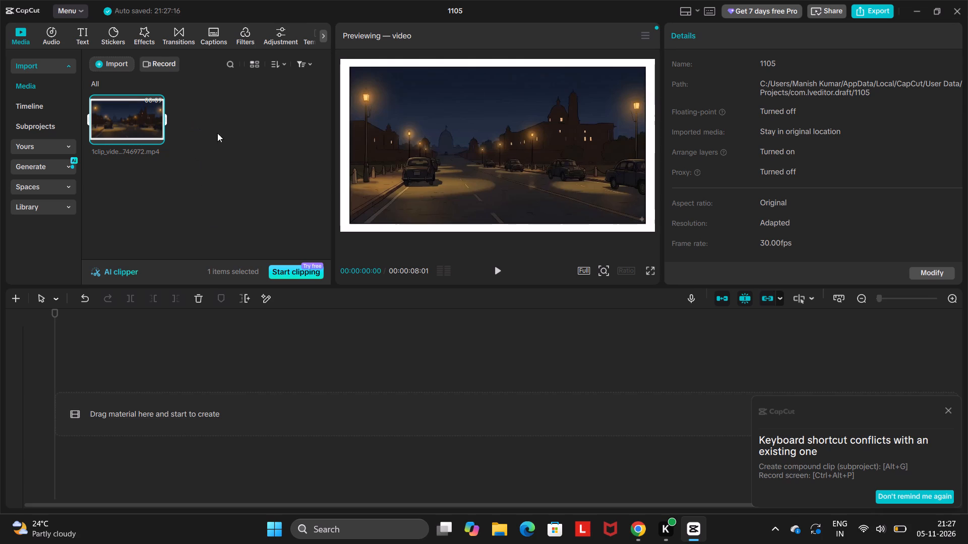
# Play the imported night street clip in the preview and dismiss the keyboard shortcut notification.
pyautogui.click(203, 120)
pyautogui.click(497, 264)
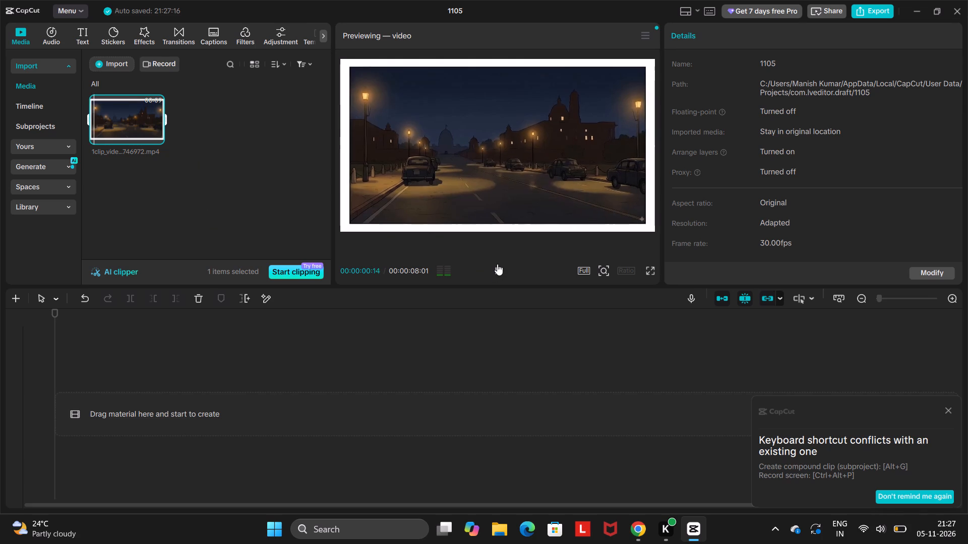
pyautogui.click(947, 409)
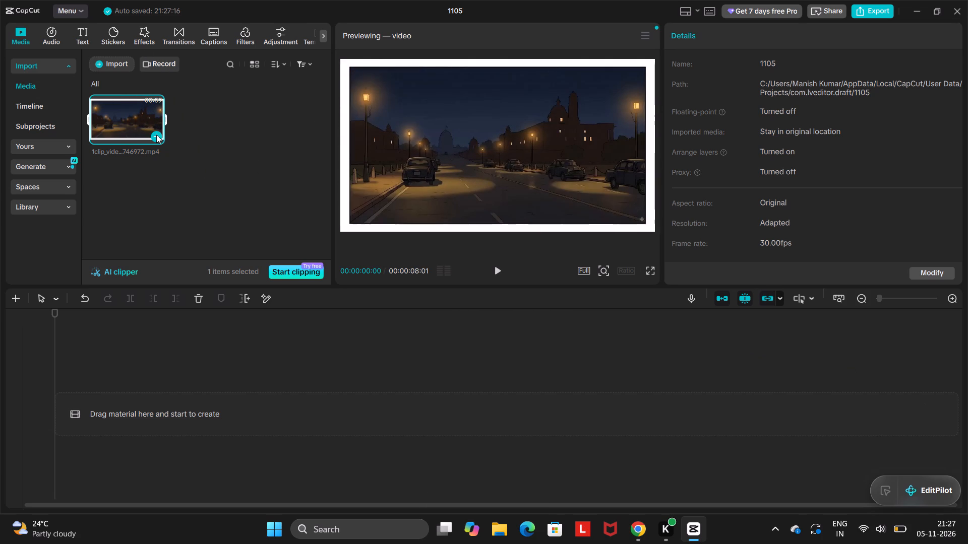
# Add the 1clip video to the empty timeline and move the playhead to the clip's end.
pyautogui.click(156, 134)
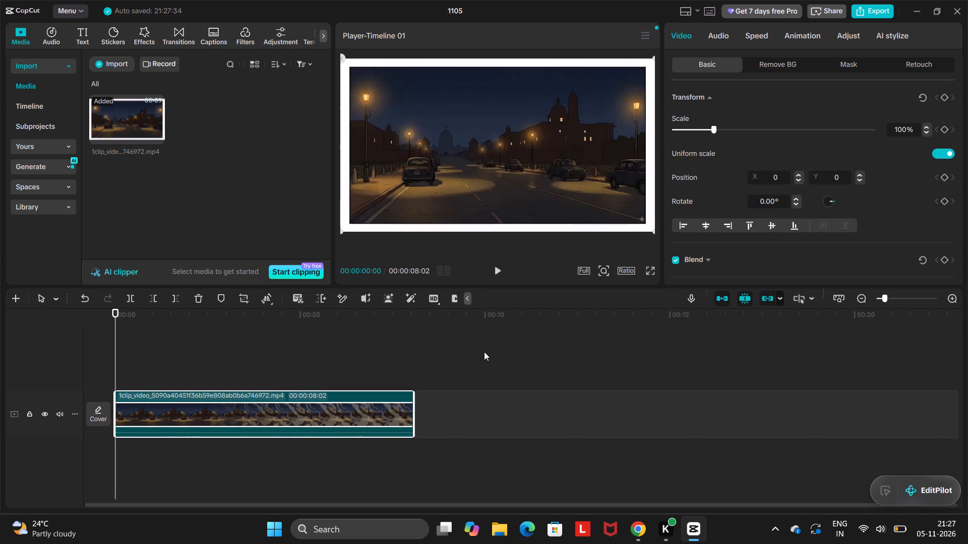
pyautogui.click(419, 421)
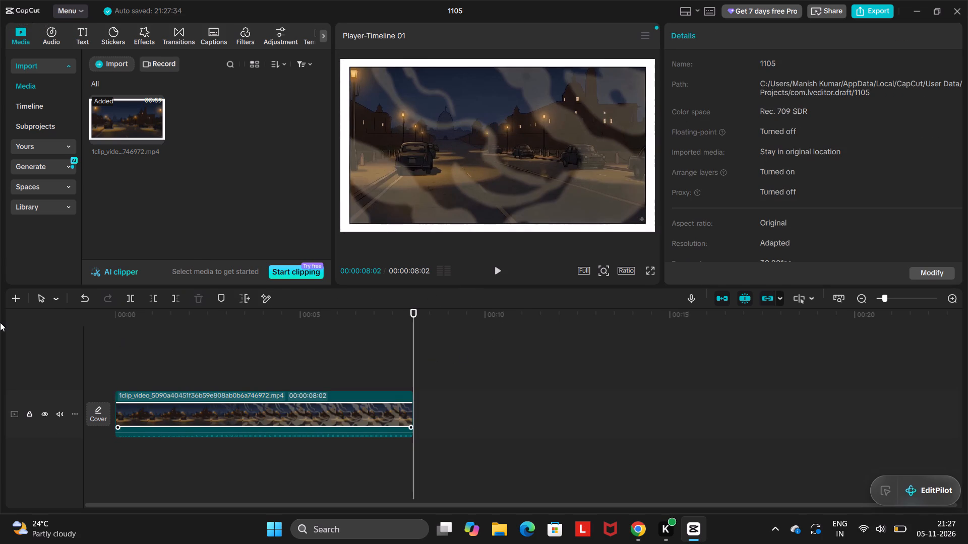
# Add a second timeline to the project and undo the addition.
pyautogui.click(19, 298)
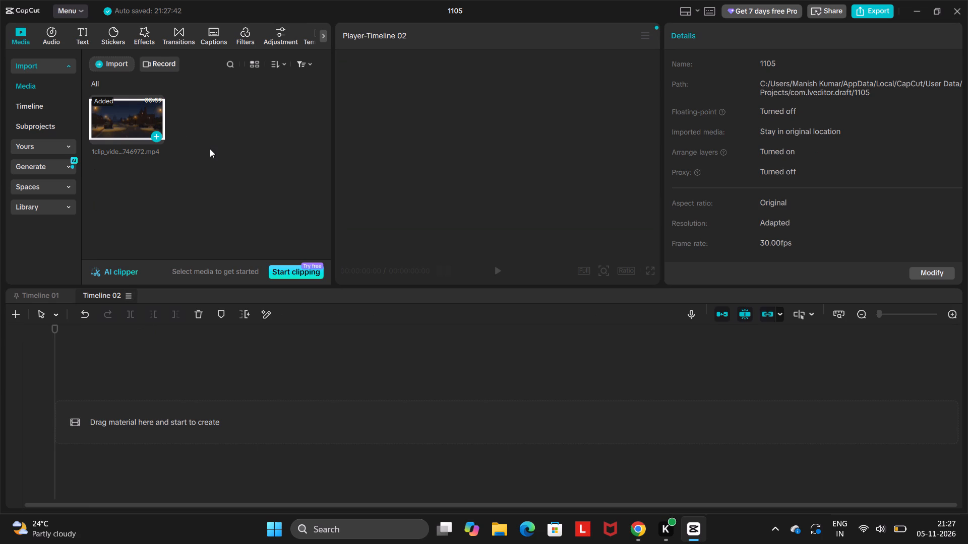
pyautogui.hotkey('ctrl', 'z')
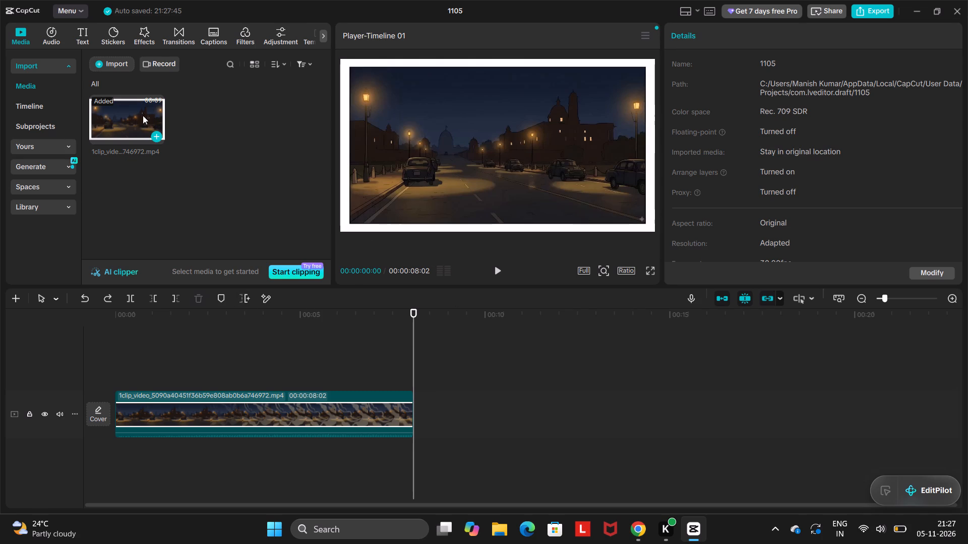
# Import the video 2clip_173447c-50e0-4e7f-9a8b-29dbc9eac8b0 from the device's Downloads folder into the project media.
pyautogui.click(197, 142)
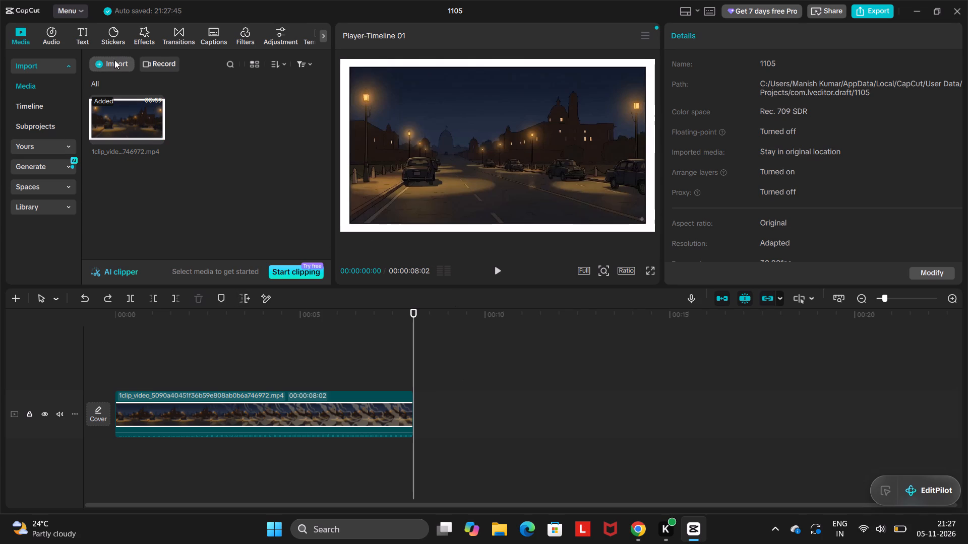
pyautogui.click(114, 62)
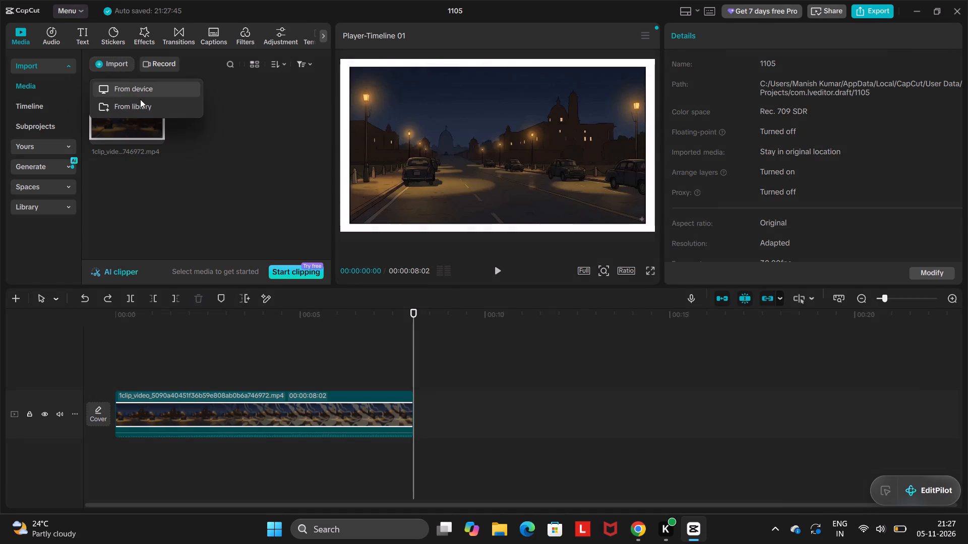
pyautogui.click(159, 89)
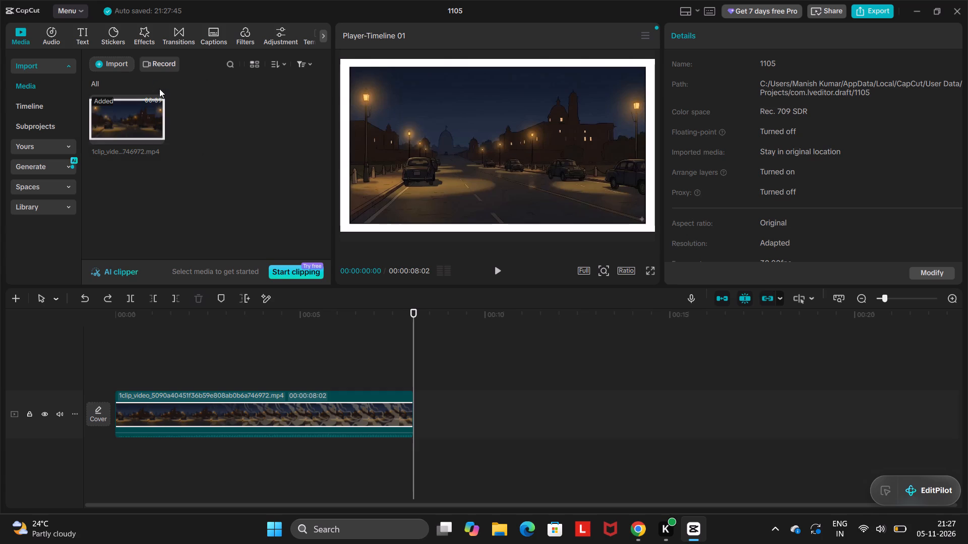
pyautogui.scroll(-1, 203, 197)
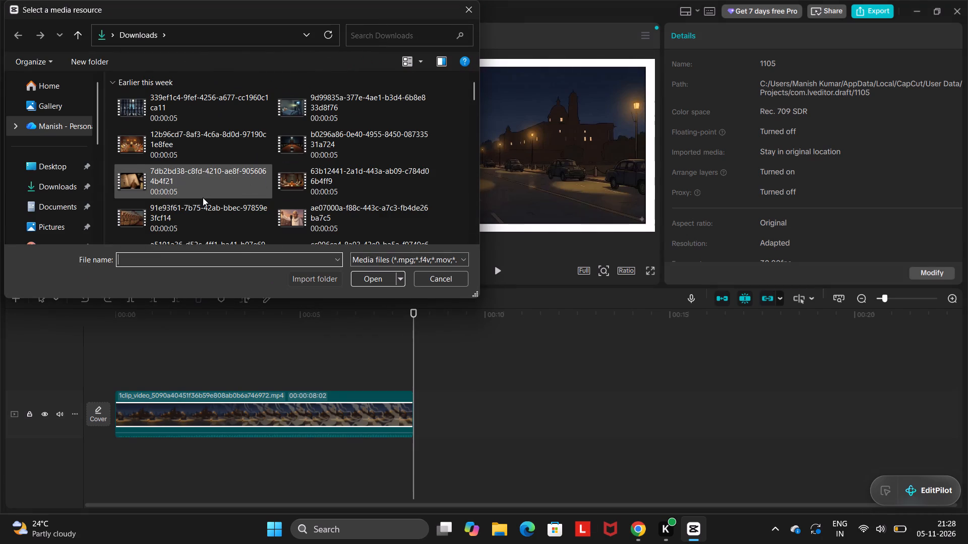
pyautogui.scroll(-3, 203, 197)
pyautogui.scroll(1, 203, 197)
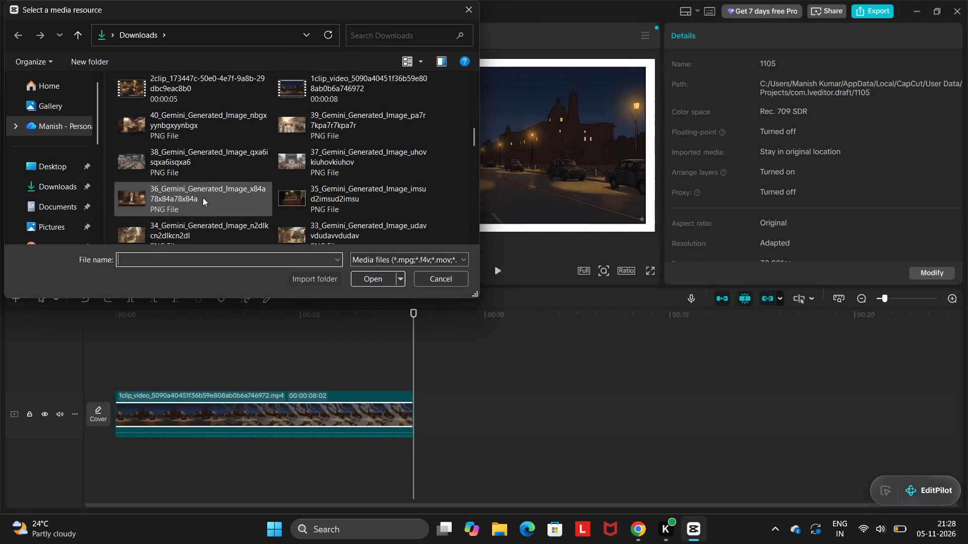
pyautogui.click(186, 86)
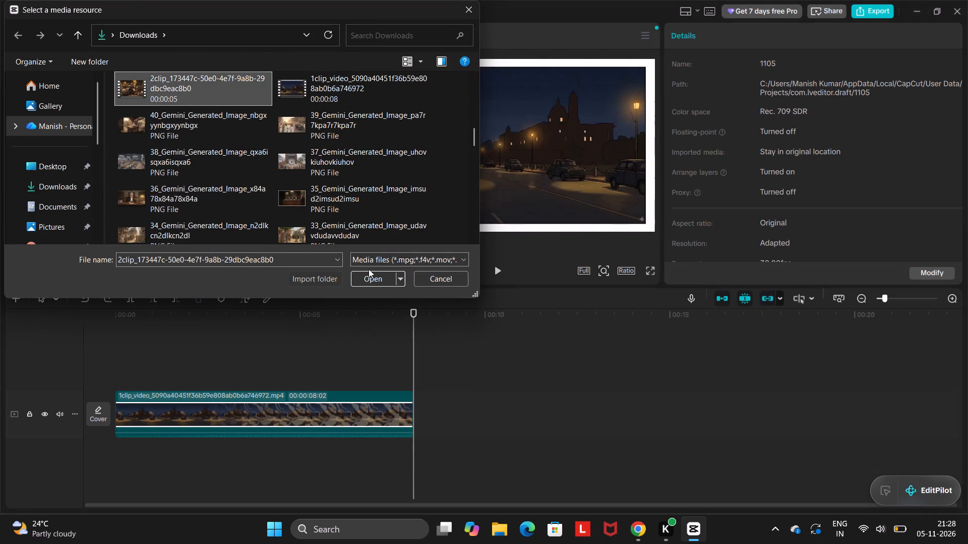
pyautogui.click(376, 281)
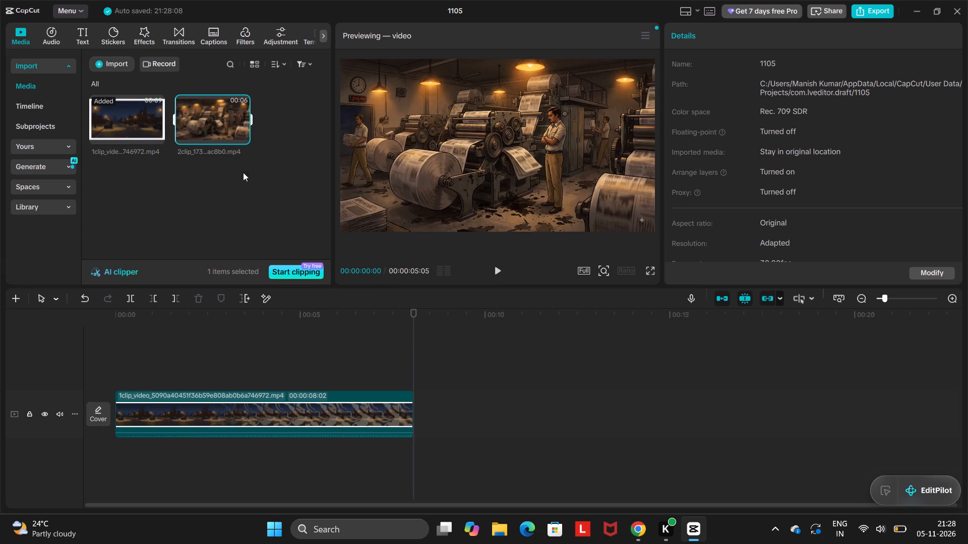
# Review the first clip on the timeline by playing it from 00:00:03:02 to its end.
pyautogui.click(214, 121)
pyautogui.hscroll(2, 314, 390)
pyautogui.click(411, 357)
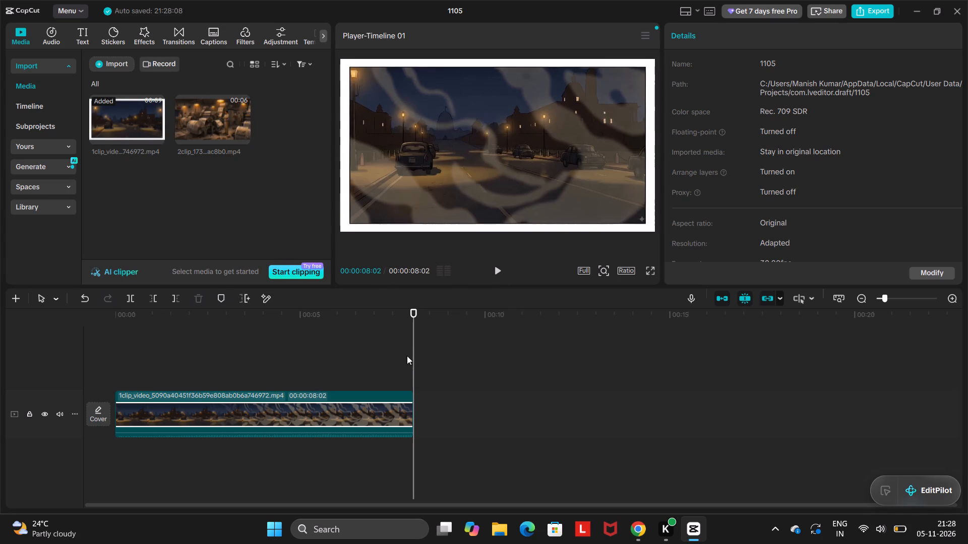
pyautogui.click(228, 367)
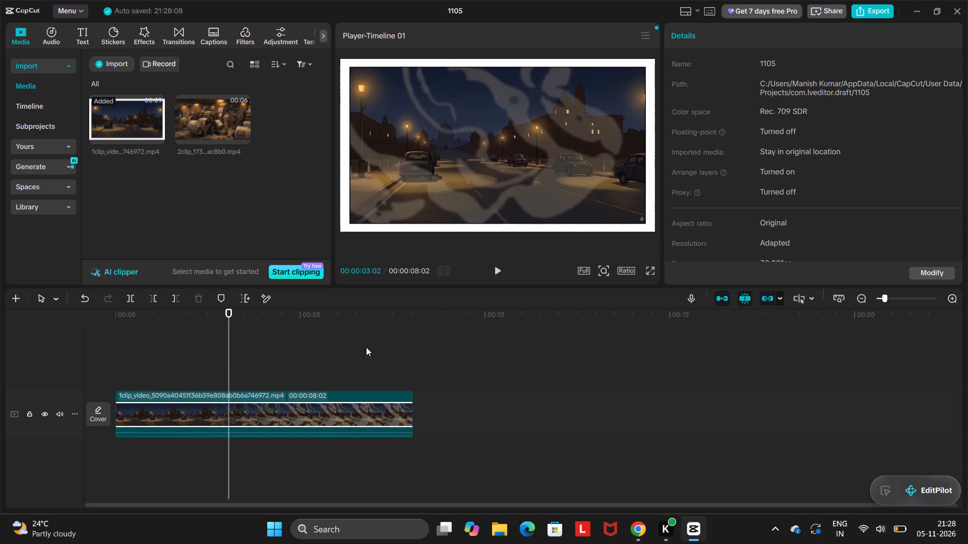
pyautogui.click(499, 264)
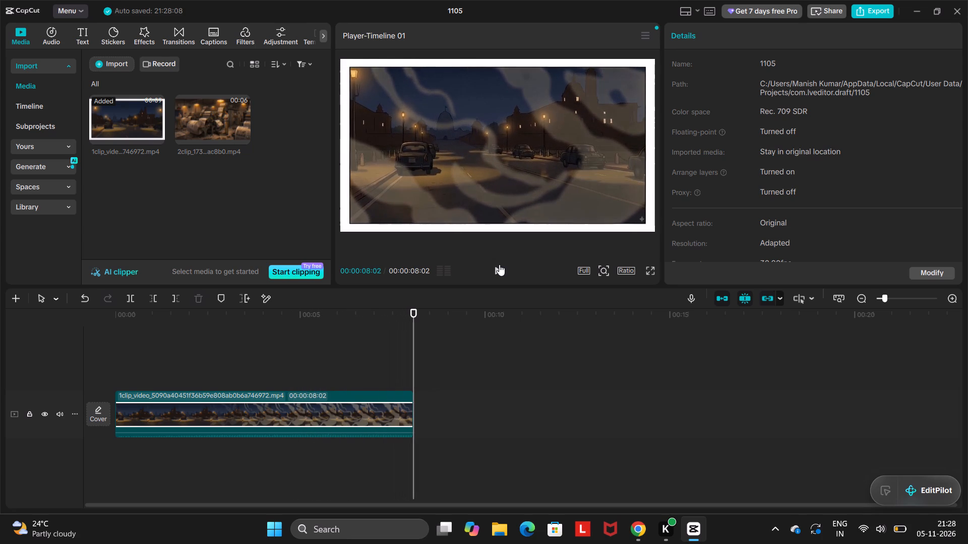
# Add the 2clip printing-press video to the timeline directly after the first clip.
pyautogui.click(209, 135)
pyautogui.click(244, 133)
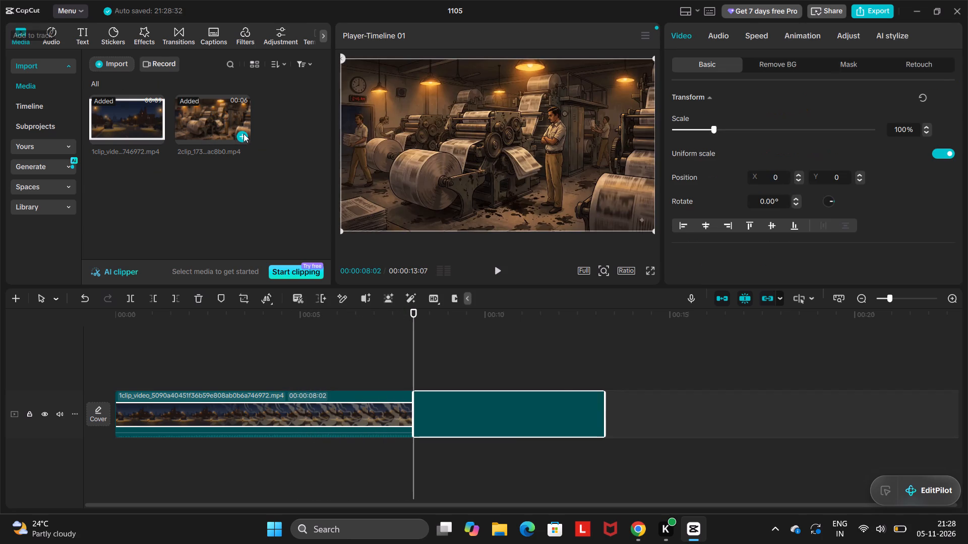
# Play the second clip through to the end of the timeline.
pyautogui.click(500, 270)
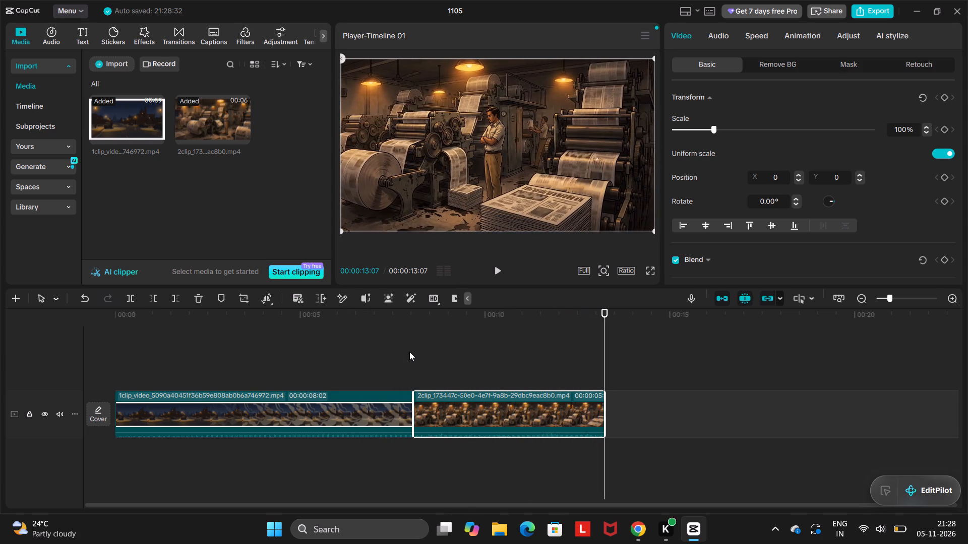
pyautogui.click(117, 65)
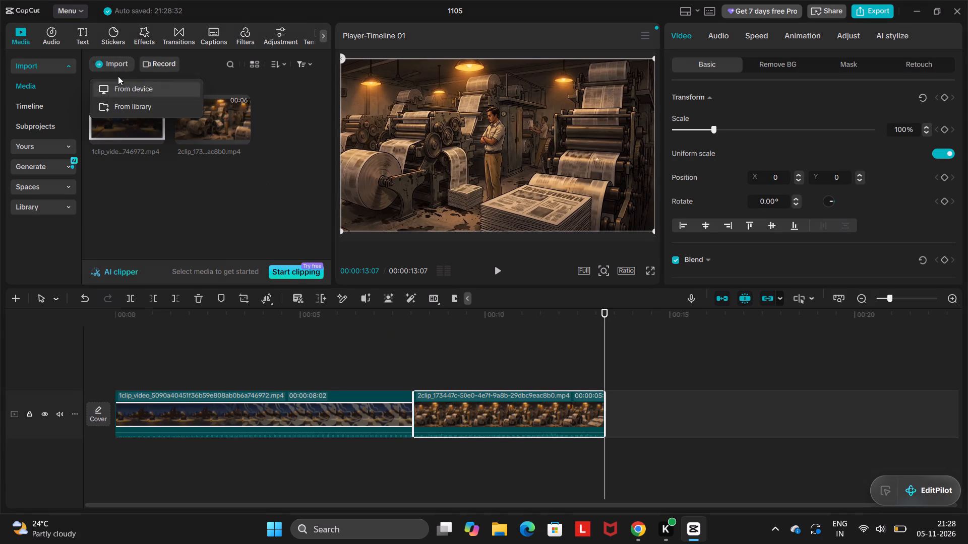
pyautogui.click(113, 84)
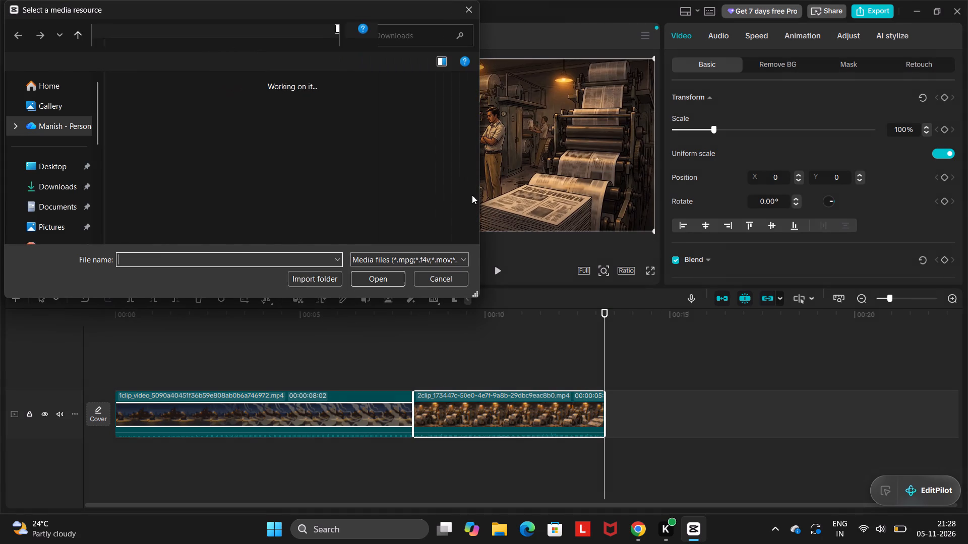
pyautogui.scroll(-1, 323, 202)
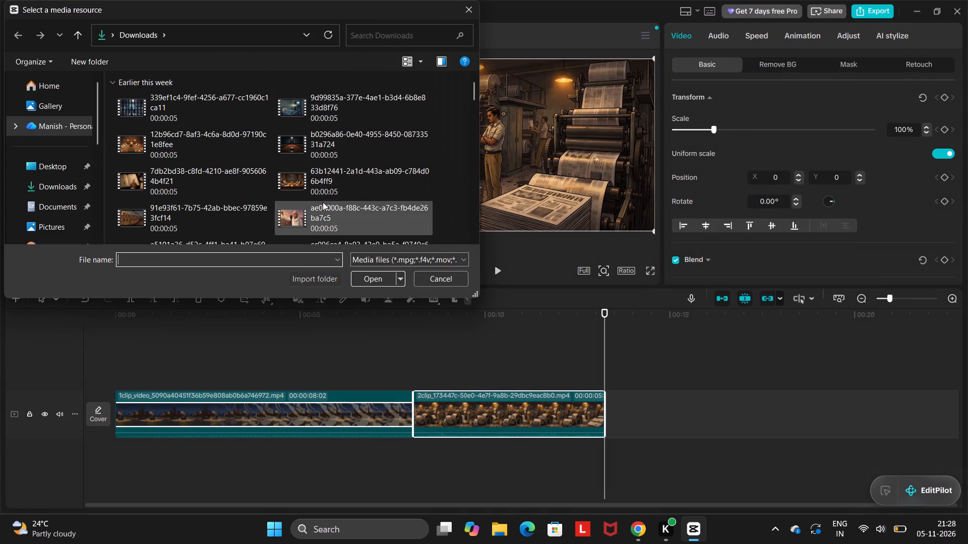
pyautogui.scroll(-1, 323, 202)
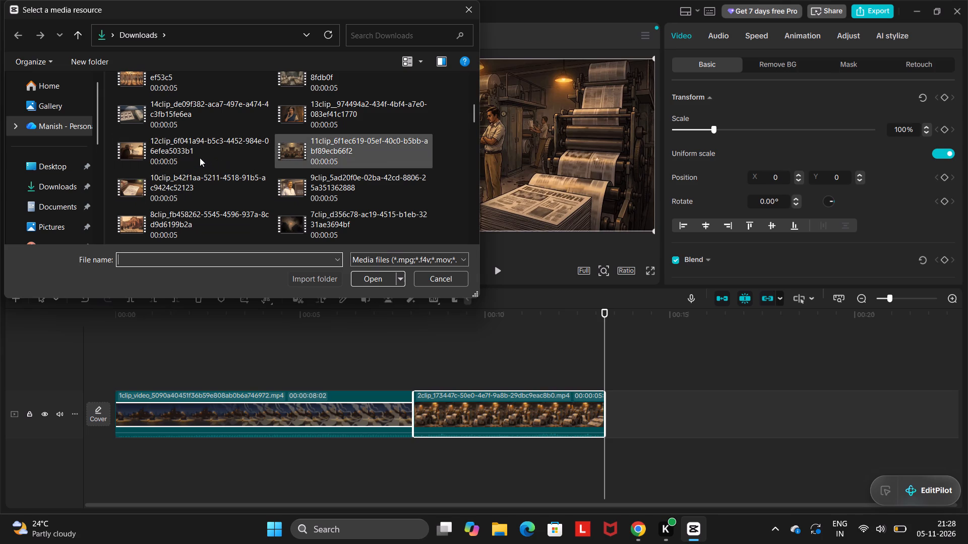
pyautogui.scroll(-1, 212, 188)
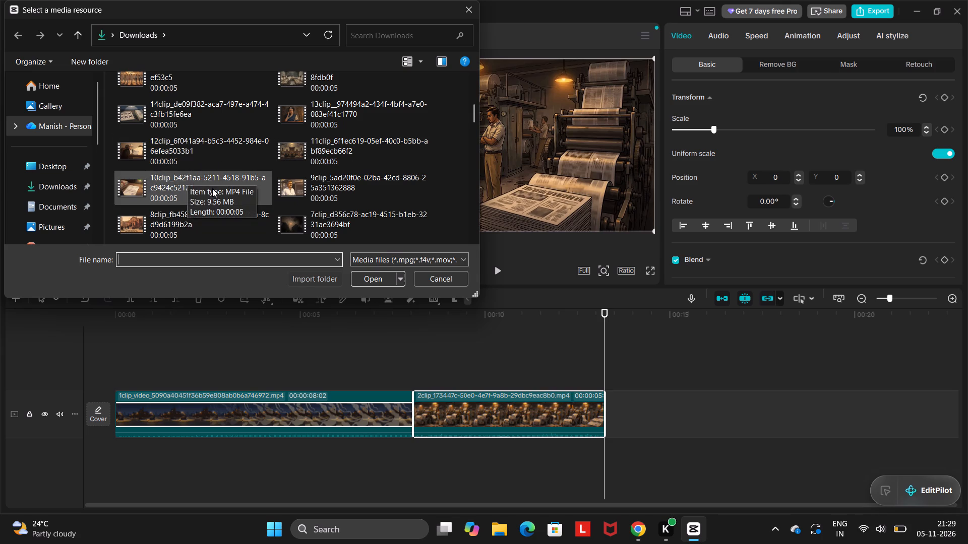
pyautogui.scroll(-1, 212, 188)
pyautogui.scroll(1, 214, 134)
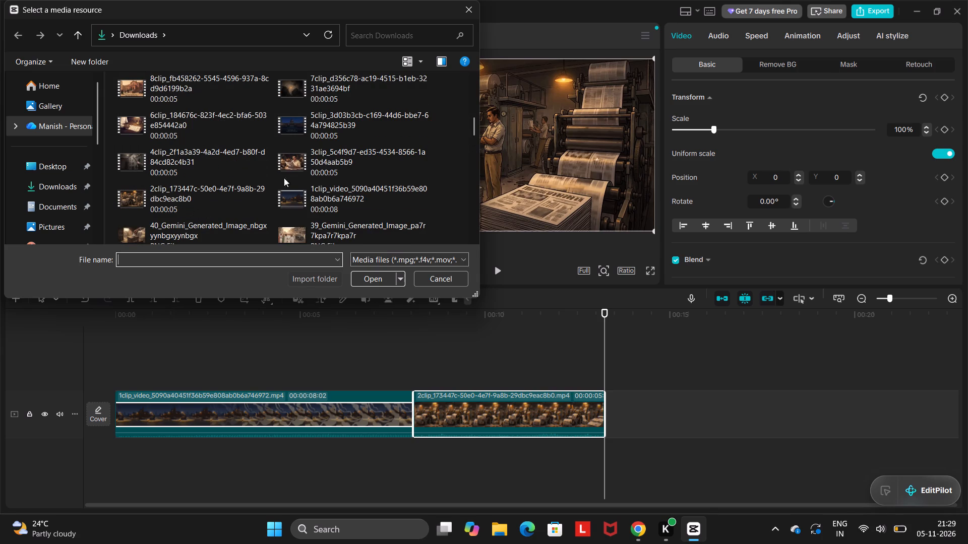
pyautogui.click(334, 159)
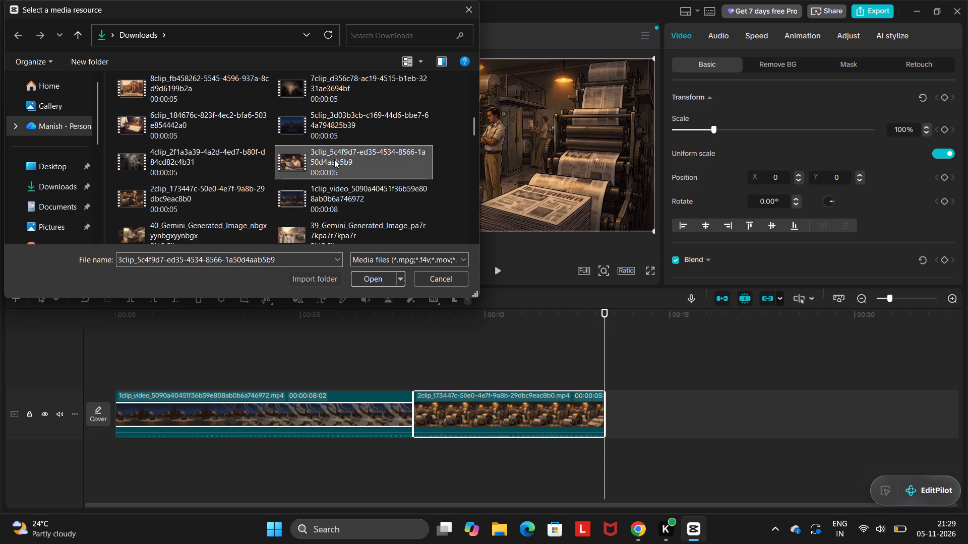
pyautogui.moveTo(335, 159); pyautogui.dragTo(284, 162)
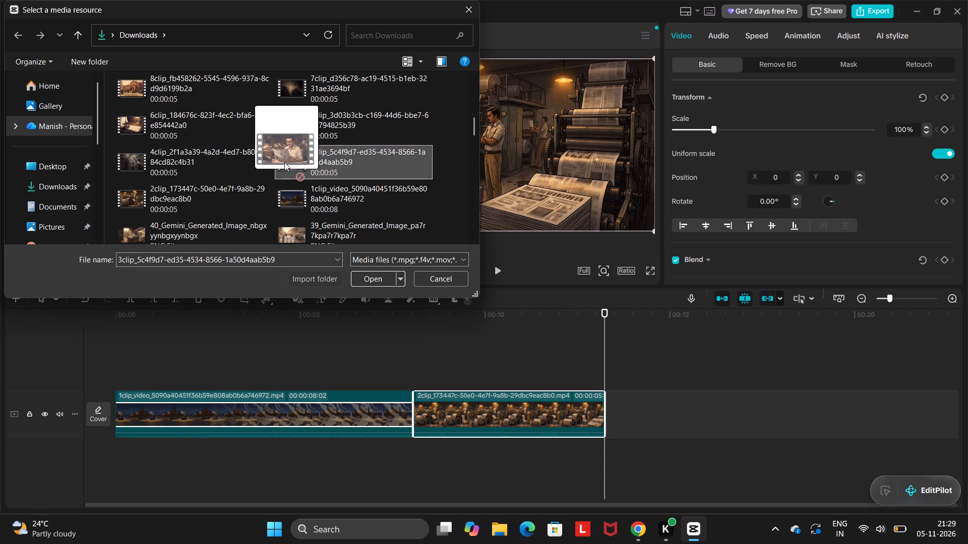
pyautogui.moveTo(284, 162); pyautogui.dragTo(297, 165)
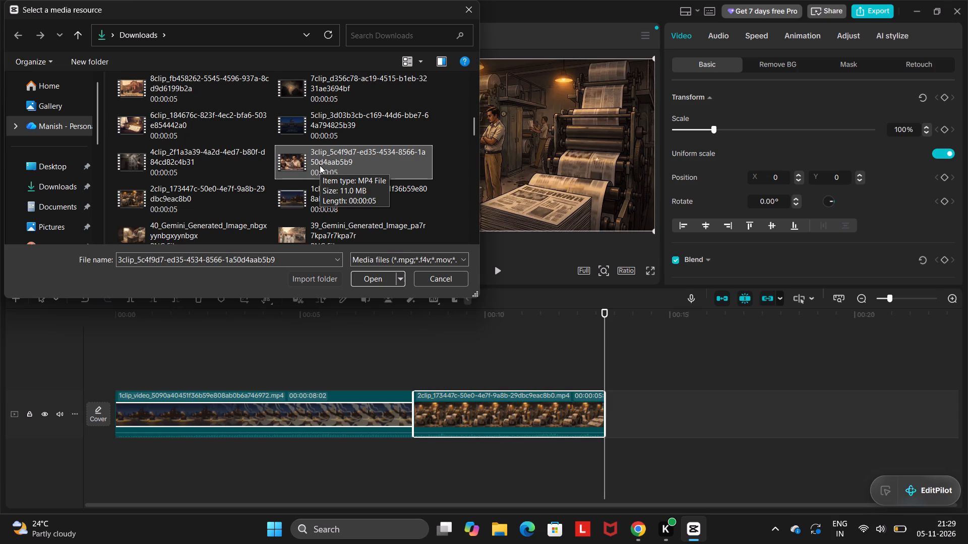
pyautogui.click(368, 278)
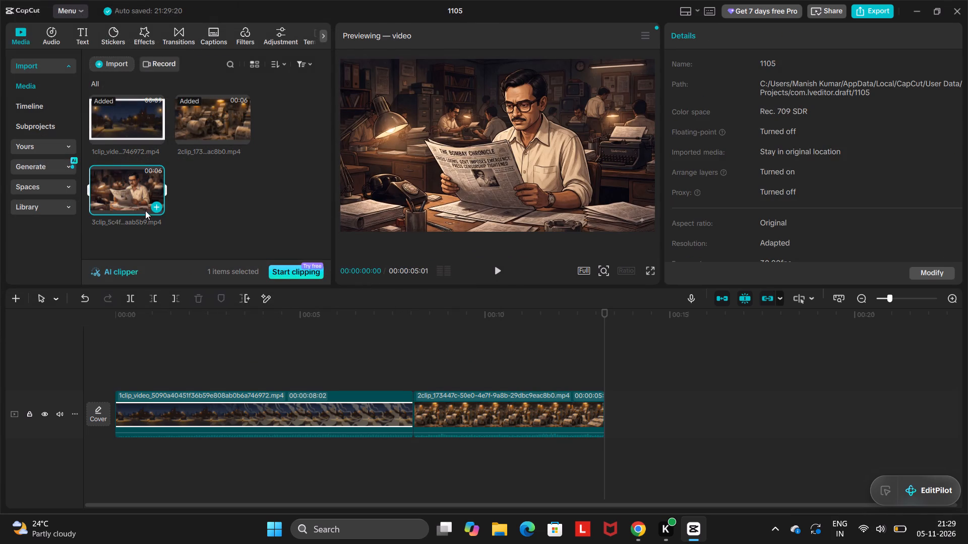
# Add the 3clip newspaper-reader video to the timeline directly after the second clip.
pyautogui.click(154, 205)
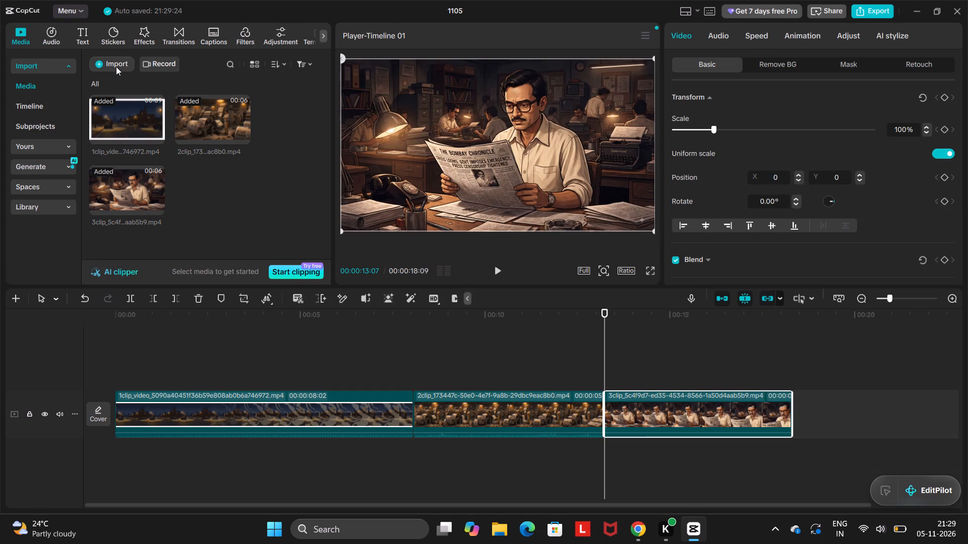
# Open the device's Downloads folder for another media import and bring the 4clip, 5clip and 6clip files into view.
pyautogui.click(115, 65)
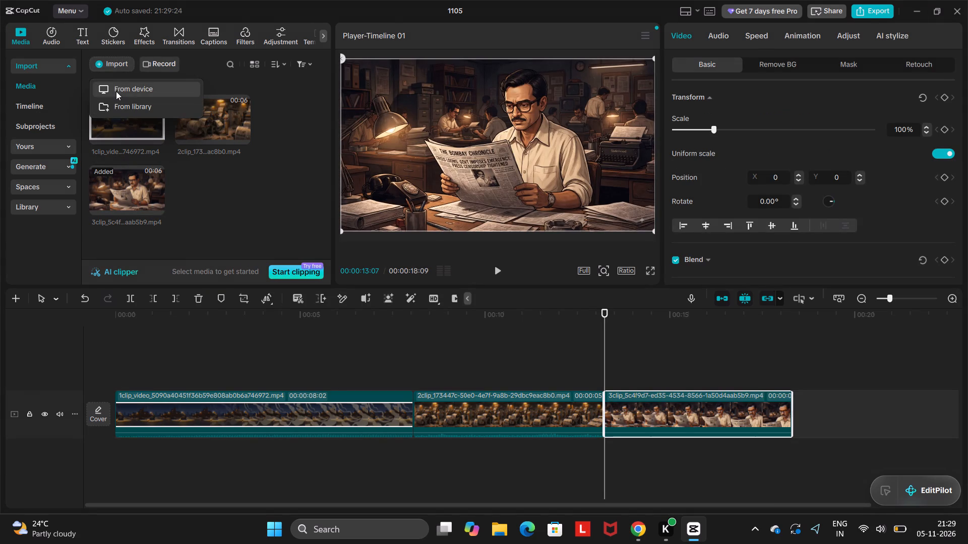
pyautogui.click(116, 91)
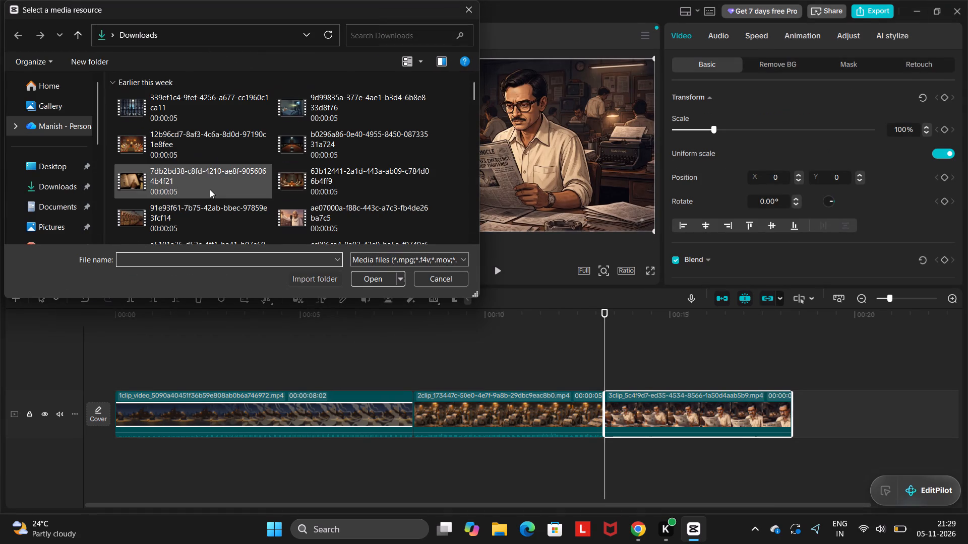
pyautogui.scroll(-2, 210, 189)
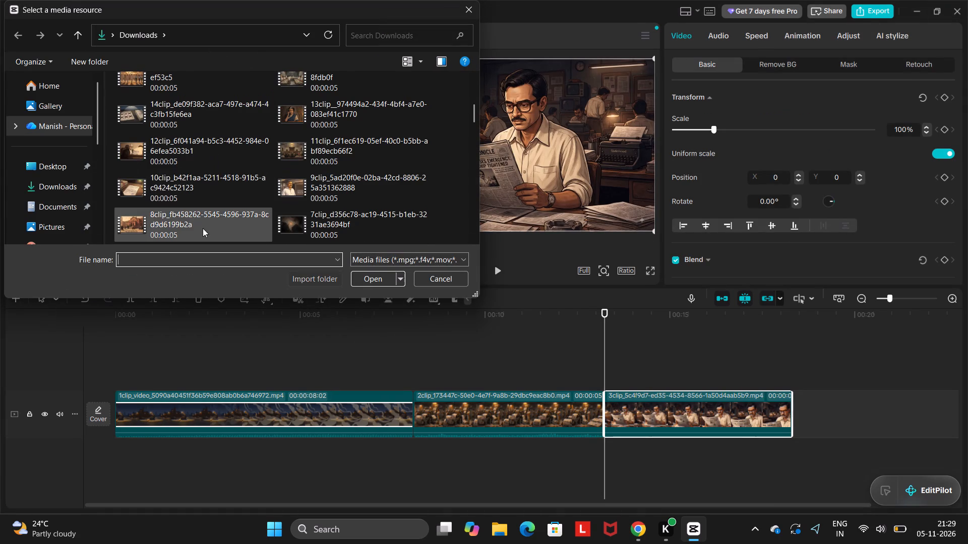
pyautogui.scroll(-1, 203, 228)
pyautogui.scroll(1, 254, 141)
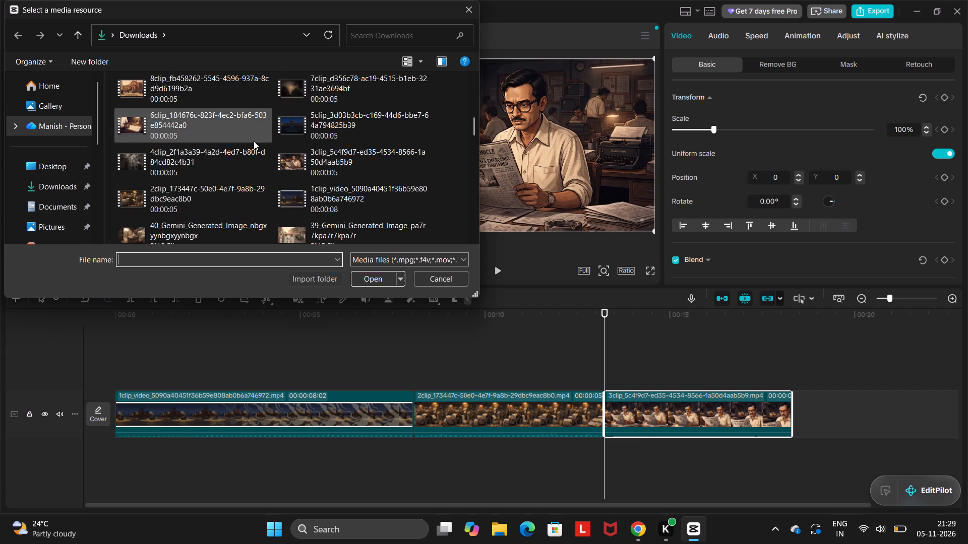
pyautogui.scroll(-1, 254, 141)
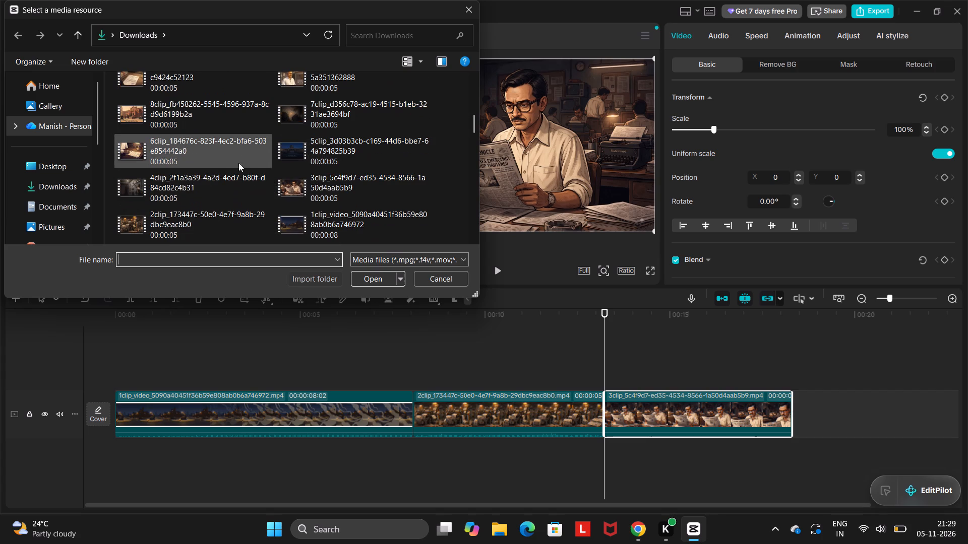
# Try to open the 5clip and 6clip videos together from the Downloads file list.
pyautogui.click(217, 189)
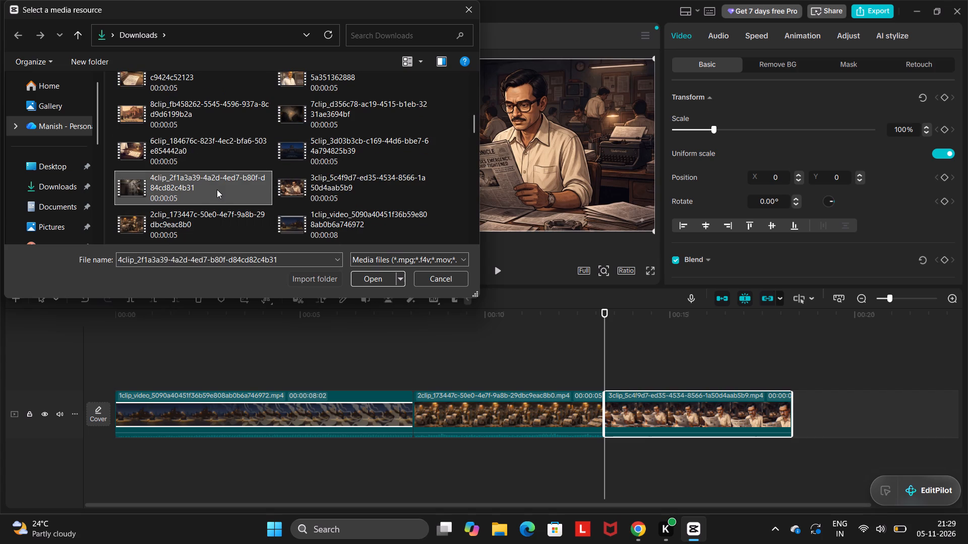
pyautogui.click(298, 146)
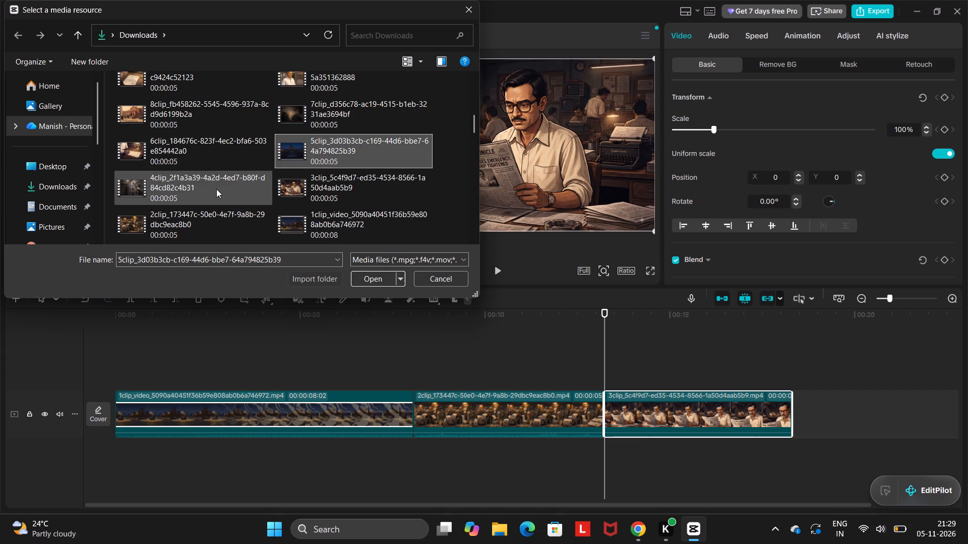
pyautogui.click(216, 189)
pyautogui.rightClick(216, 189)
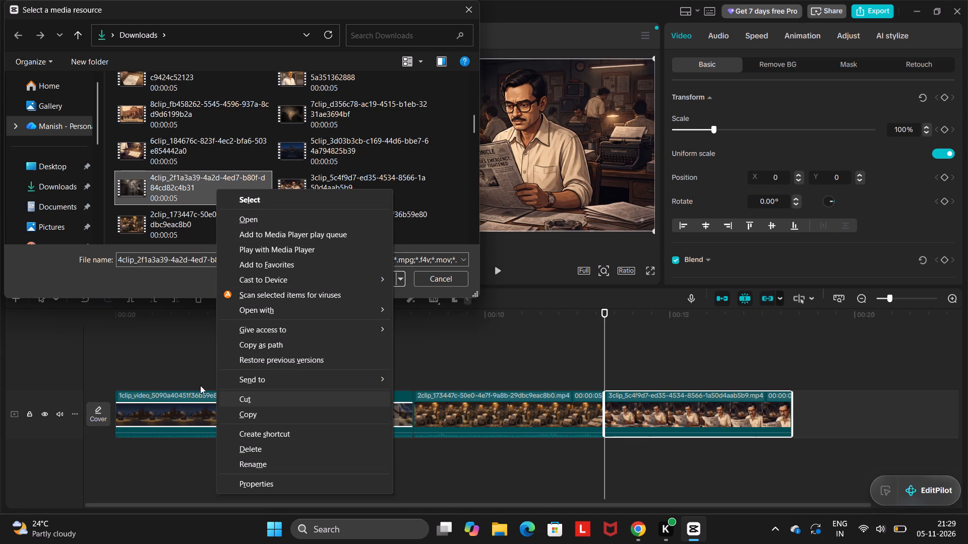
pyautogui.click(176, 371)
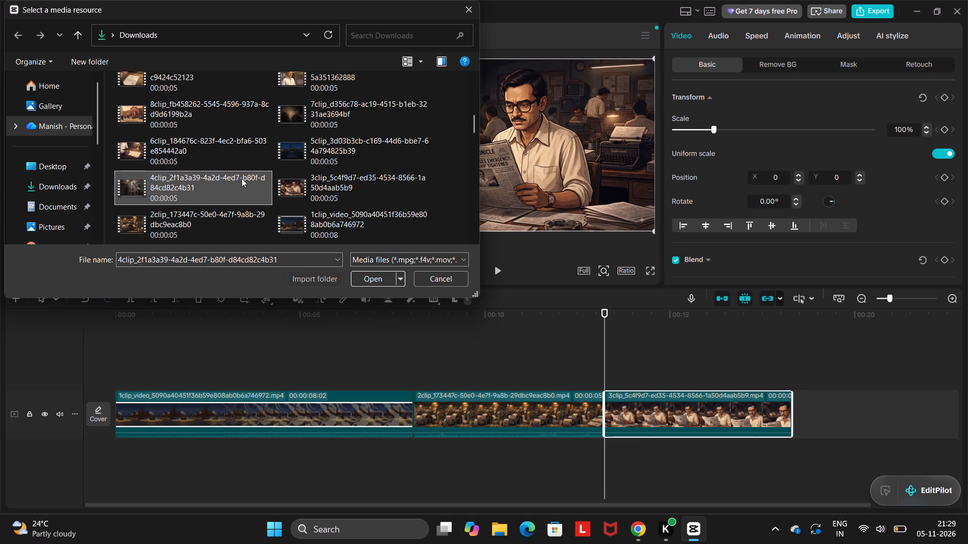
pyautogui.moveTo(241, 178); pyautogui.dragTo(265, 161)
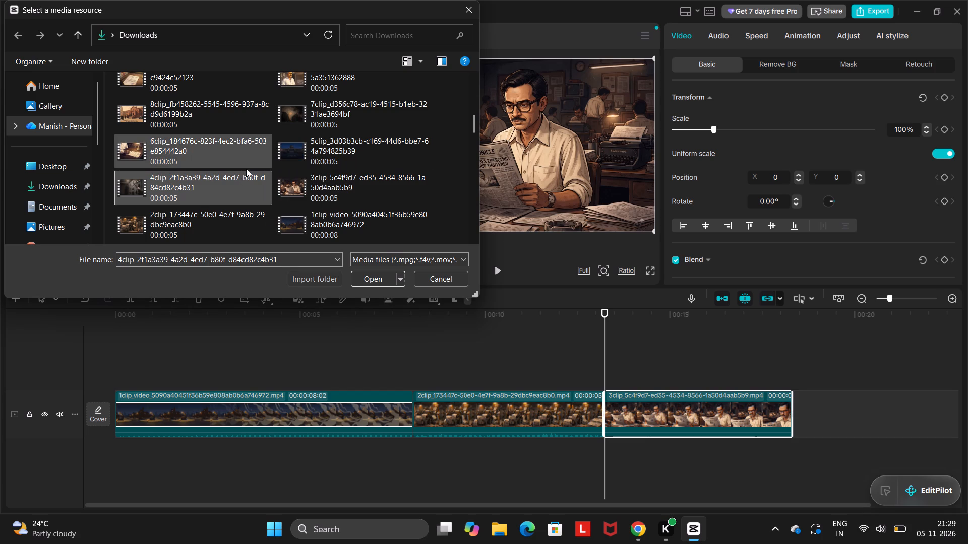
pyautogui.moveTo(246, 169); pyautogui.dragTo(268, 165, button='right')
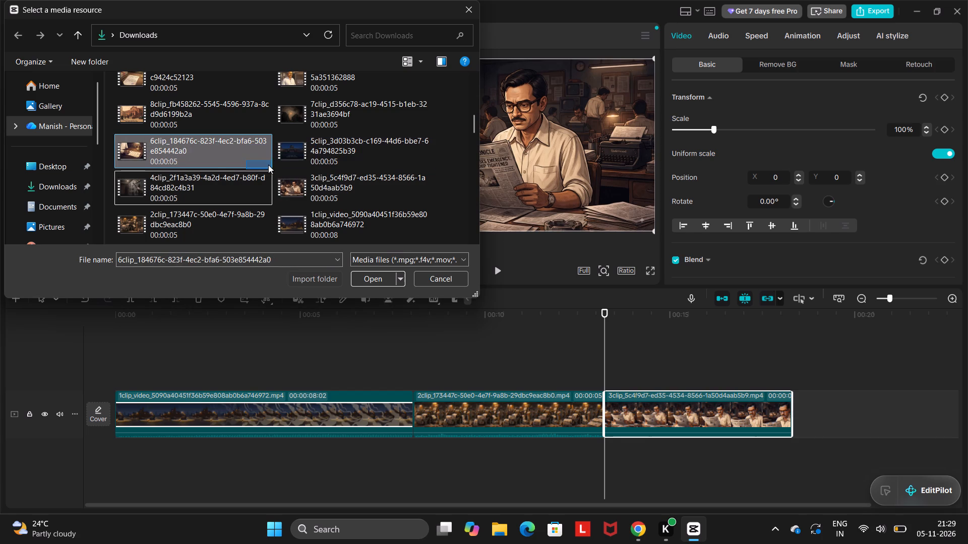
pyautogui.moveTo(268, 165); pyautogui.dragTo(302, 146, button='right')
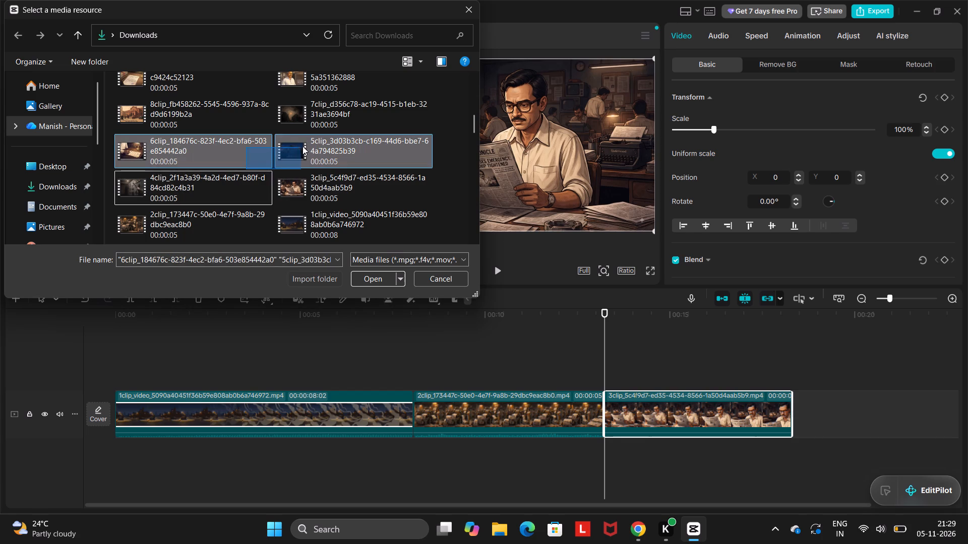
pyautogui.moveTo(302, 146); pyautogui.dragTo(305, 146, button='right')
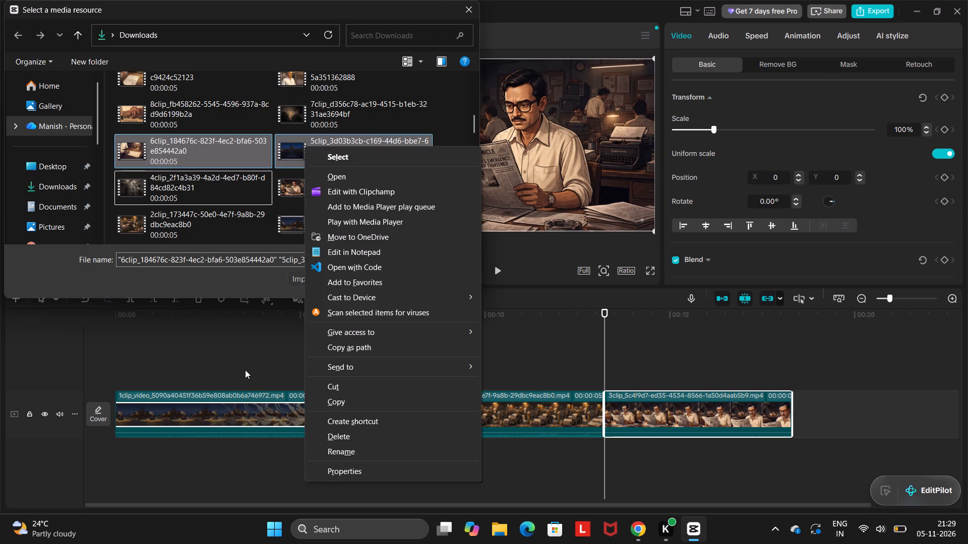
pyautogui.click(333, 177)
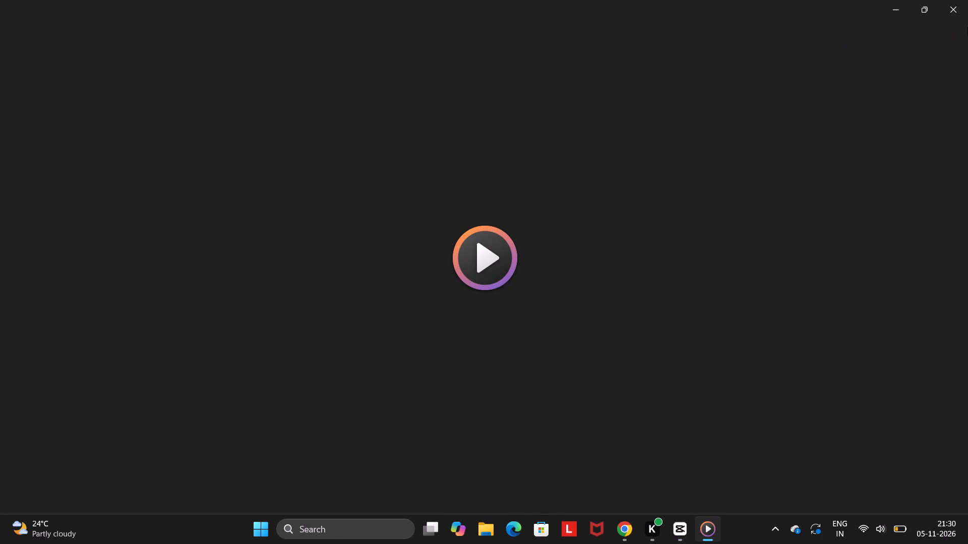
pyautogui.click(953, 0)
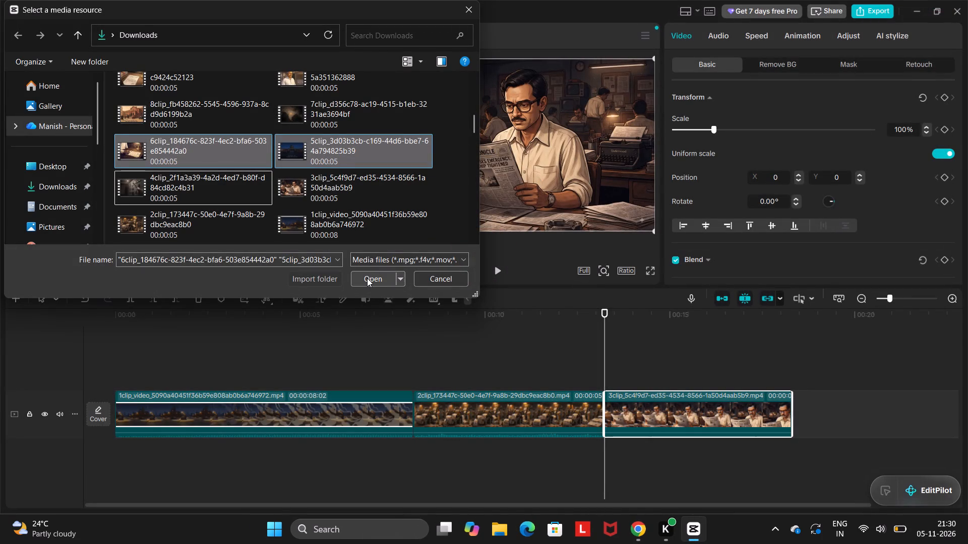
# Import the videos 6clip_184676c-823f-4ec2-bfa6-503e854442a0 and 5clip_3d03b3cb-c169-44d6-bbe7-64a794825b39 together into the project media.
pyautogui.click(240, 155)
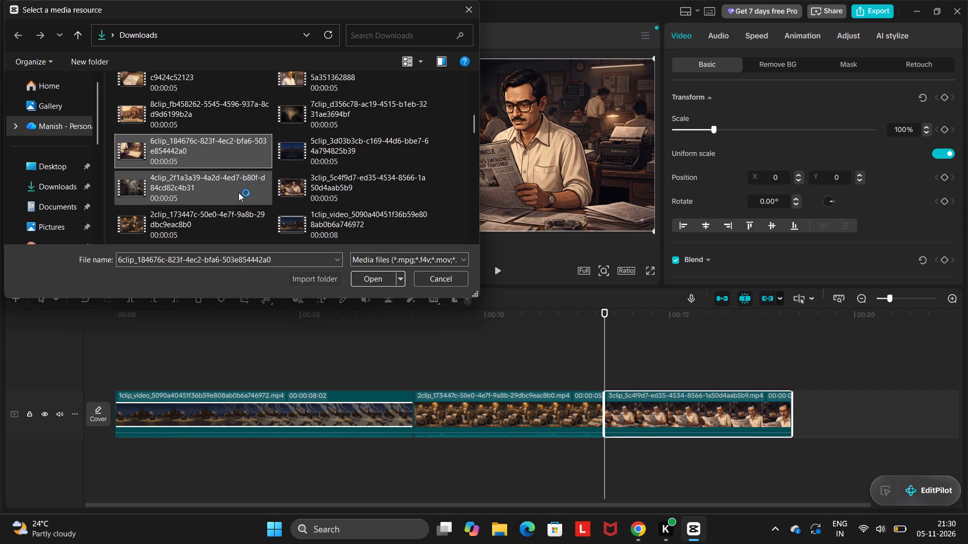
pyautogui.click(238, 192)
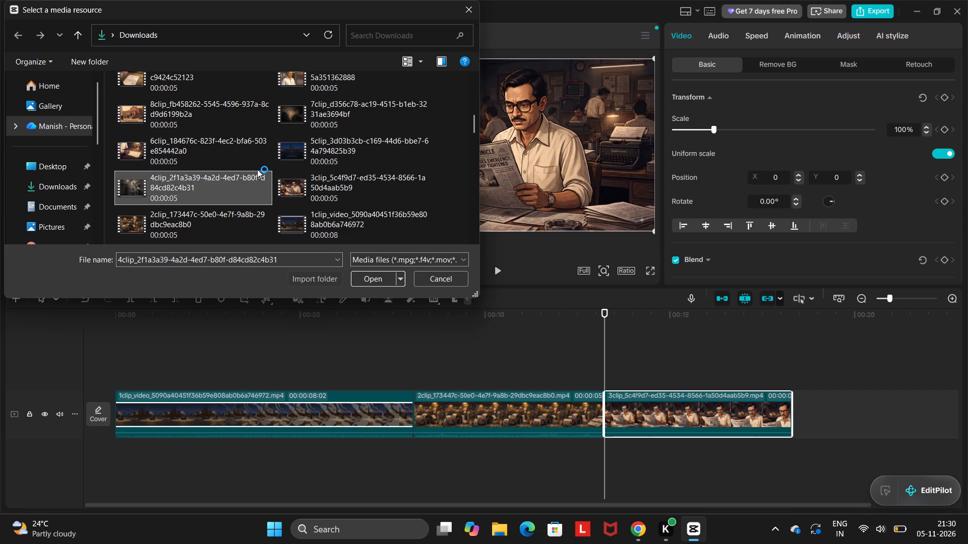
pyautogui.moveTo(257, 169); pyautogui.dragTo(284, 156, button='right')
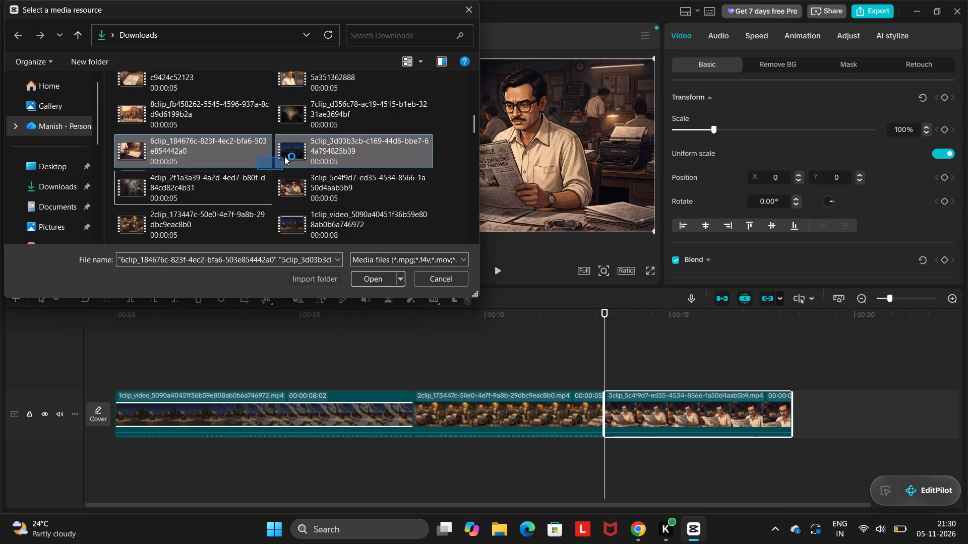
pyautogui.moveTo(284, 156); pyautogui.dragTo(265, 180, button='right')
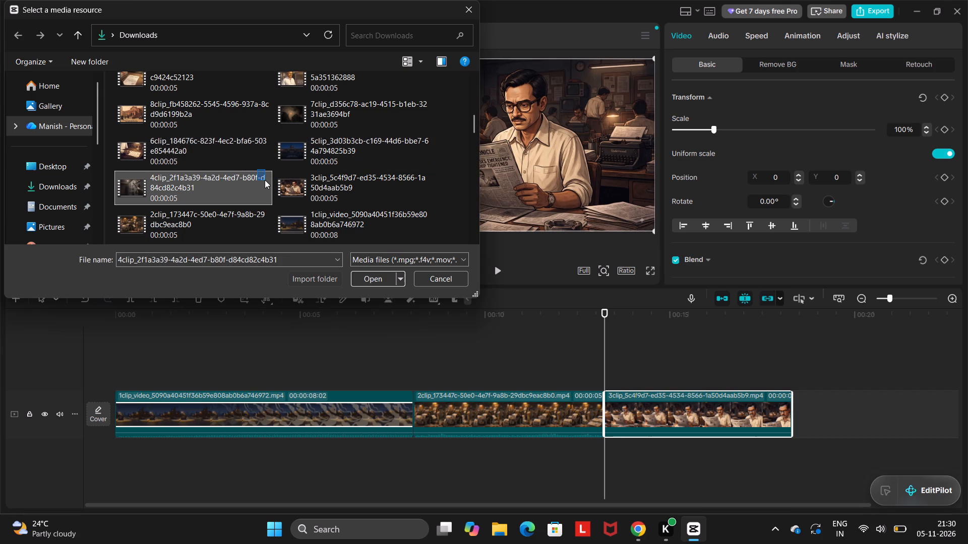
pyautogui.moveTo(265, 180); pyautogui.dragTo(286, 181, button='right')
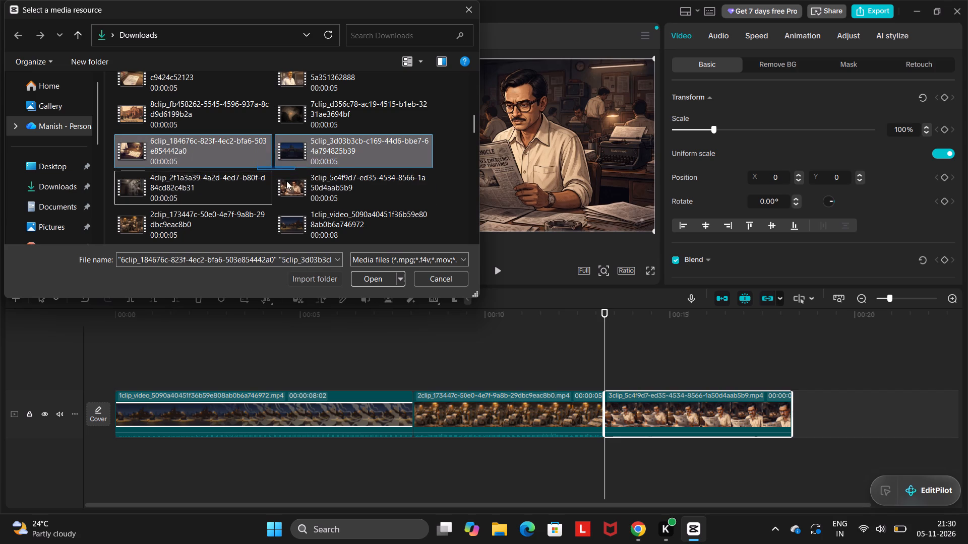
pyautogui.moveTo(286, 181); pyautogui.dragTo(291, 166, button='right')
pyautogui.moveTo(291, 166); pyautogui.dragTo(307, 146, button='right')
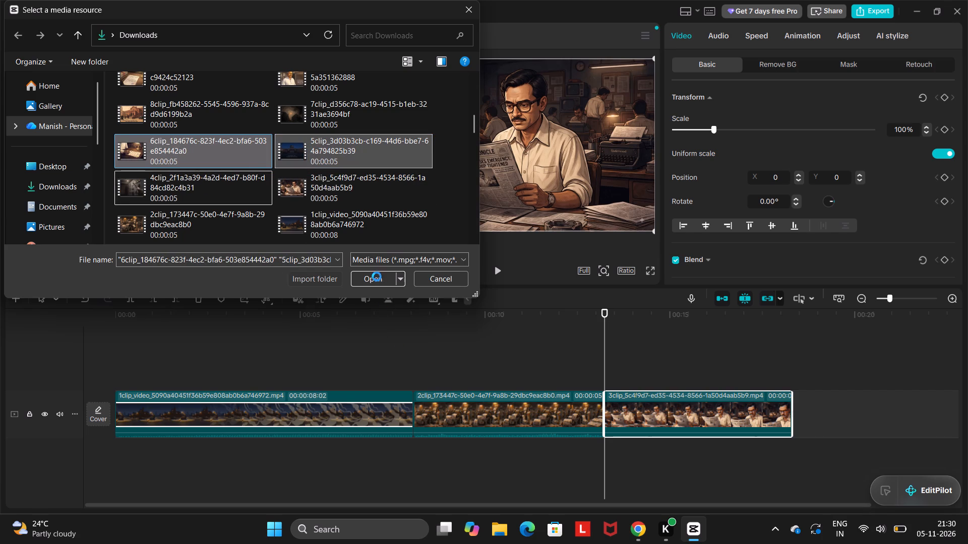
pyautogui.click(552, 358)
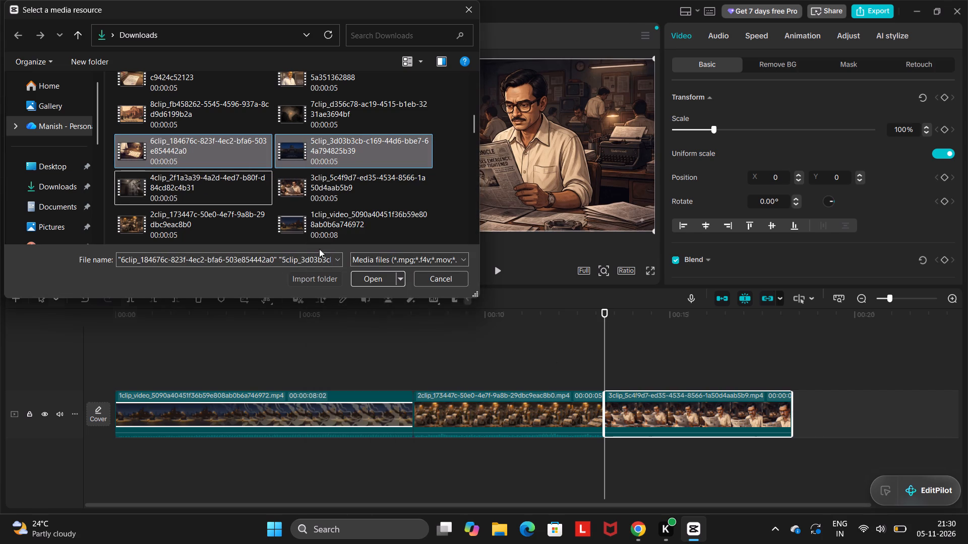
pyautogui.click(377, 280)
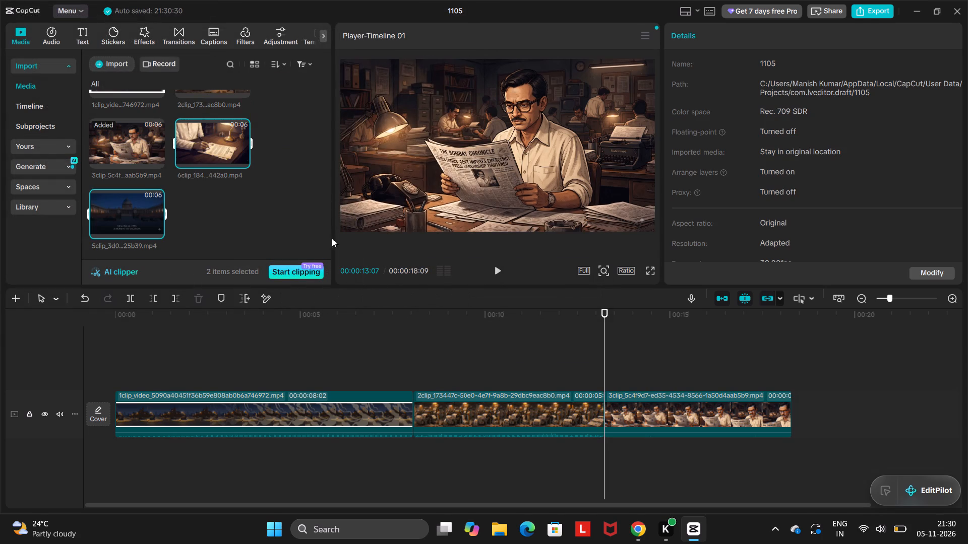
# Delete the selected 5clip and 6clip videos from the project media.
pyautogui.scroll(1, 128, 145)
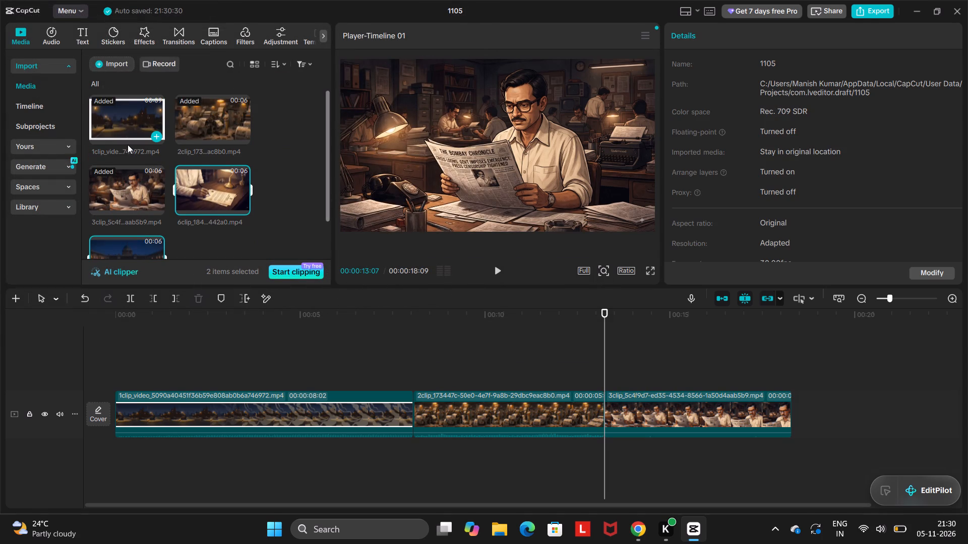
pyautogui.scroll(-1, 128, 145)
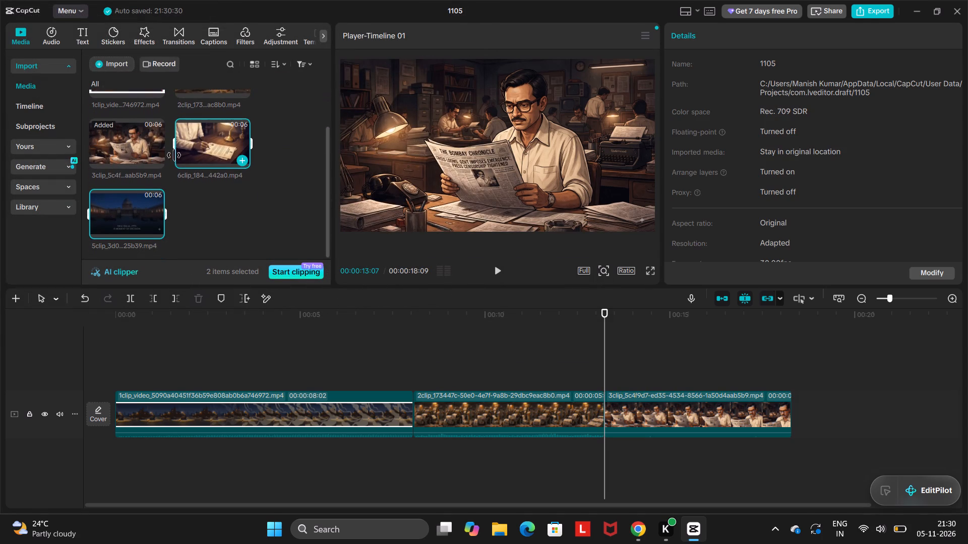
pyautogui.click(125, 150)
pyautogui.click(125, 150)
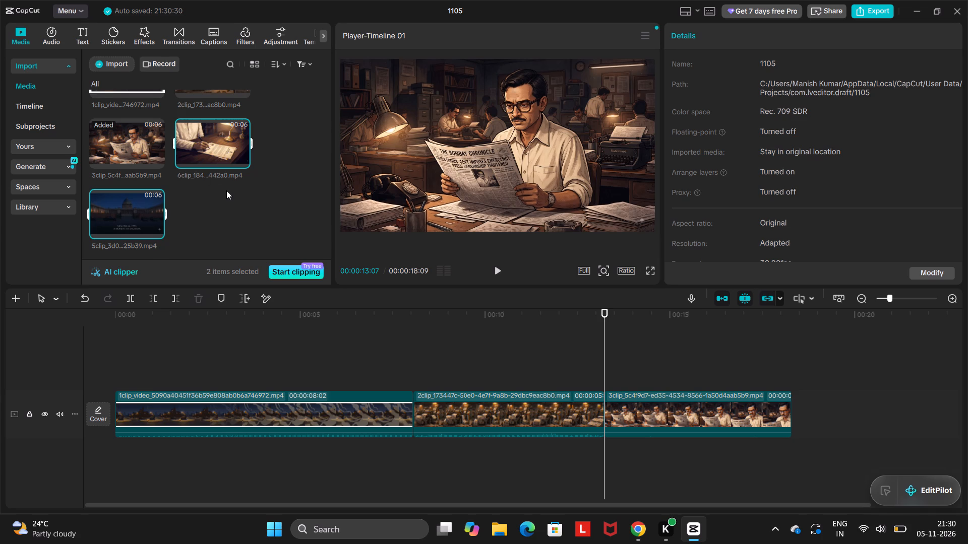
pyautogui.press('Delete')
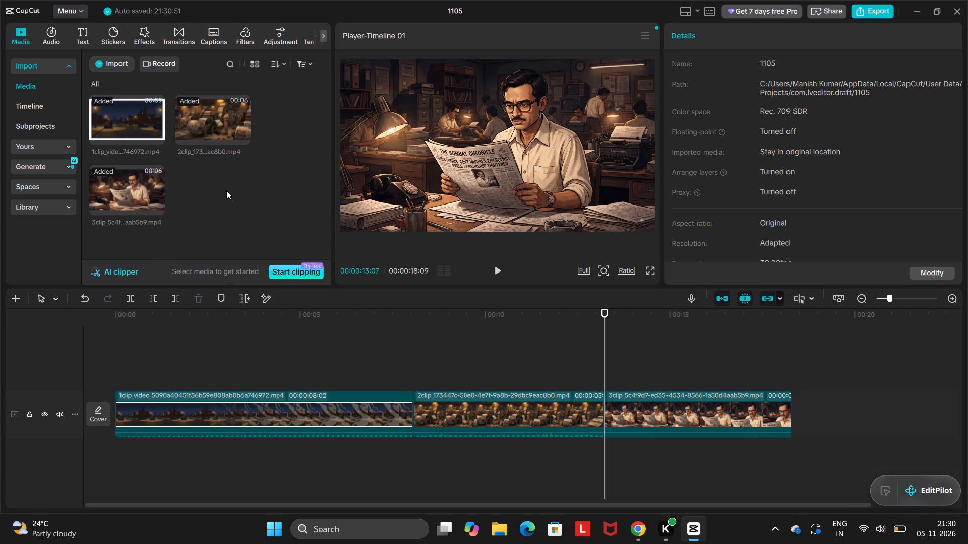
# Import the video 4clip_2f1a3a39-4a2d-4ed7-b80f-d84cd82c4b31 from the device's Downloads folder into the project media.
pyautogui.scroll(1, 226, 190)
pyautogui.click(111, 62)
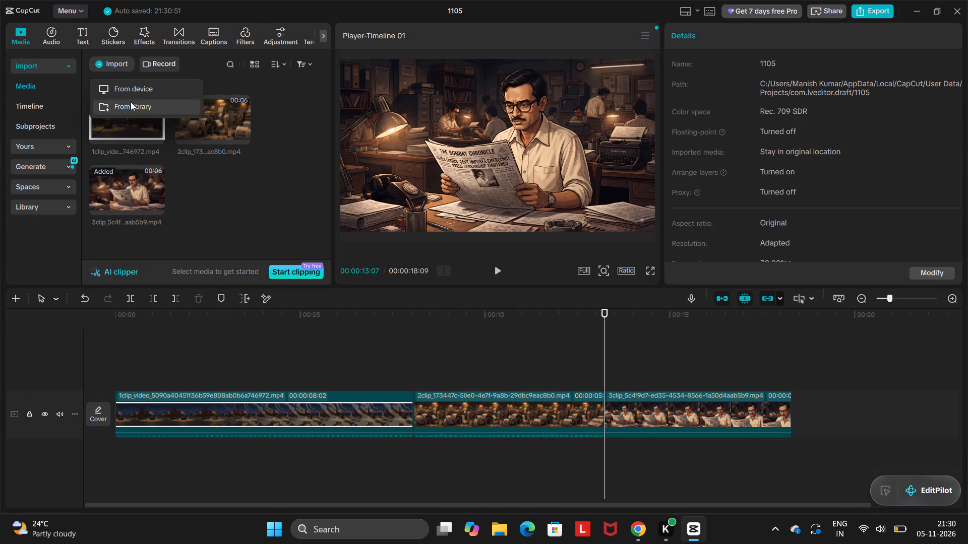
pyautogui.click(141, 92)
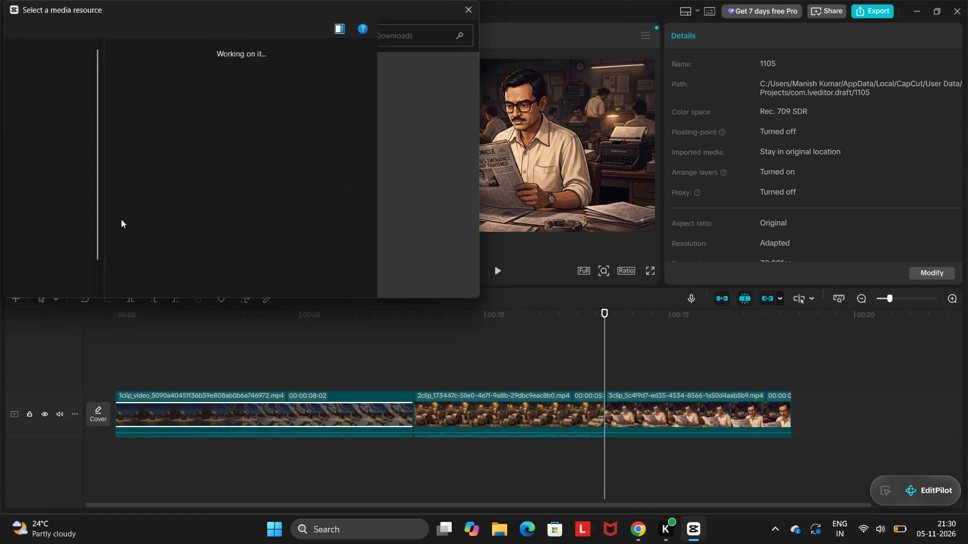
pyautogui.scroll(-1, 204, 201)
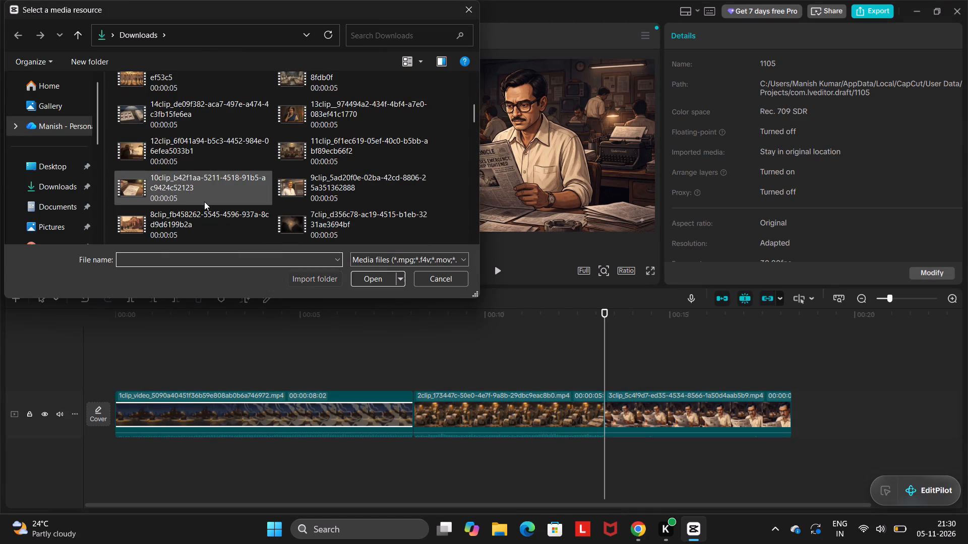
pyautogui.scroll(-1, 204, 201)
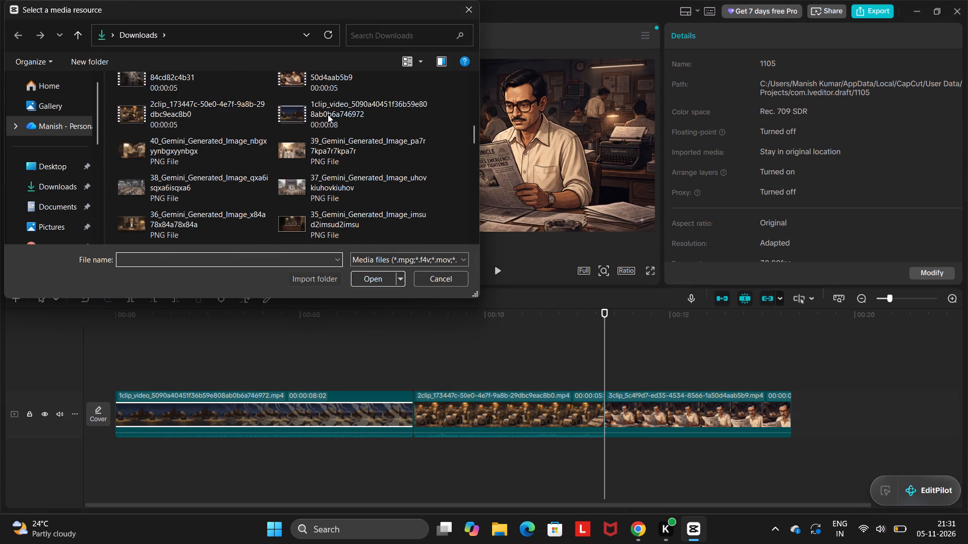
pyautogui.scroll(1, 261, 93)
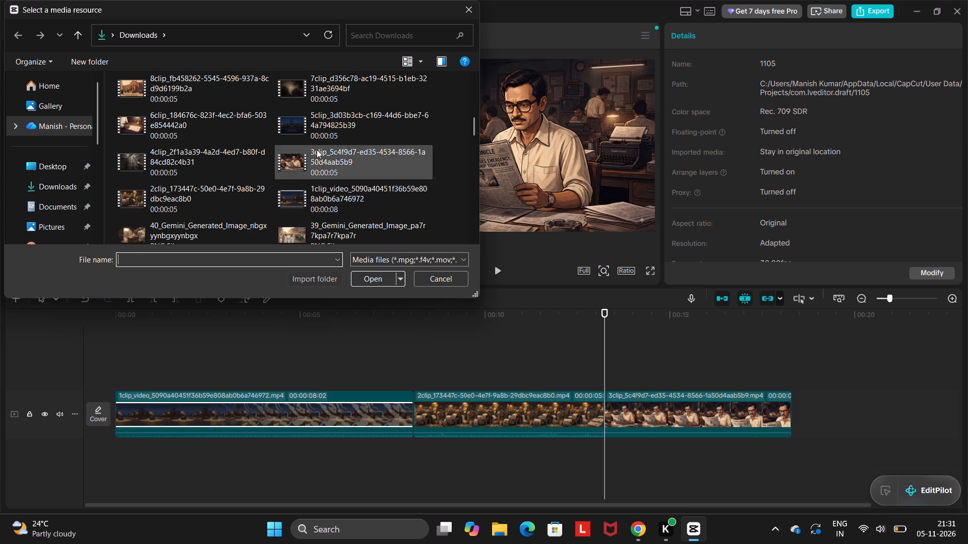
pyautogui.click(230, 161)
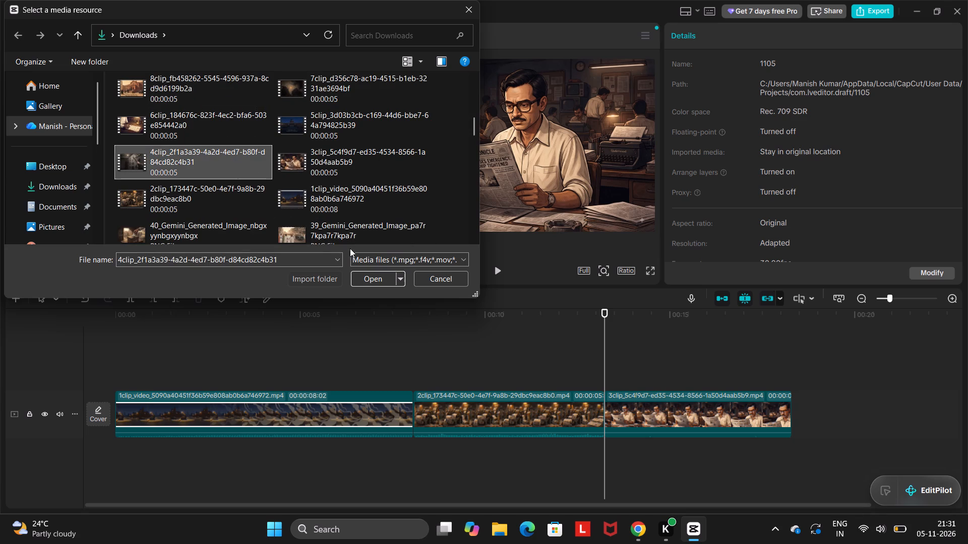
pyautogui.click(367, 277)
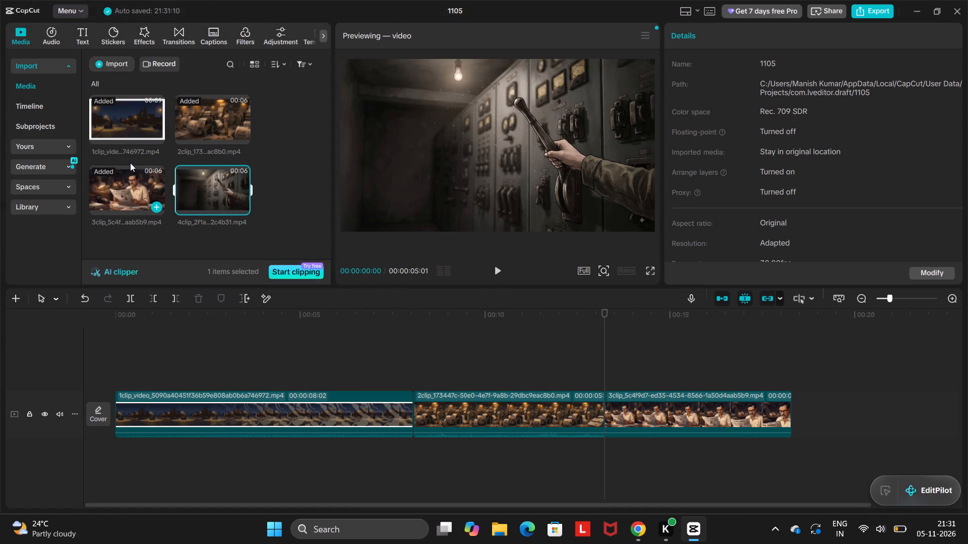
# Add the 4clip switch-lever video to the timeline at the playhead, between the second clip and the 3clip video.
pyautogui.click(243, 206)
# Import the video 5clip_3d03b3cb-c169-44d6-bbe7-64a794825b39 from the device's Downloads folder into the project media.
pyautogui.click(119, 62)
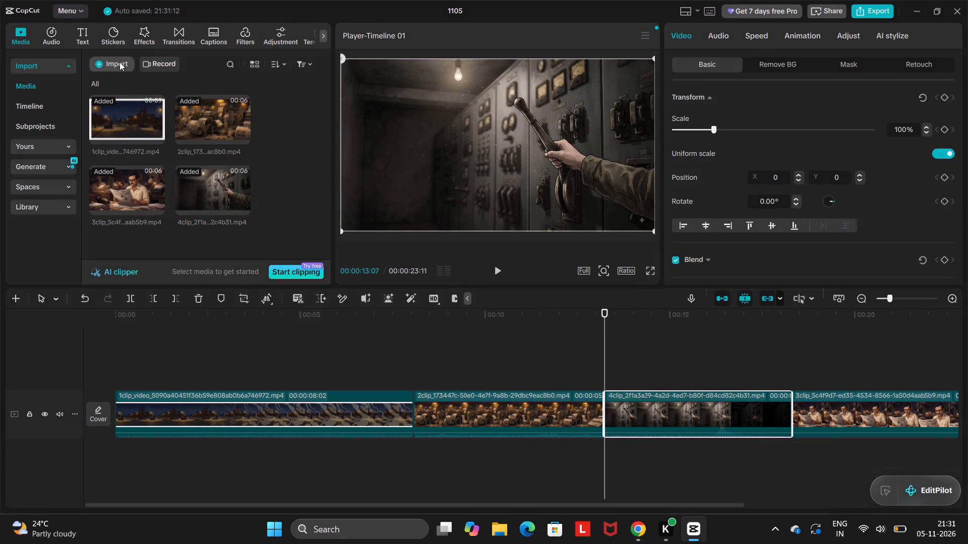
pyautogui.click(131, 86)
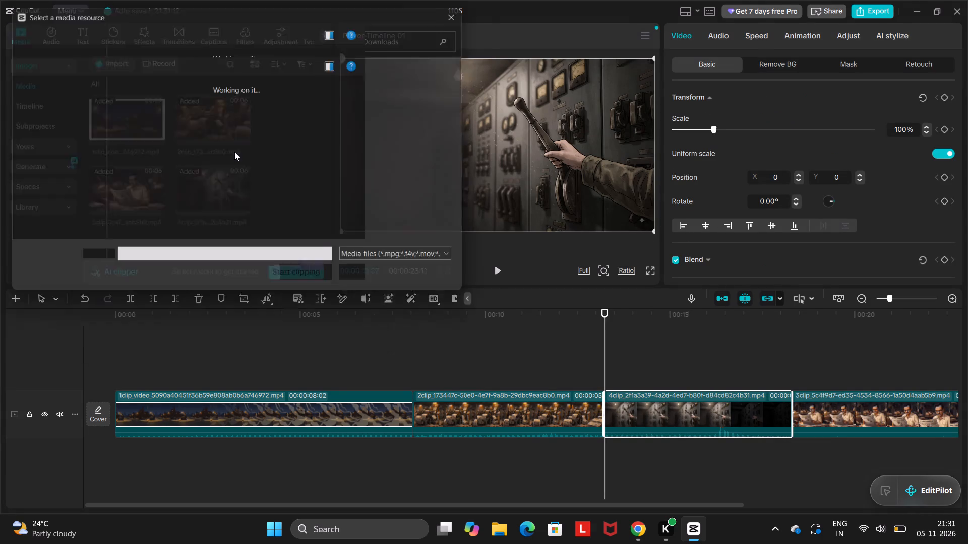
pyautogui.scroll(-8, 320, 215)
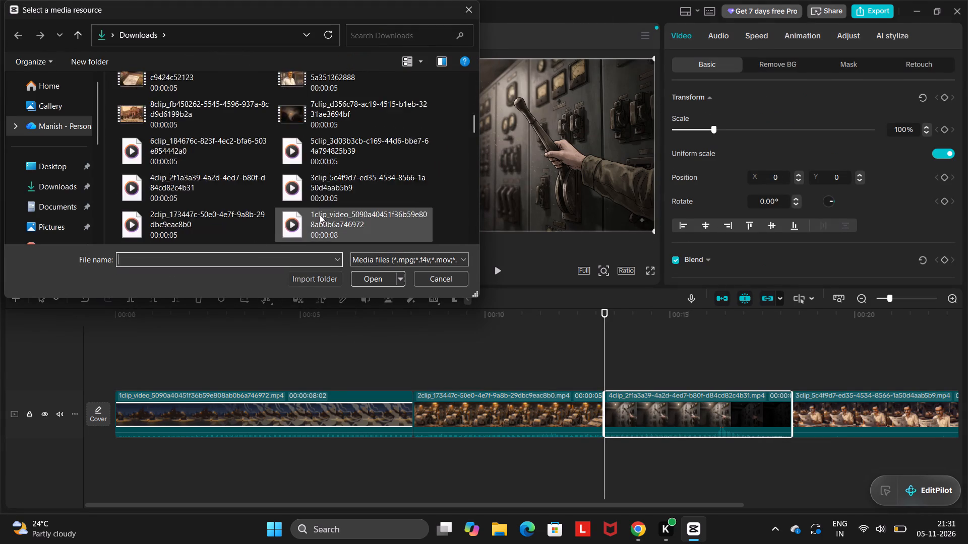
pyautogui.scroll(-11, 320, 215)
pyautogui.scroll(4, 320, 215)
pyautogui.hscroll(1, 320, 215)
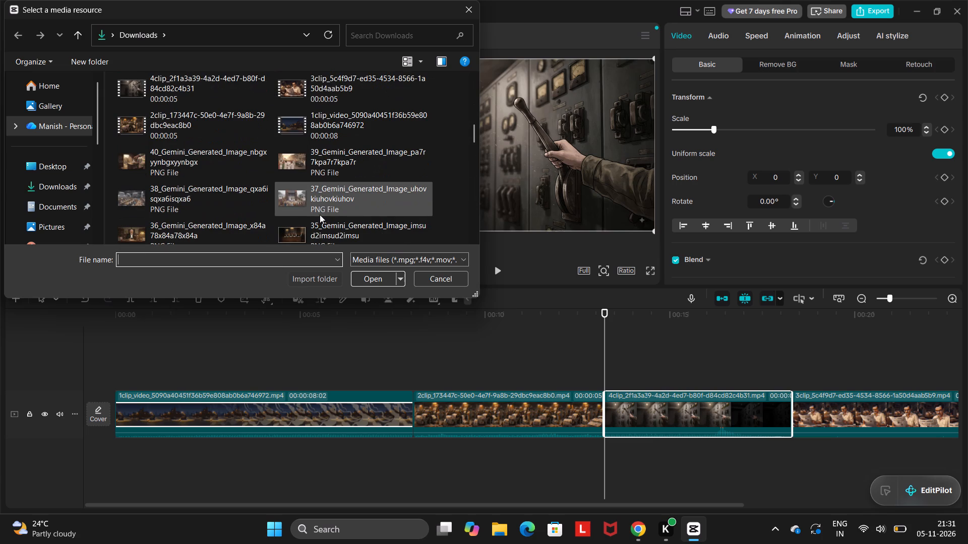
pyautogui.scroll(1, 320, 215)
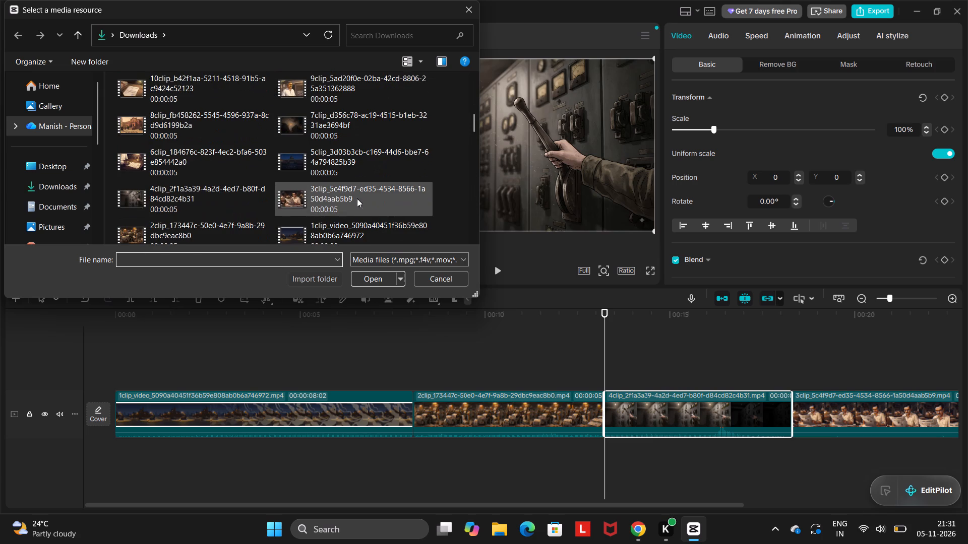
pyautogui.click(329, 166)
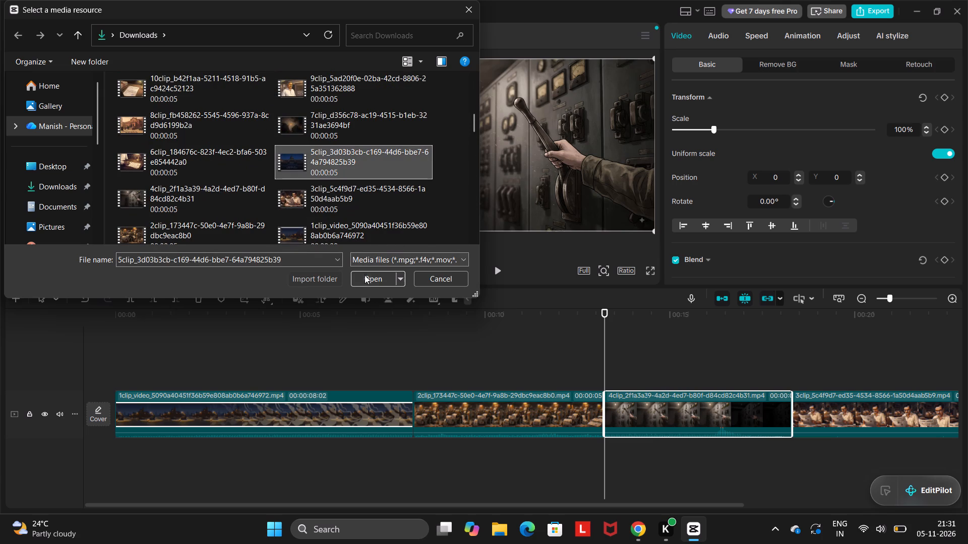
pyautogui.click(365, 277)
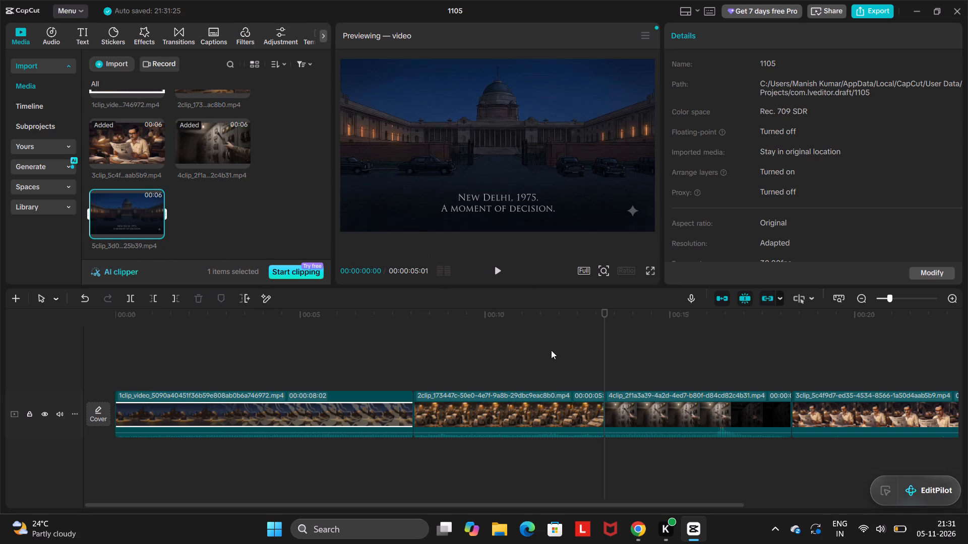
# Preview the 5clip video briefly and play the timeline from near its start to check the order of the placed clips.
pyautogui.click(496, 269)
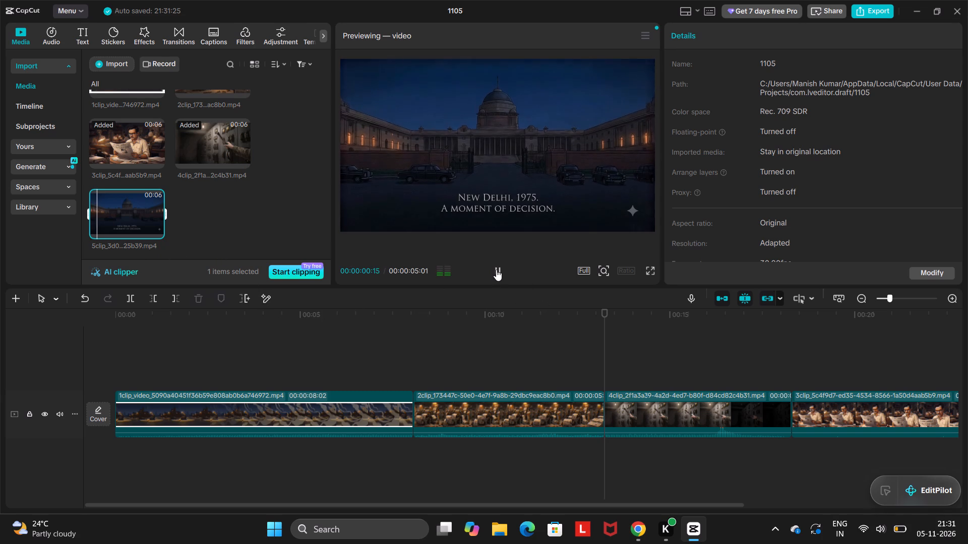
pyautogui.click(447, 357)
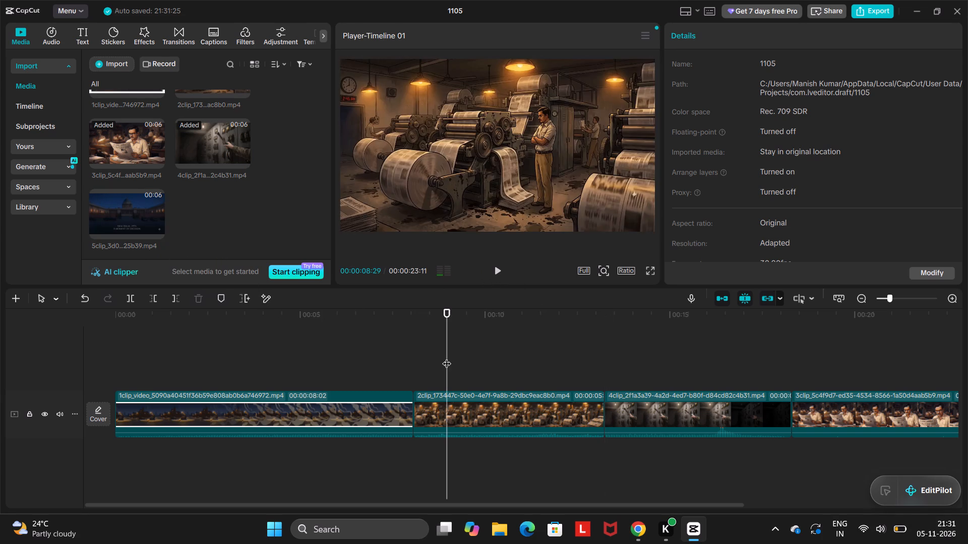
pyautogui.click(499, 269)
pyautogui.scroll(1, 260, 165)
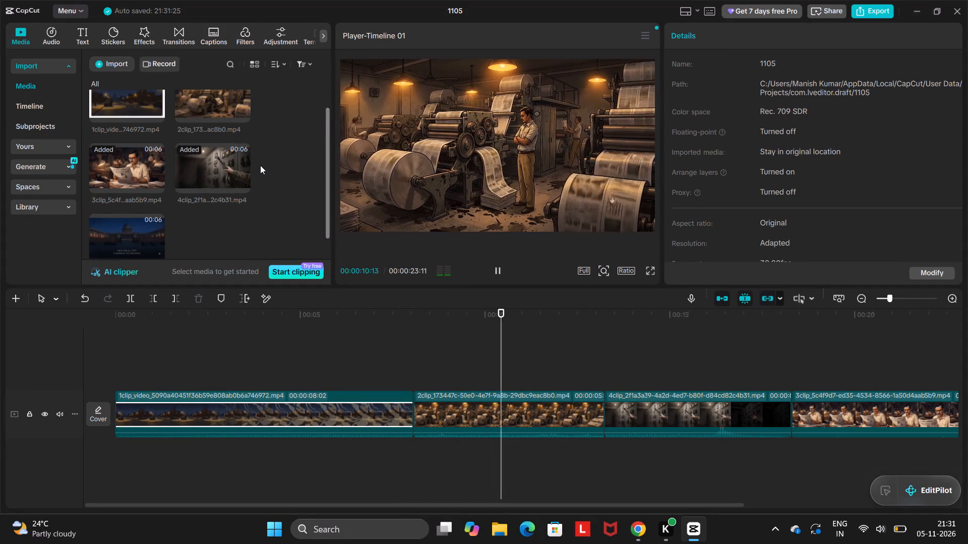
pyautogui.scroll(1, 260, 165)
pyautogui.click(114, 374)
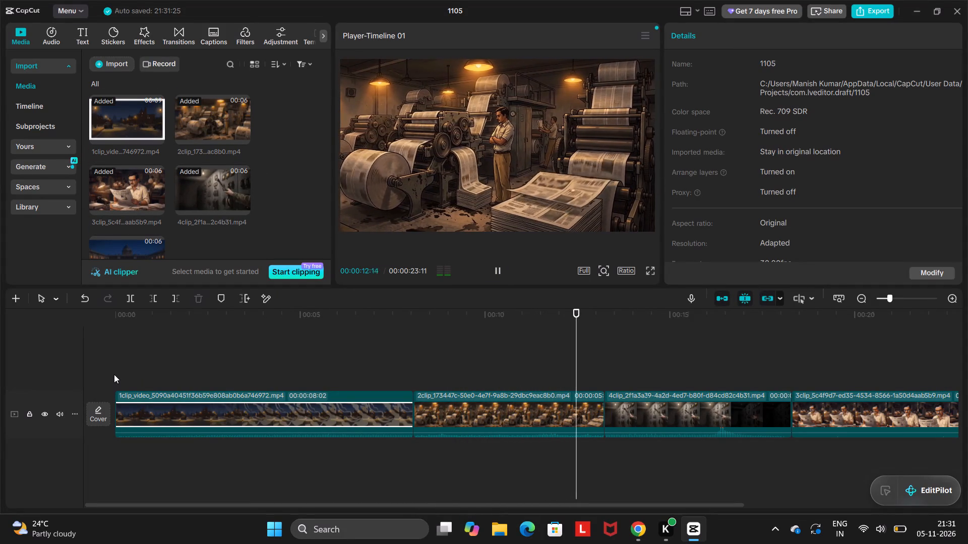
pyautogui.click(161, 344)
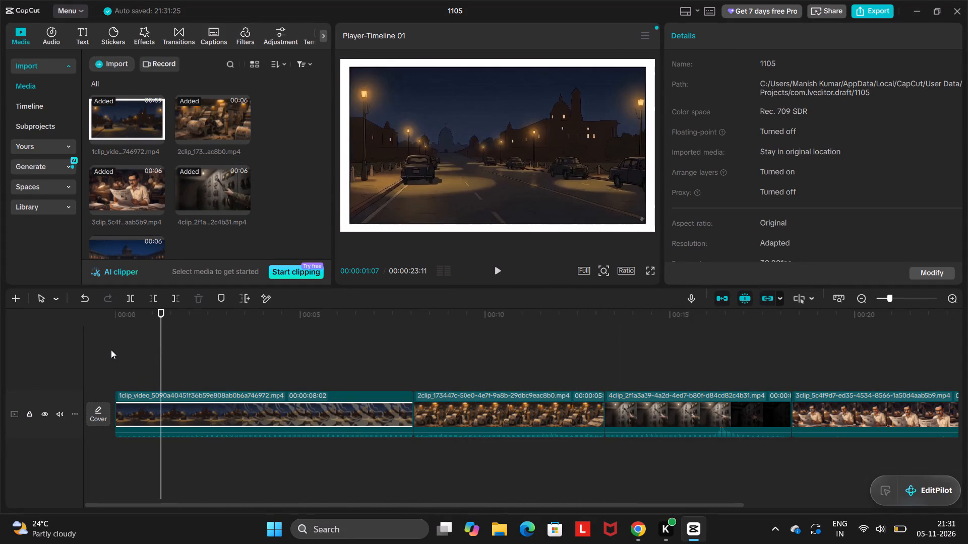
pyautogui.click(500, 268)
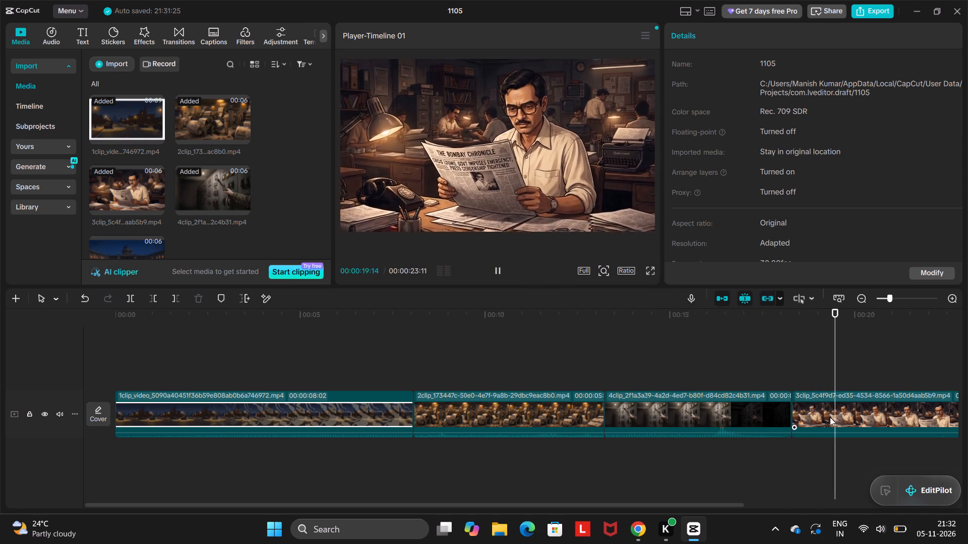
pyautogui.click(785, 379)
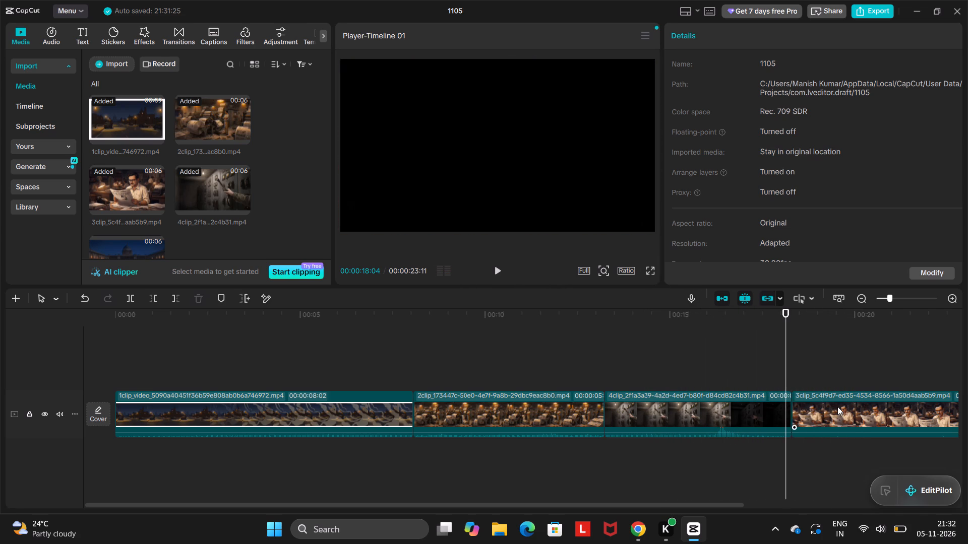
# Move the 3clip newspaper-reader video ahead of the 4clip video on the timeline, directly after the second clip.
pyautogui.click(837, 406)
pyautogui.click(855, 369)
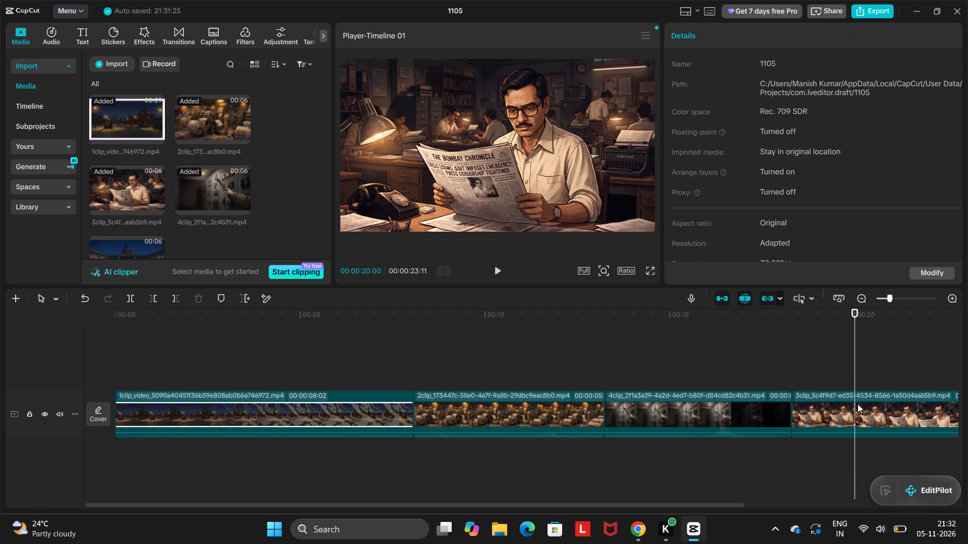
pyautogui.moveTo(858, 410); pyautogui.dragTo(754, 400)
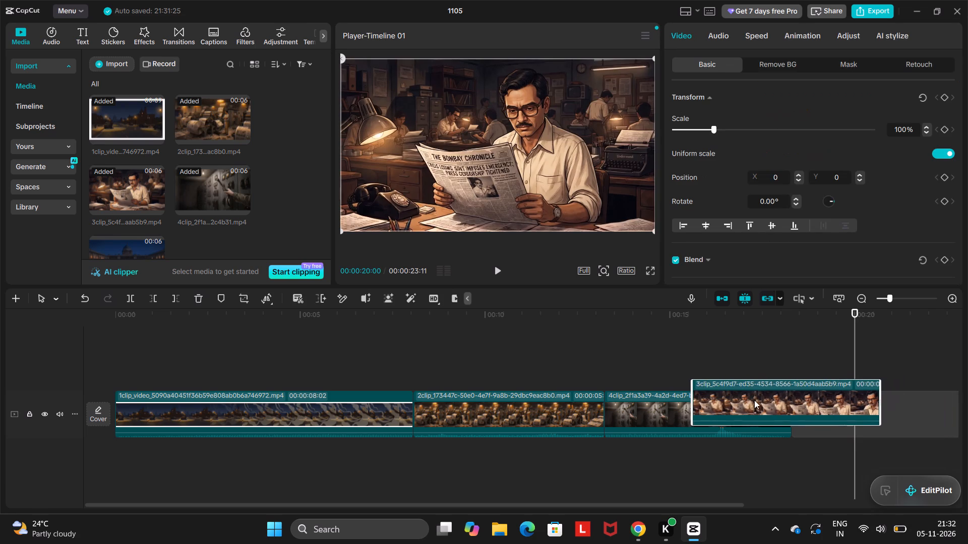
pyautogui.moveTo(754, 400); pyautogui.dragTo(674, 407)
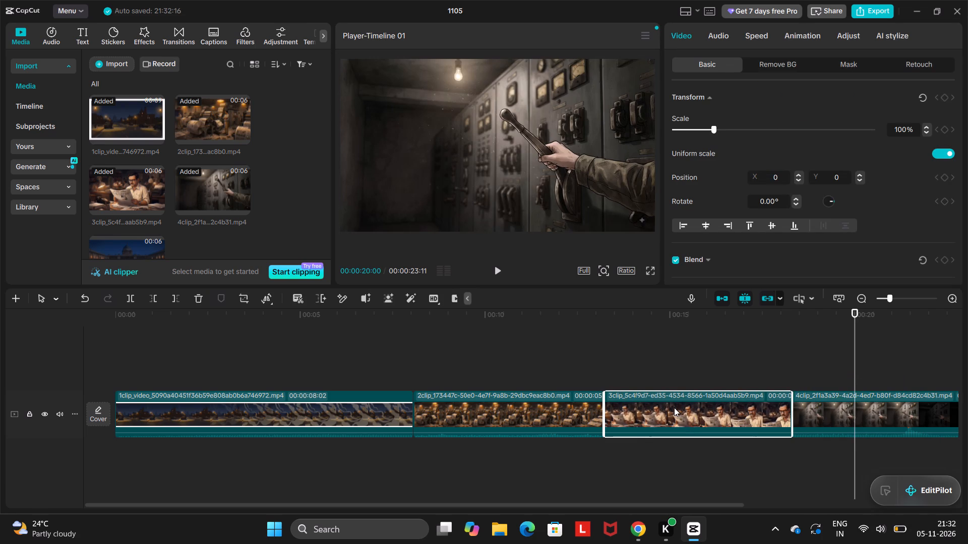
# Play the timeline from within the 3clip video onward to check the reordered 3clip and 4clip sequence.
pyautogui.click(649, 349)
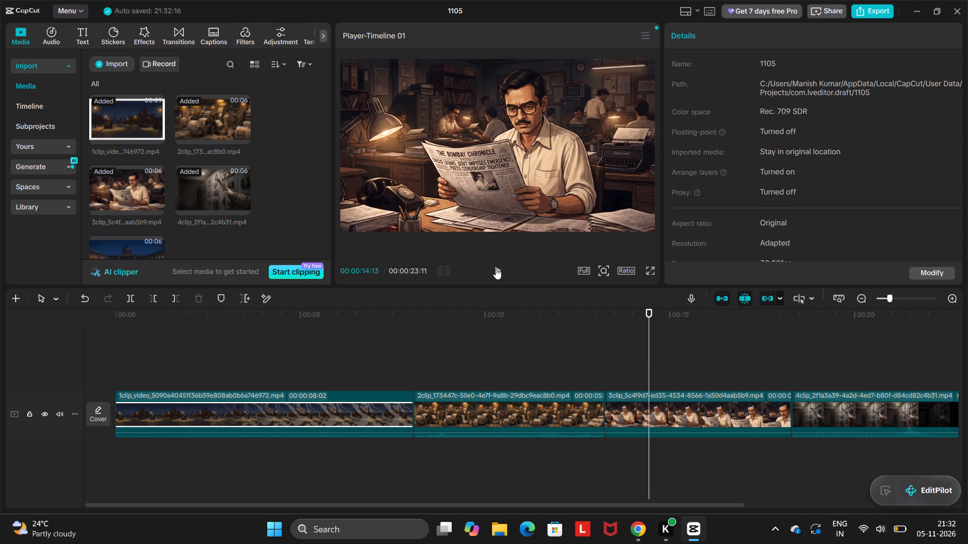
pyautogui.click(496, 268)
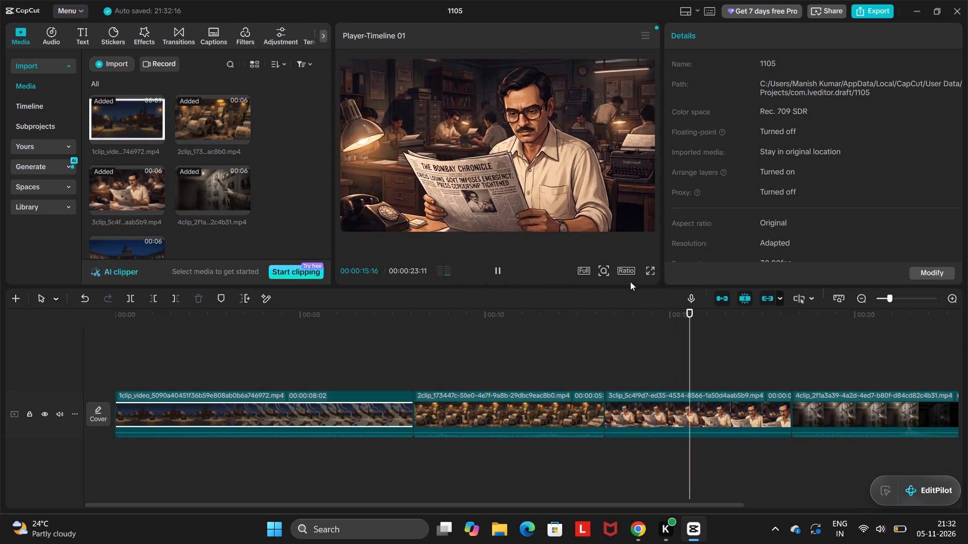
pyautogui.hscroll(-1, 837, 336)
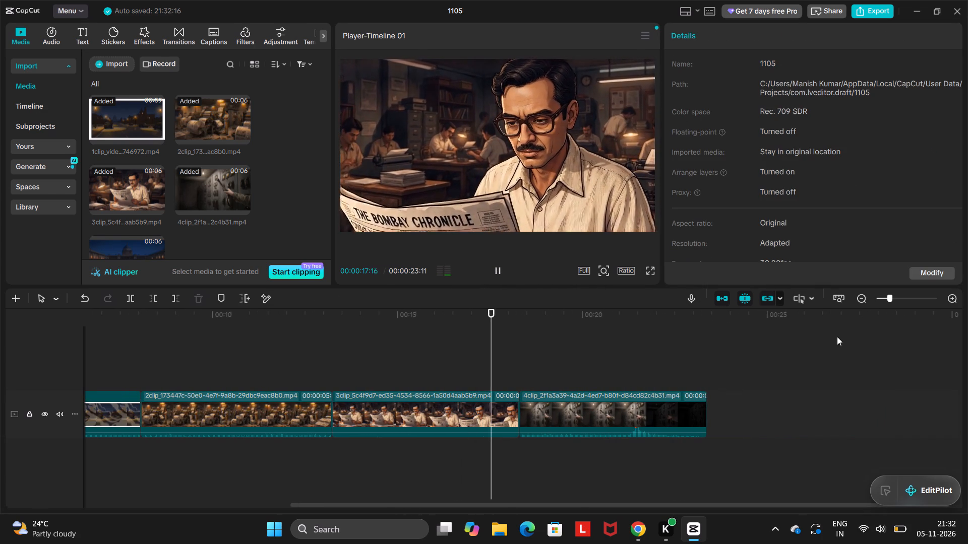
# Add the 5clip video to the timeline directly after the 4clip video.
pyautogui.scroll(-1, 273, 222)
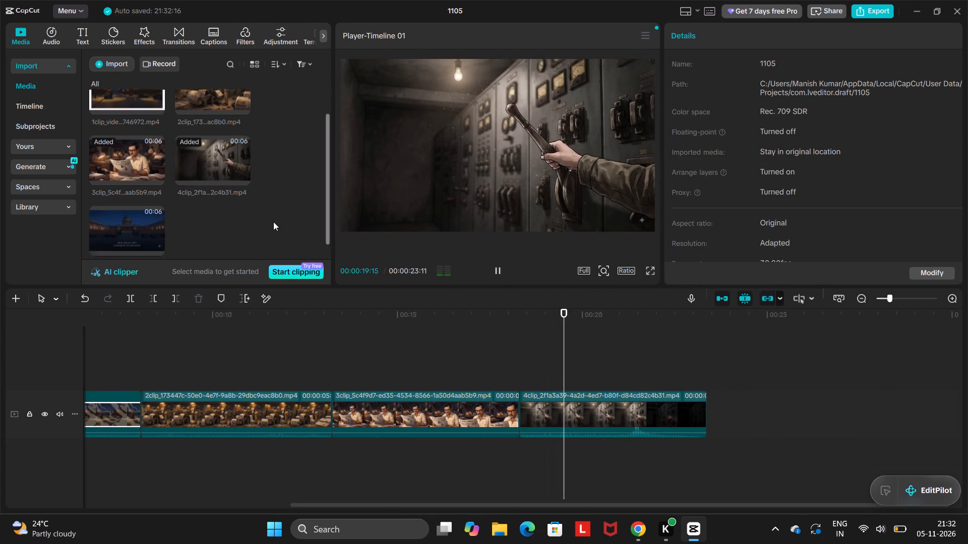
pyautogui.scroll(-1, 273, 222)
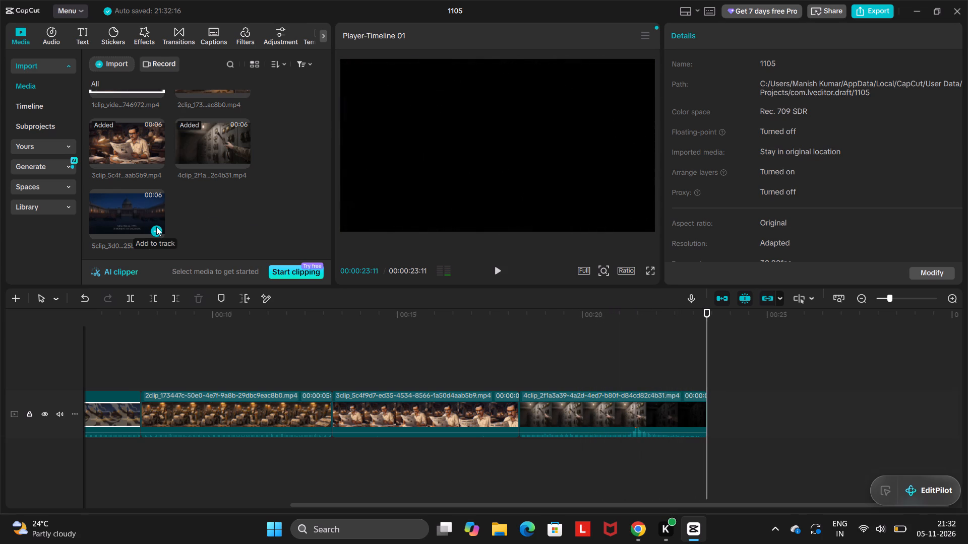
pyautogui.click(156, 227)
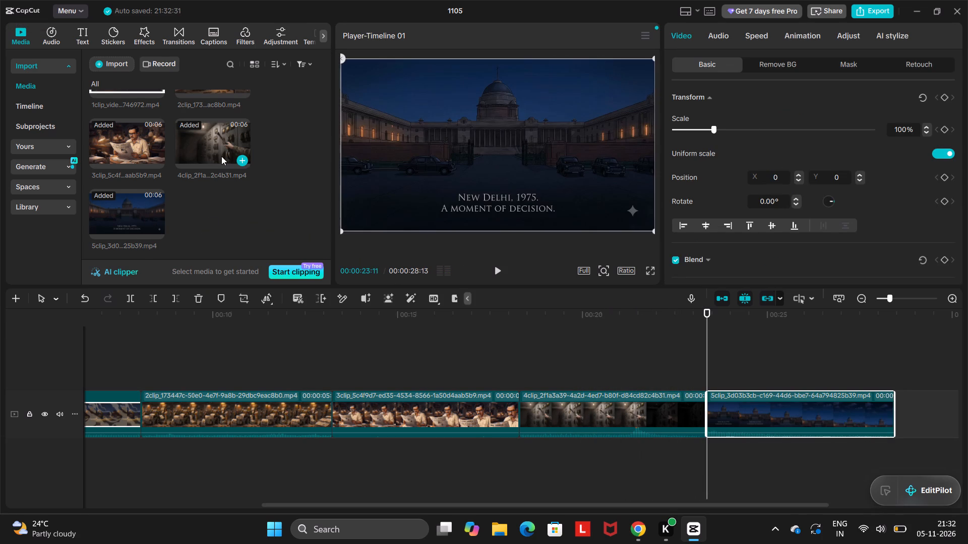
# Import the video 6clip_184676c-823f-4ec2-bfa6-503e854442a0 from the device's Downloads folder and add it to the timeline at the playhead after 4clip.
pyautogui.click(104, 60)
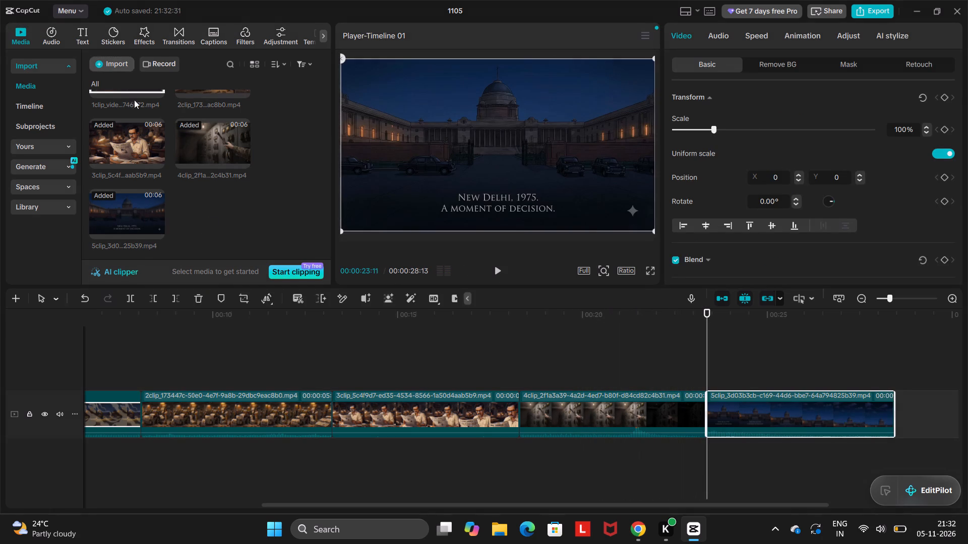
pyautogui.click(131, 88)
pyautogui.scroll(-1, 267, 211)
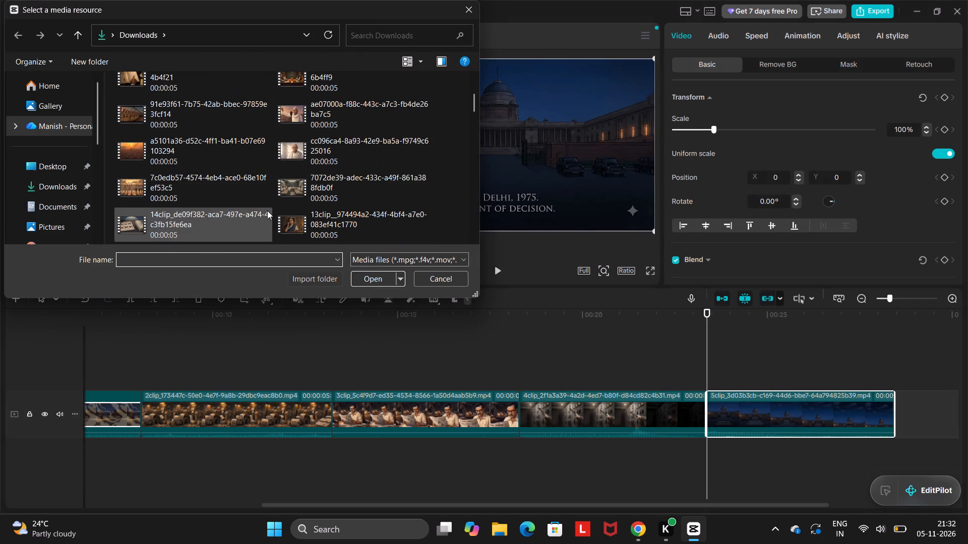
pyautogui.scroll(-2, 267, 211)
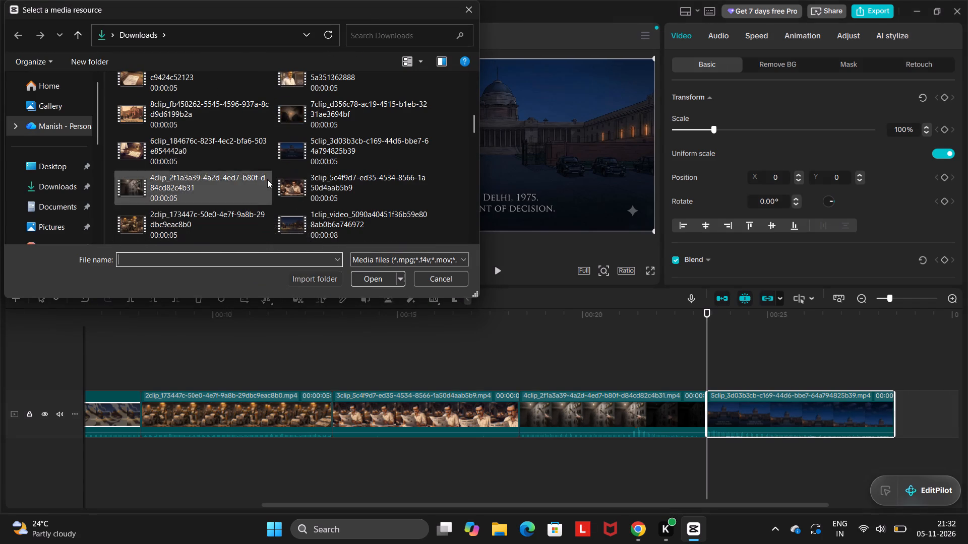
pyautogui.click(224, 153)
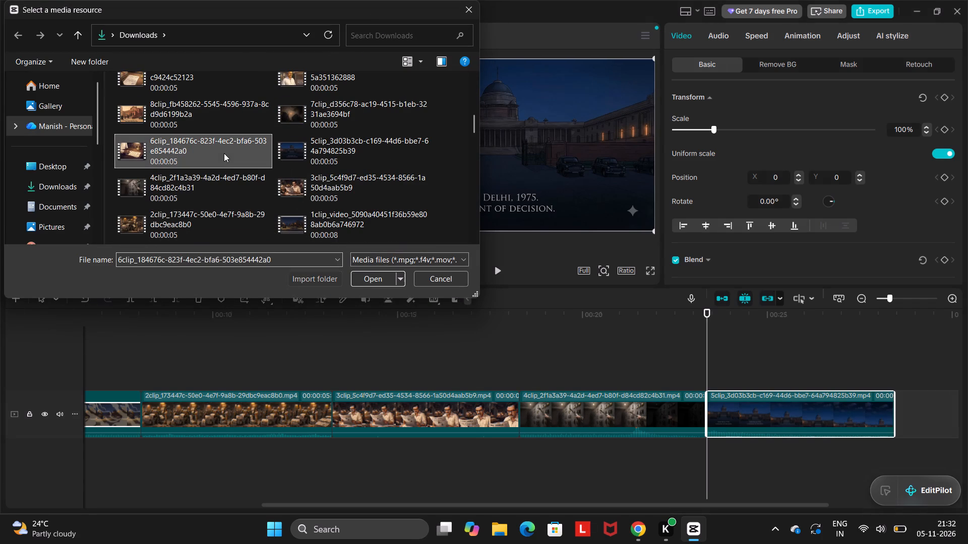
pyautogui.click(373, 282)
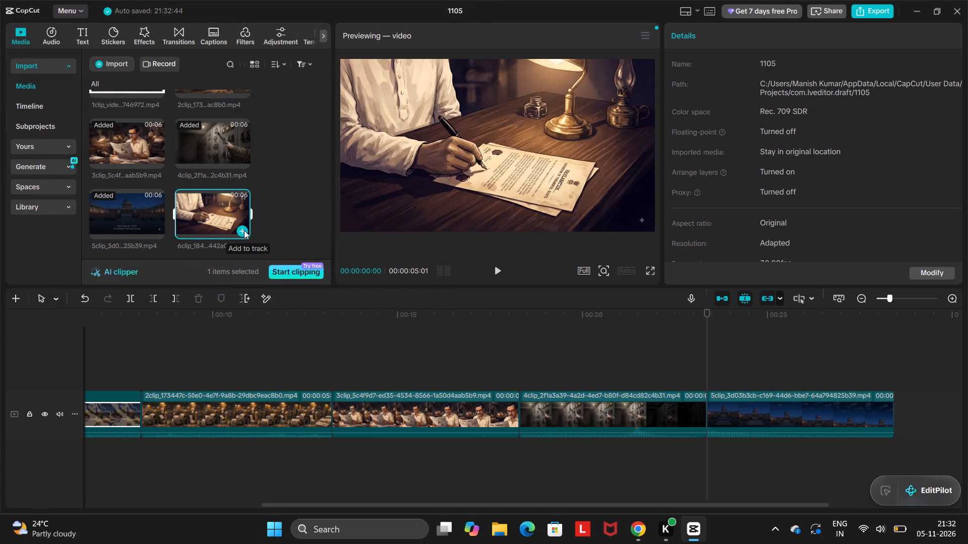
pyautogui.click(244, 230)
# Import the video 7clip_d356c78-ac19-4515-b1eb-3231ae3694bf from the device's Downloads folder into the project media.
pyautogui.click(114, 62)
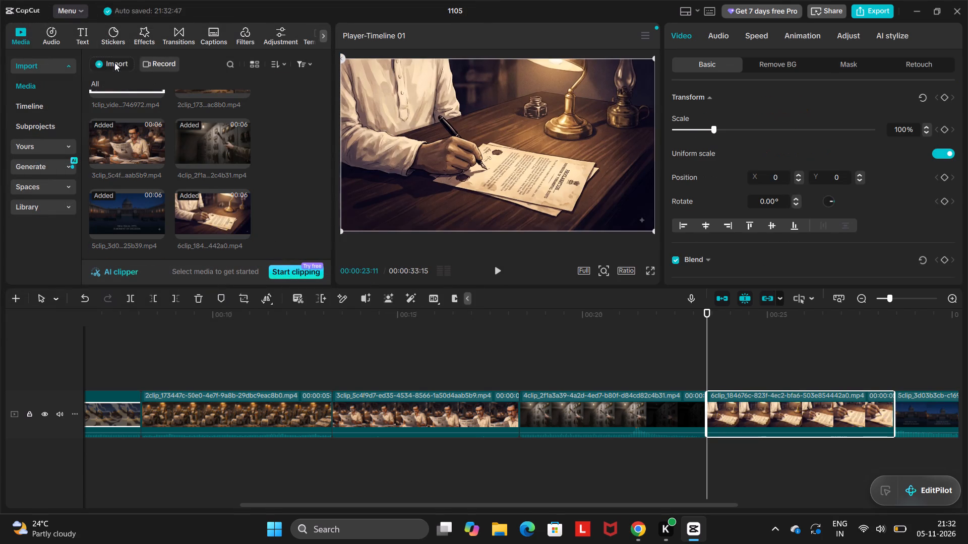
pyautogui.click(120, 90)
pyautogui.scroll(-1, 247, 185)
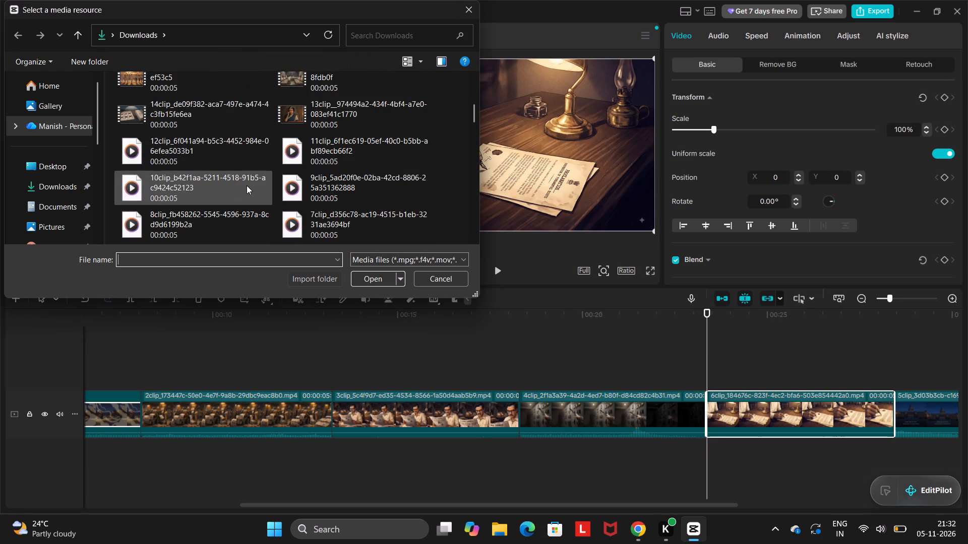
pyautogui.click(321, 215)
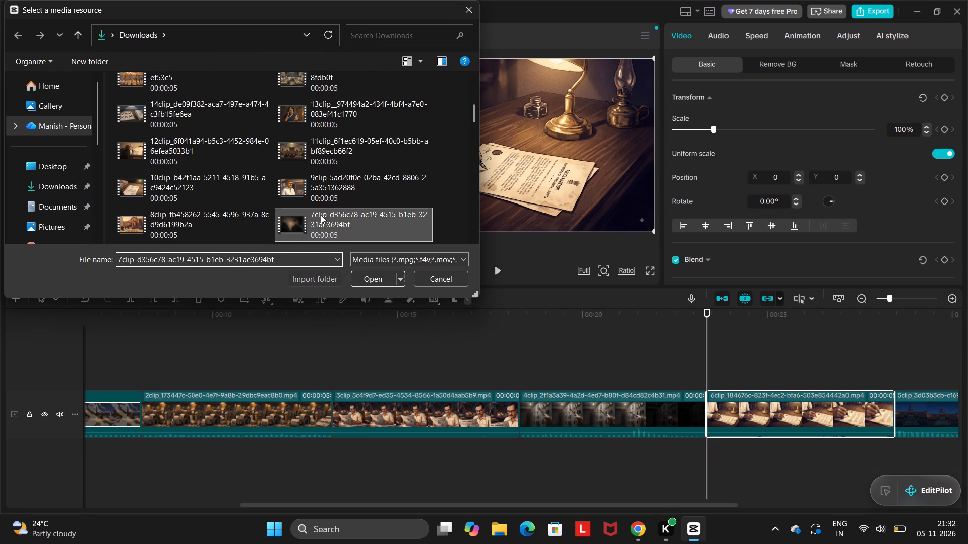
pyautogui.click(363, 276)
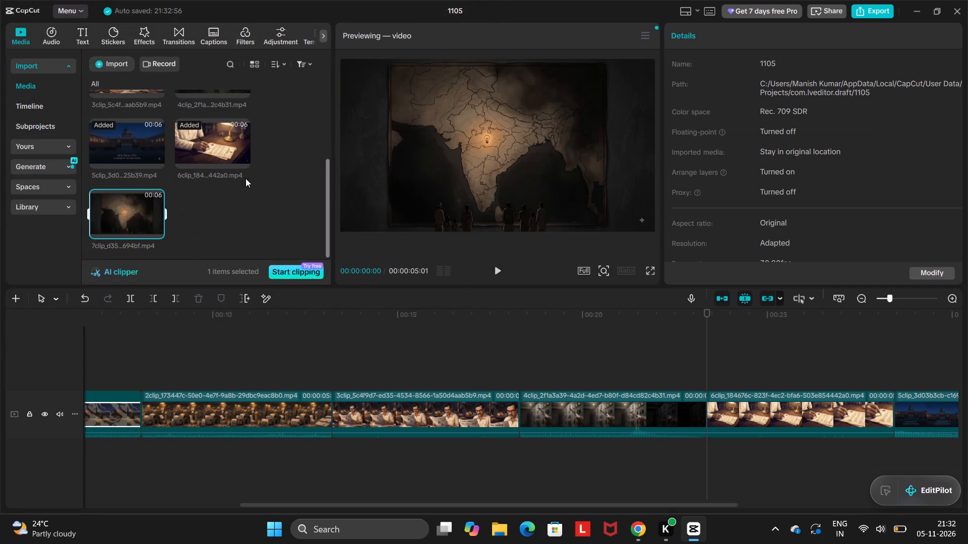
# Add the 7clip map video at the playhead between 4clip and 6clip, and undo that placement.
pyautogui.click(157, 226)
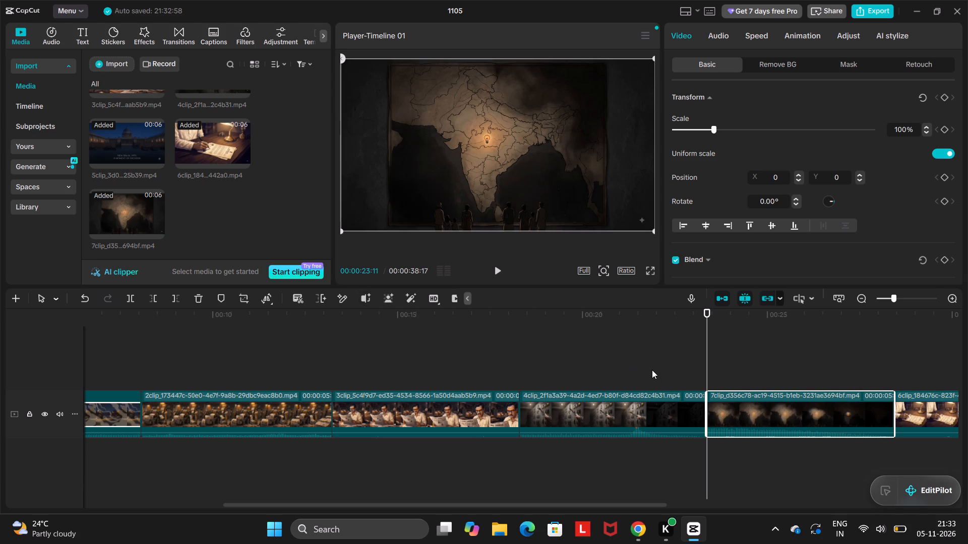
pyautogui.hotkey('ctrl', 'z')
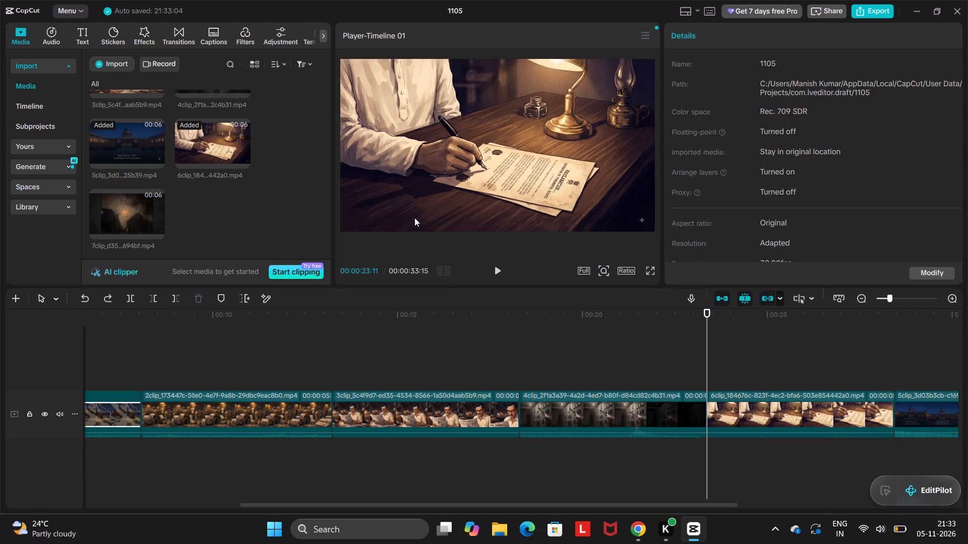
# Check the clip order on the timeline and move the 5clip video ahead of 6clip, directly after 4clip.
pyautogui.scroll(1, 271, 179)
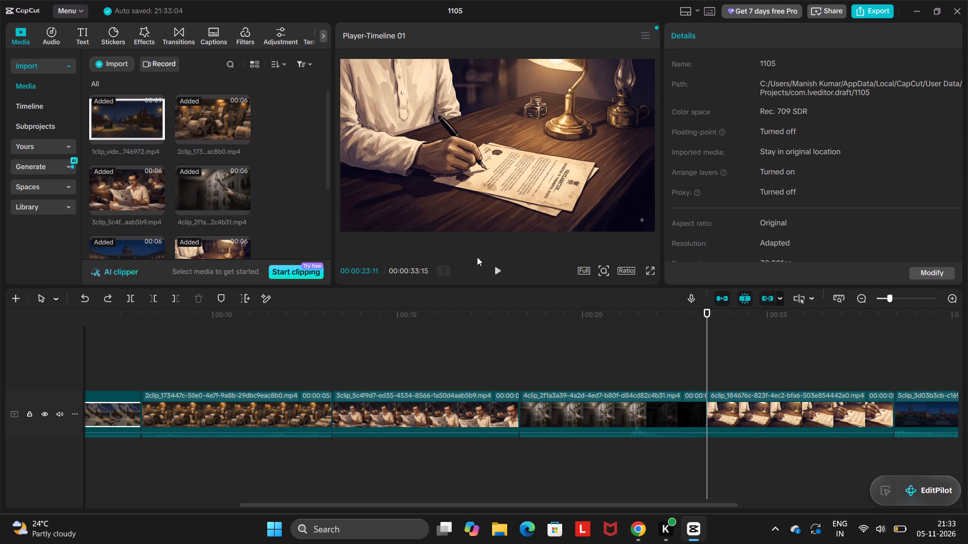
pyautogui.click(621, 337)
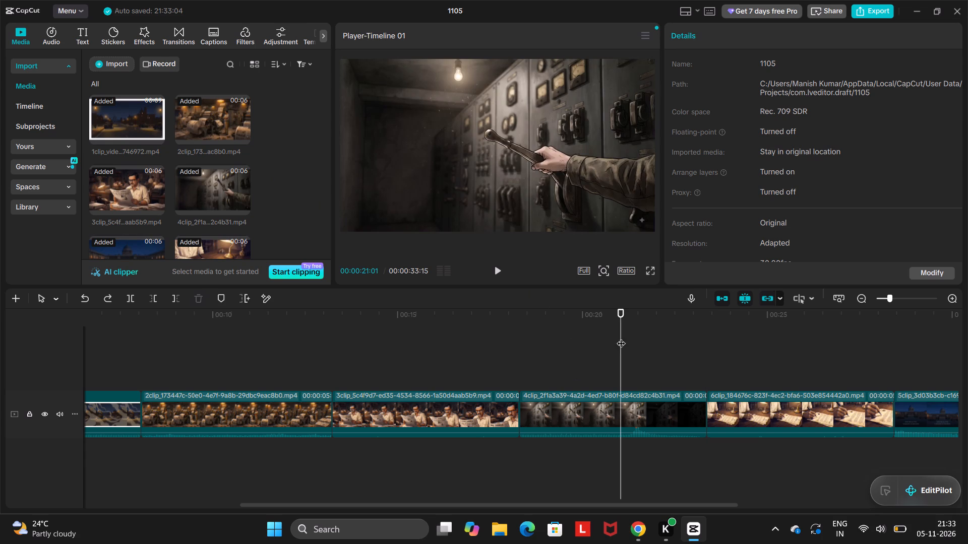
pyautogui.scroll(1, 550, 190)
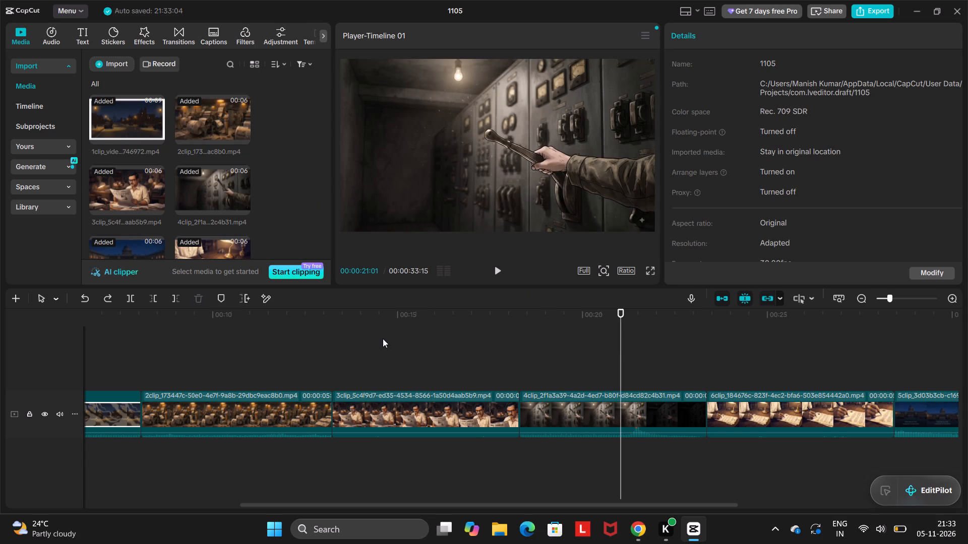
pyautogui.click(383, 338)
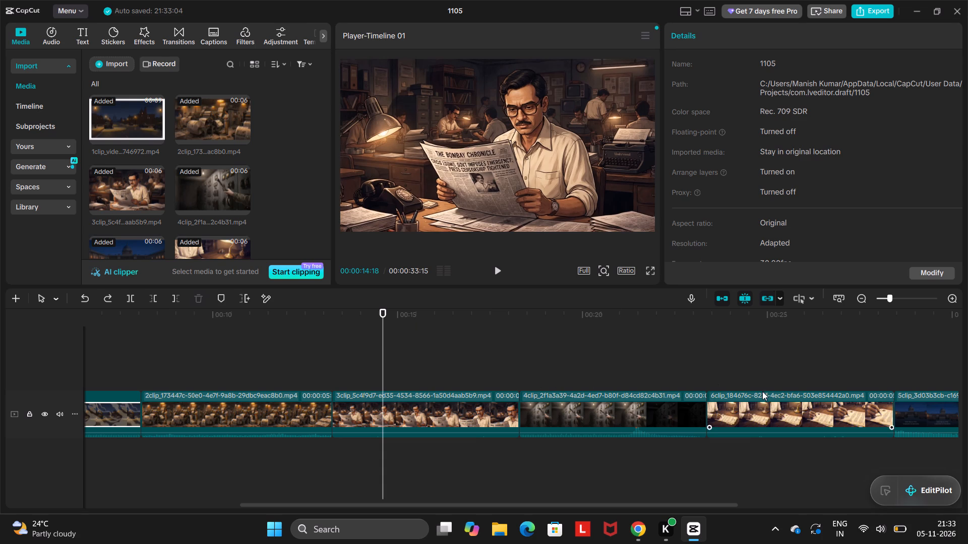
pyautogui.click(766, 372)
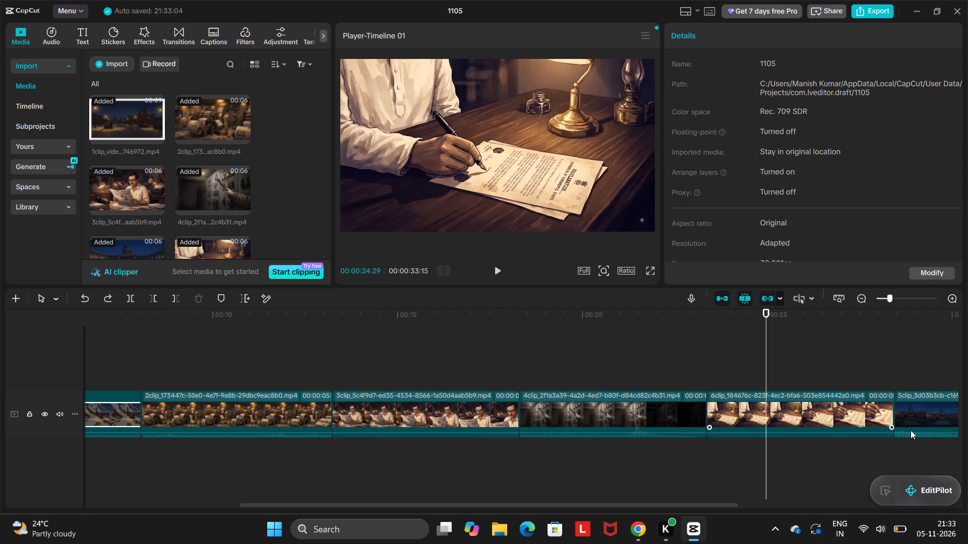
pyautogui.moveTo(943, 417); pyautogui.dragTo(767, 416)
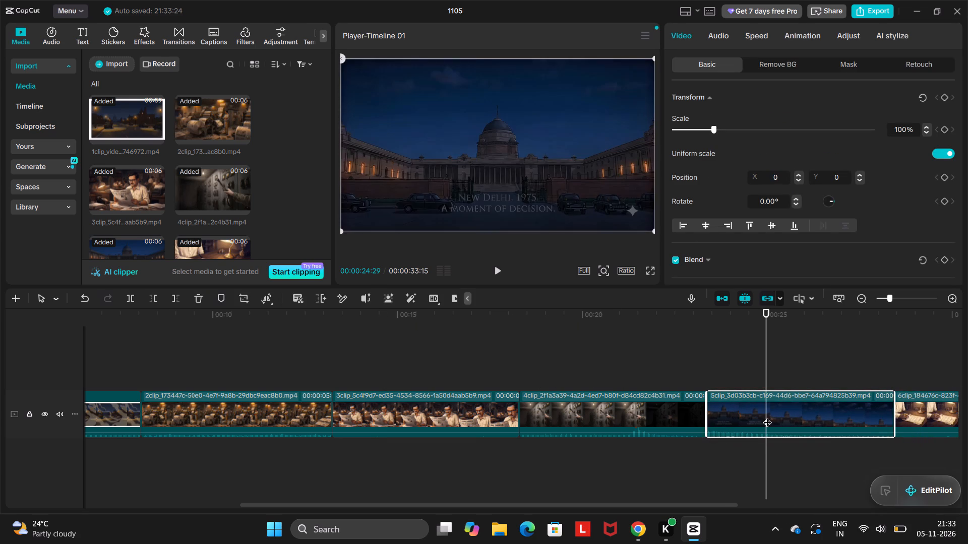
# Set the playhead at the end of the timeline and add the 7clip map video directly after 6clip.
pyautogui.hscroll(-2, 923, 380)
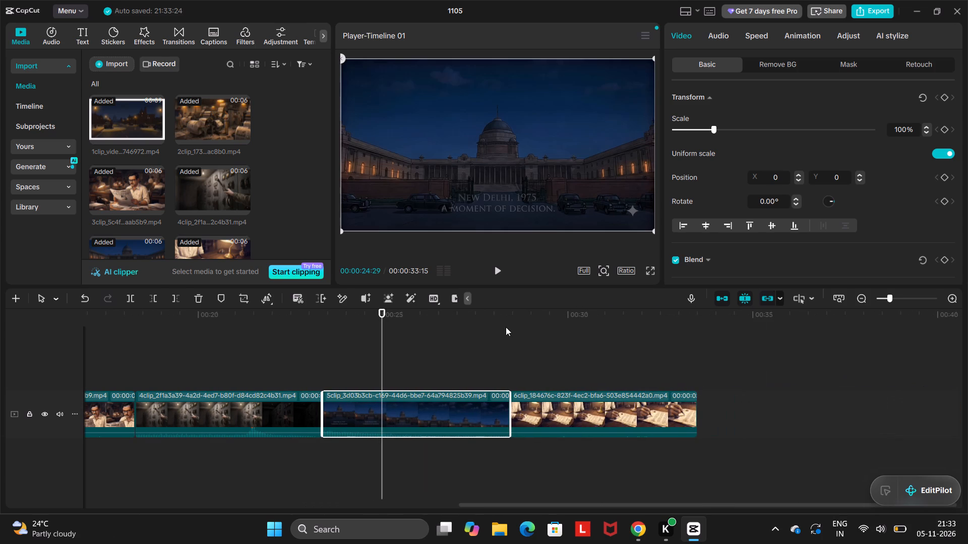
pyautogui.click(712, 412)
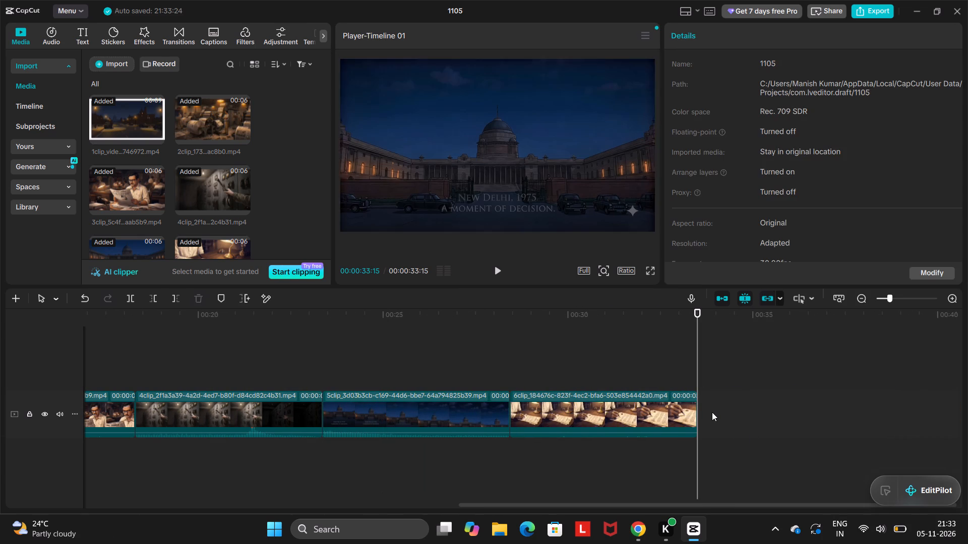
pyautogui.scroll(-1, 199, 224)
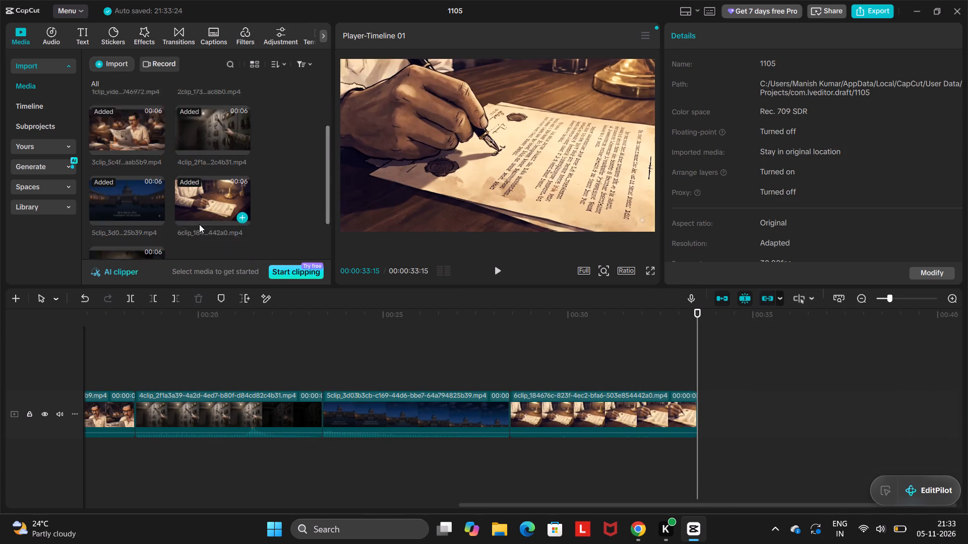
pyautogui.scroll(-1, 199, 224)
pyautogui.click(157, 242)
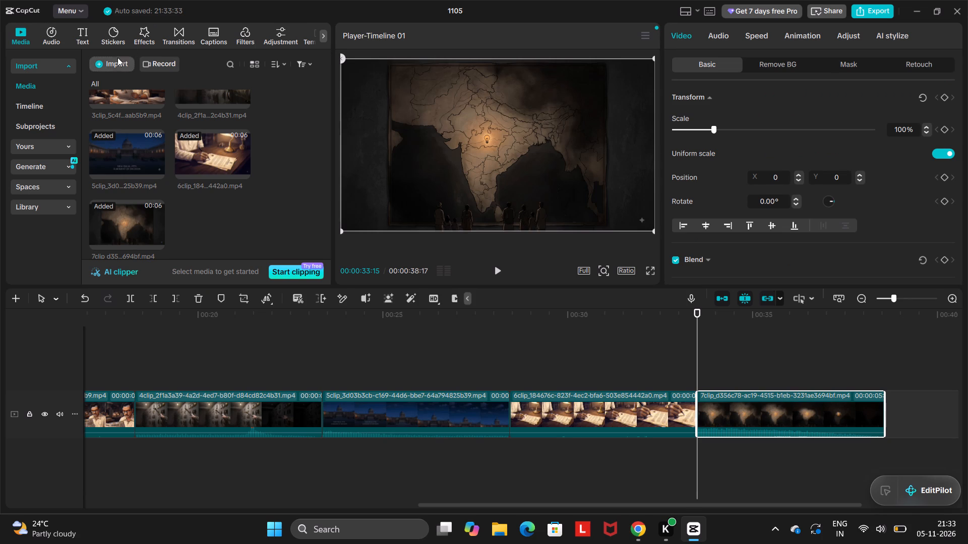
pyautogui.click(114, 62)
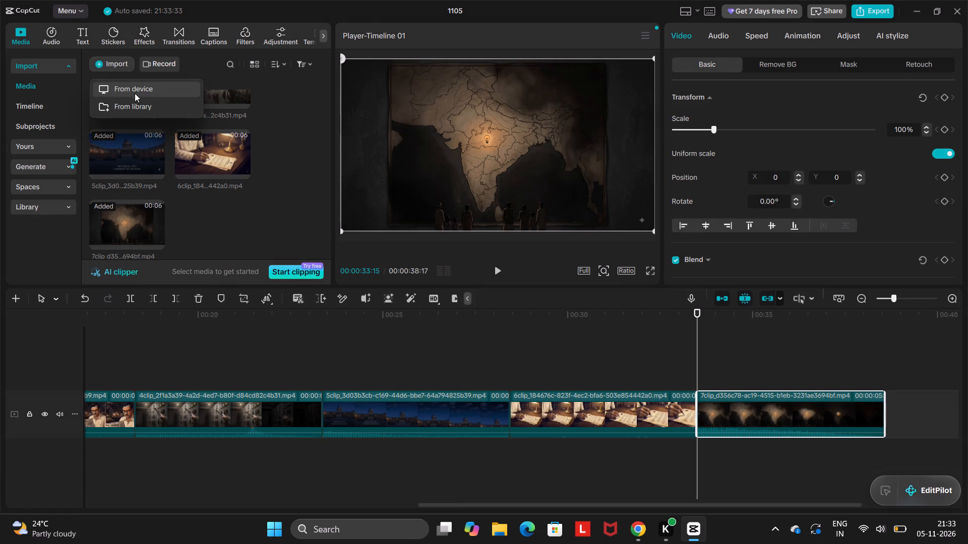
pyautogui.click(135, 91)
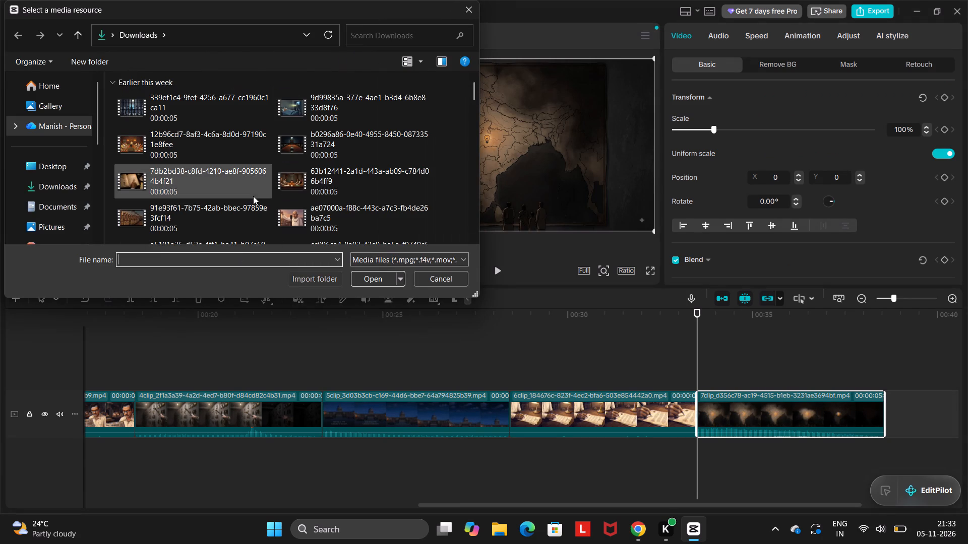
pyautogui.scroll(-2, 253, 196)
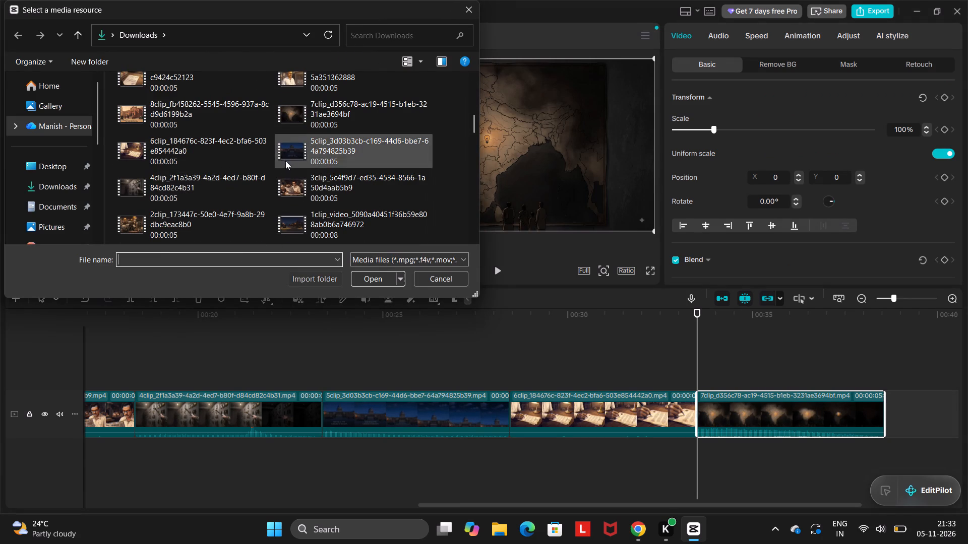
pyautogui.click(197, 104)
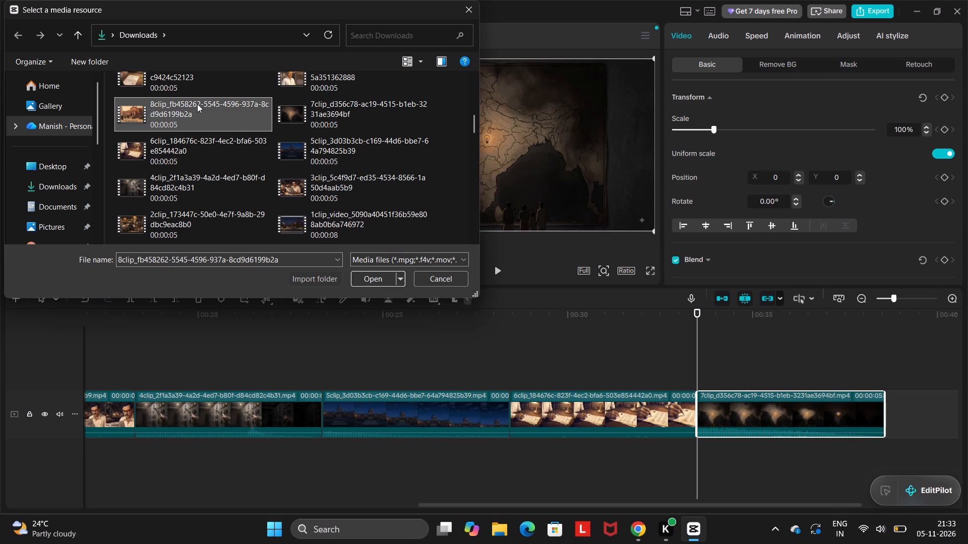
pyautogui.click(373, 276)
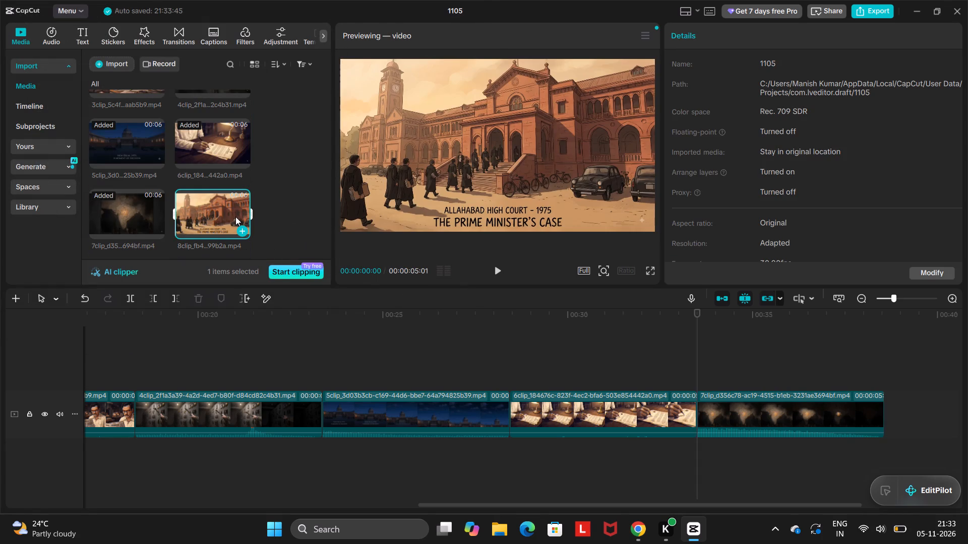
# Set the playhead at the end of the 7clip video and add the 8clip courthouse video directly after it.
pyautogui.scroll(-1, 235, 217)
pyautogui.click(886, 371)
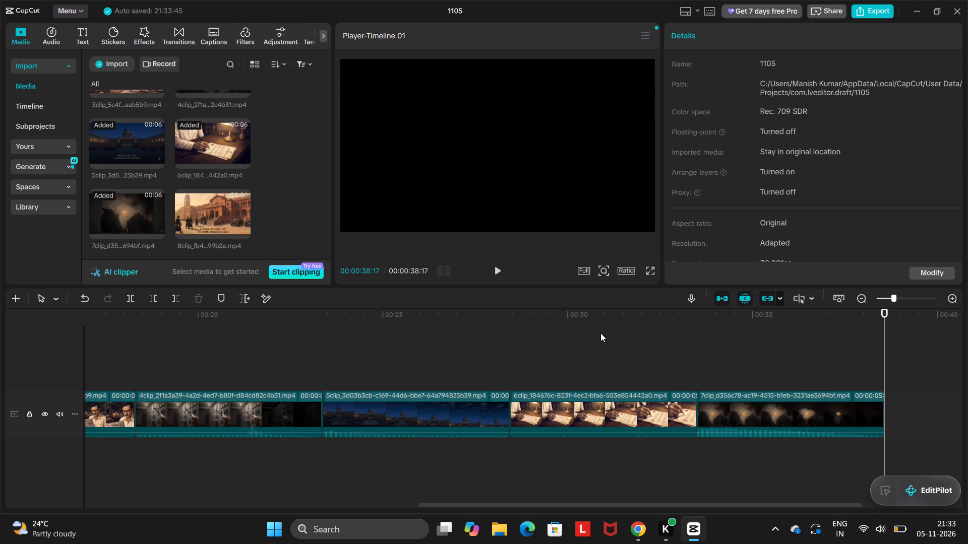
pyautogui.click(240, 229)
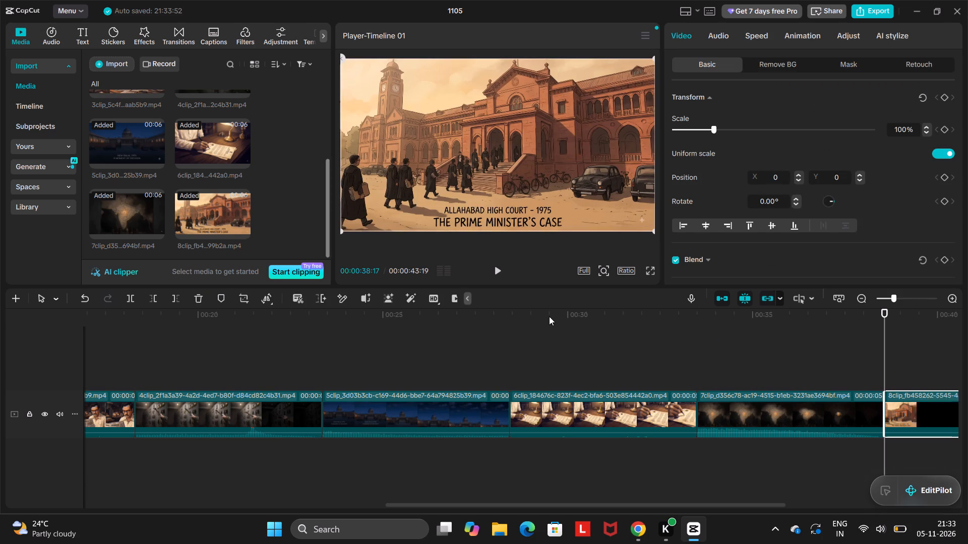
pyautogui.hscroll(-5, 815, 365)
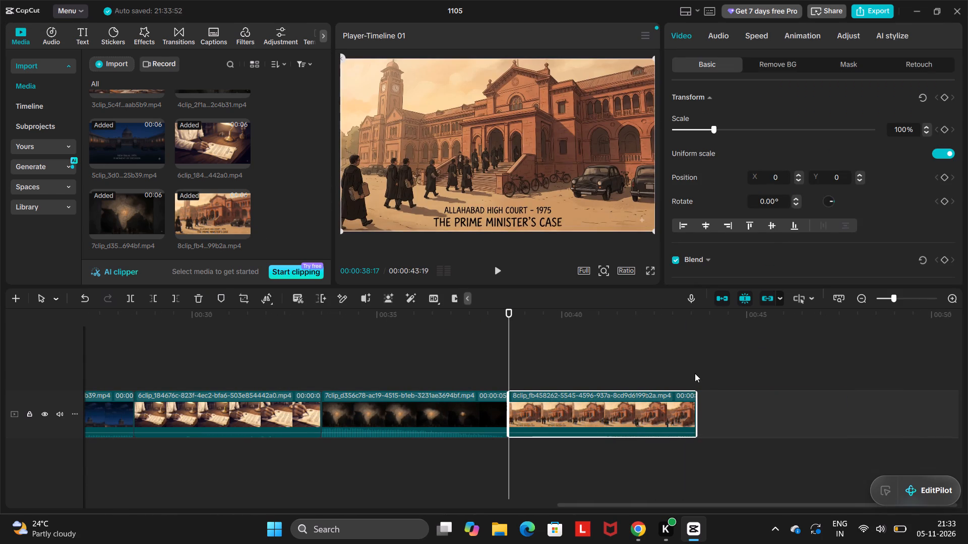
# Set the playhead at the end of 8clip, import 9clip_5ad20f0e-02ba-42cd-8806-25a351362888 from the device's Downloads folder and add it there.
pyautogui.click(698, 373)
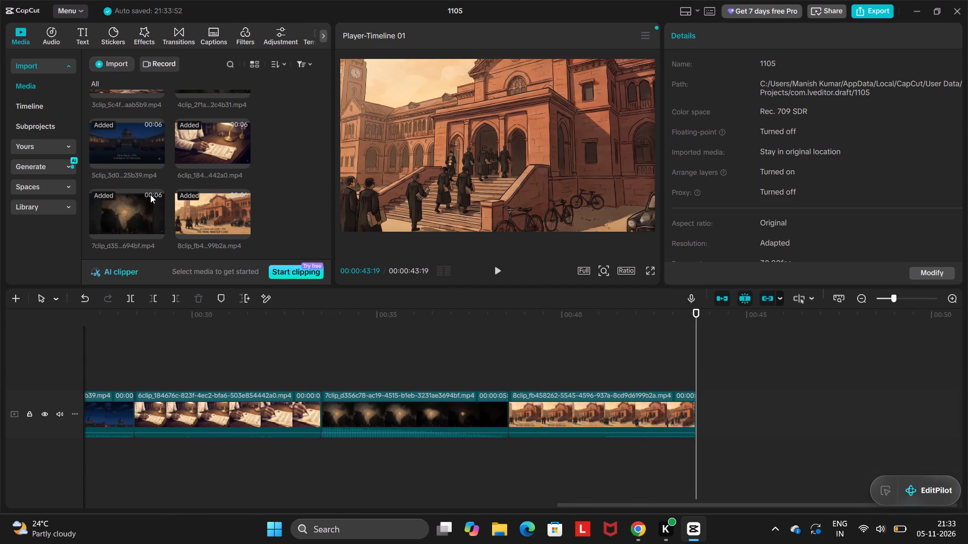
pyautogui.click(117, 59)
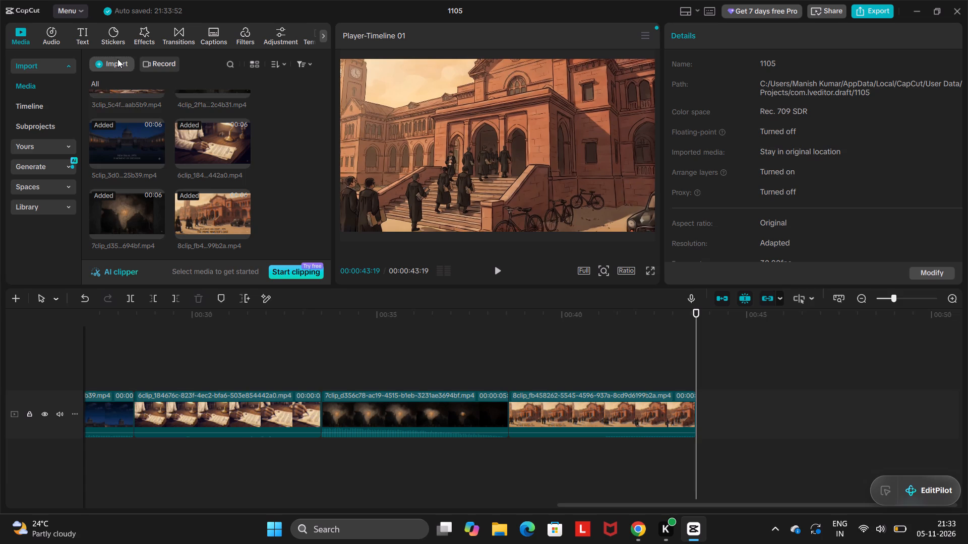
pyautogui.click(118, 92)
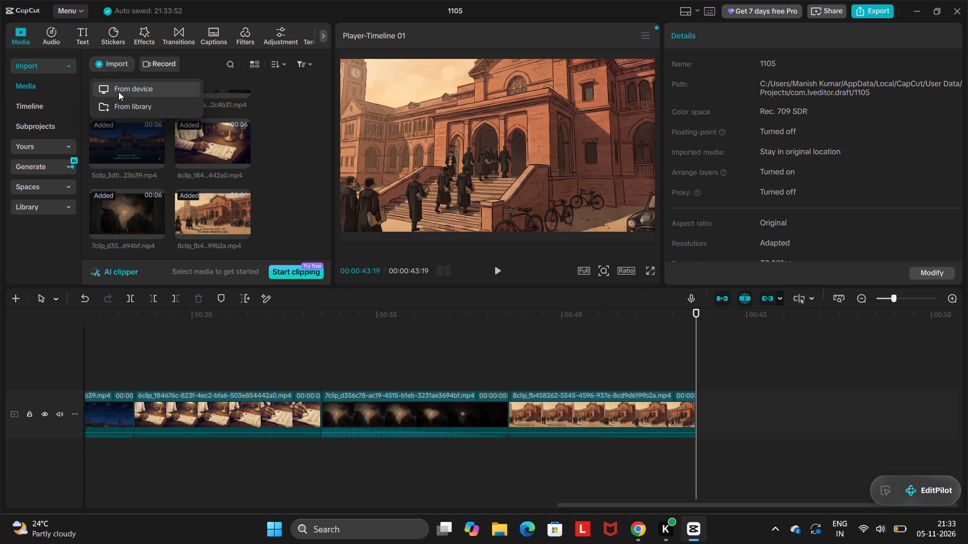
pyautogui.scroll(-2, 258, 216)
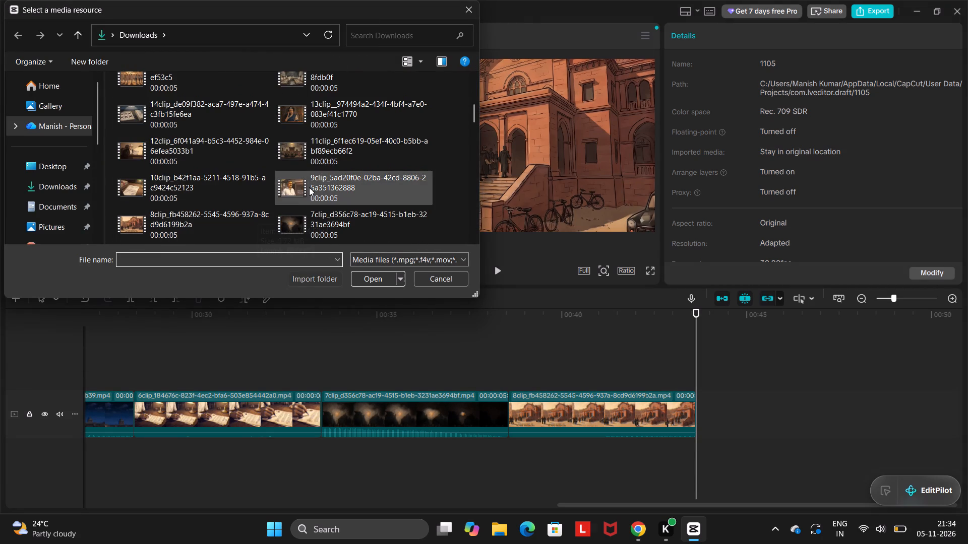
pyautogui.click(309, 187)
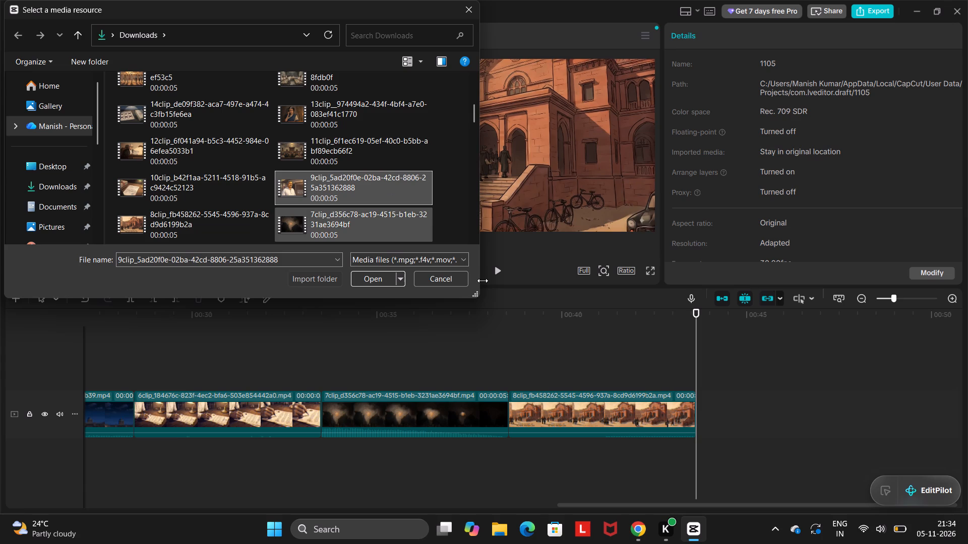
pyautogui.click(377, 281)
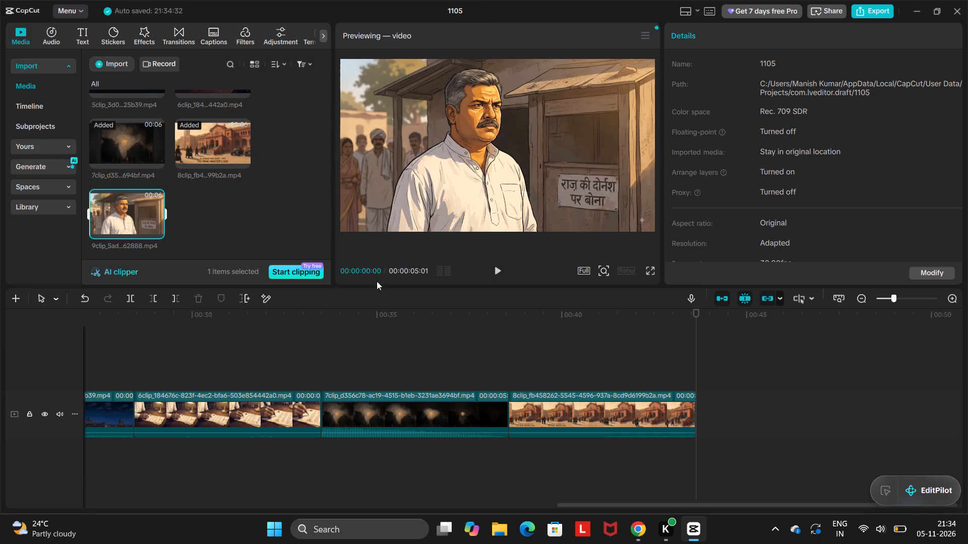
pyautogui.click(155, 227)
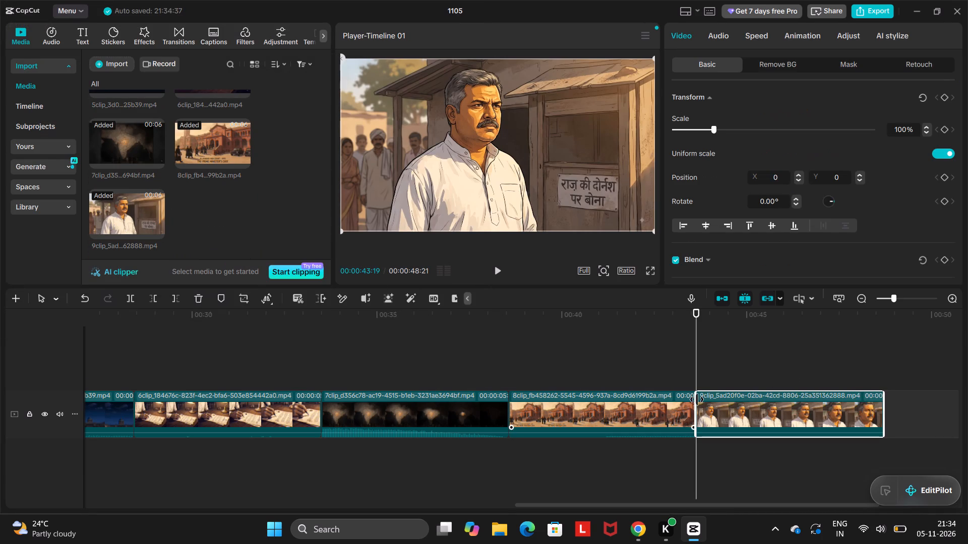
pyautogui.hscroll(-7, 796, 374)
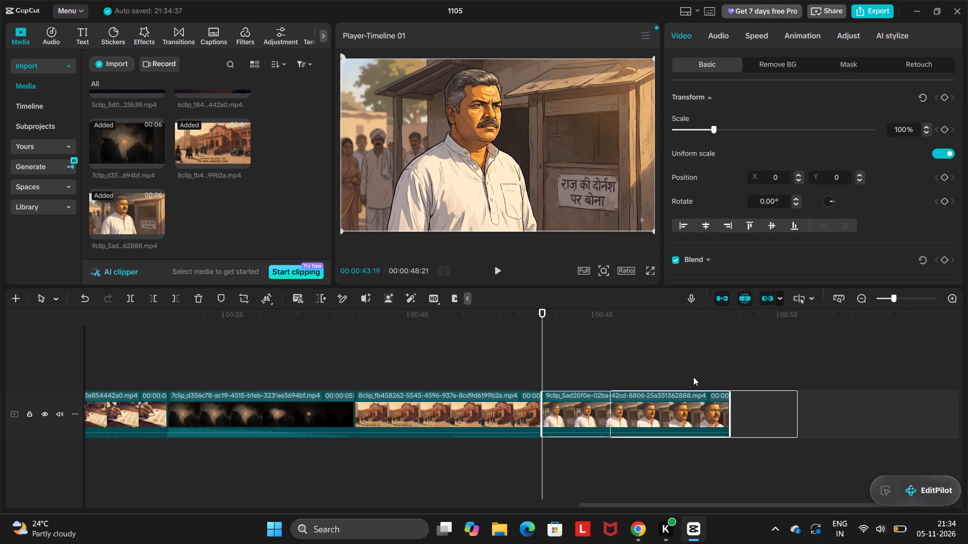
pyautogui.click(692, 377)
pyautogui.click(704, 378)
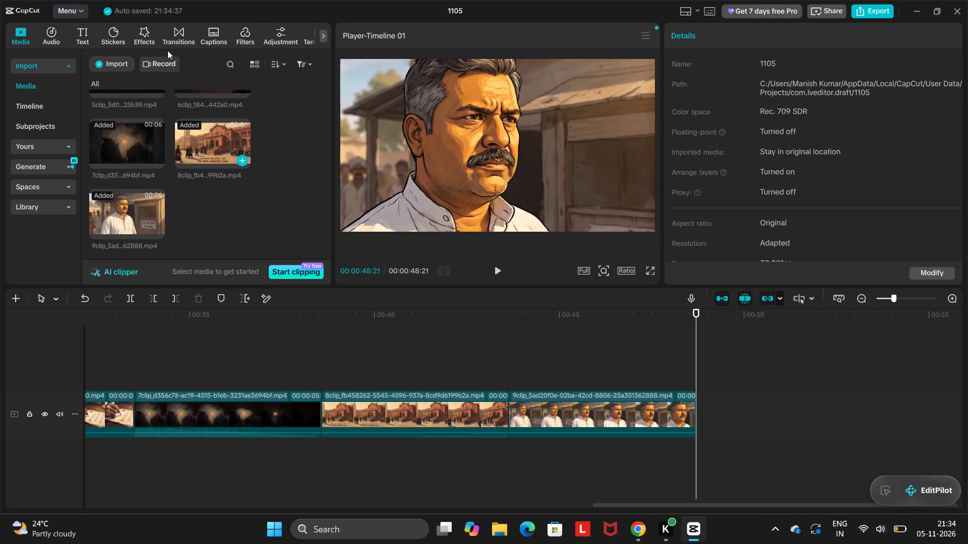
pyautogui.click(102, 67)
pyautogui.click(134, 88)
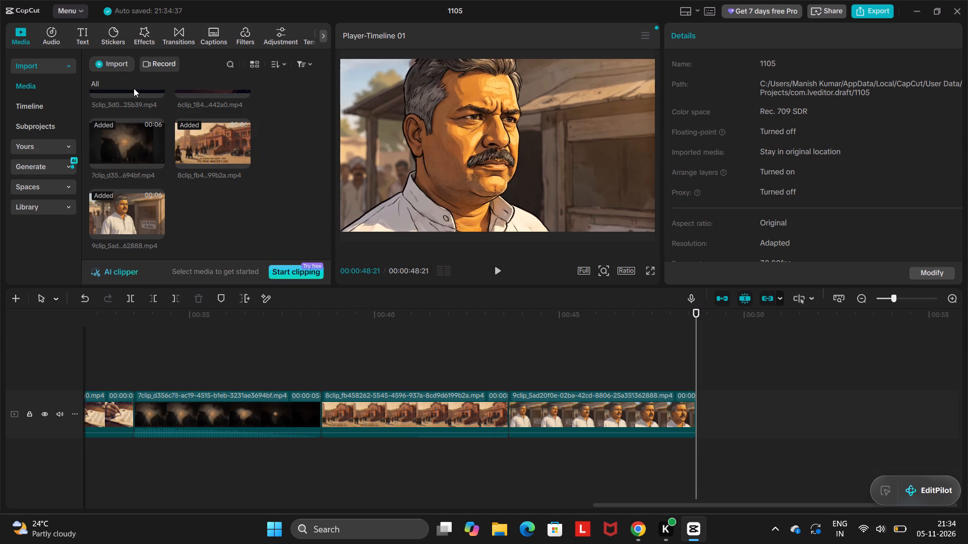
pyautogui.scroll(-1, 234, 188)
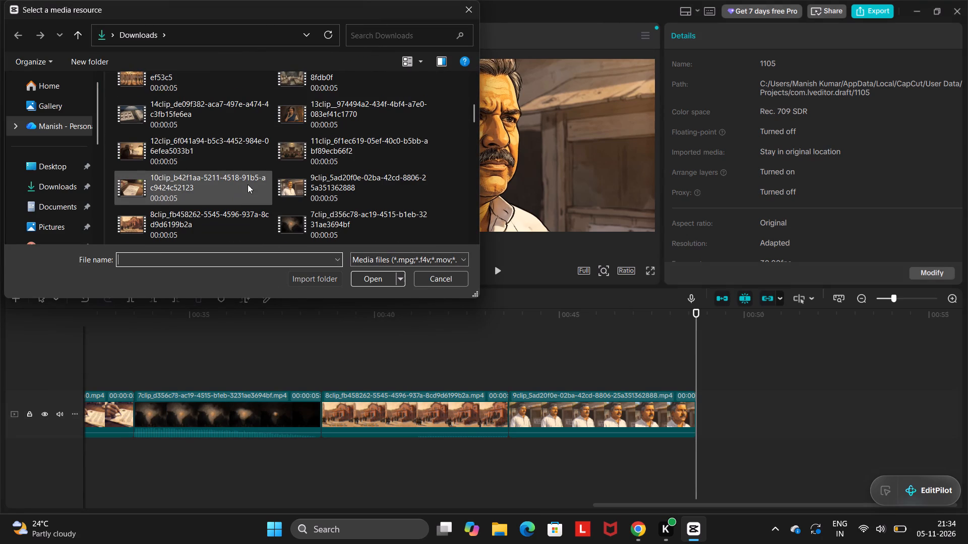
pyautogui.click(209, 181)
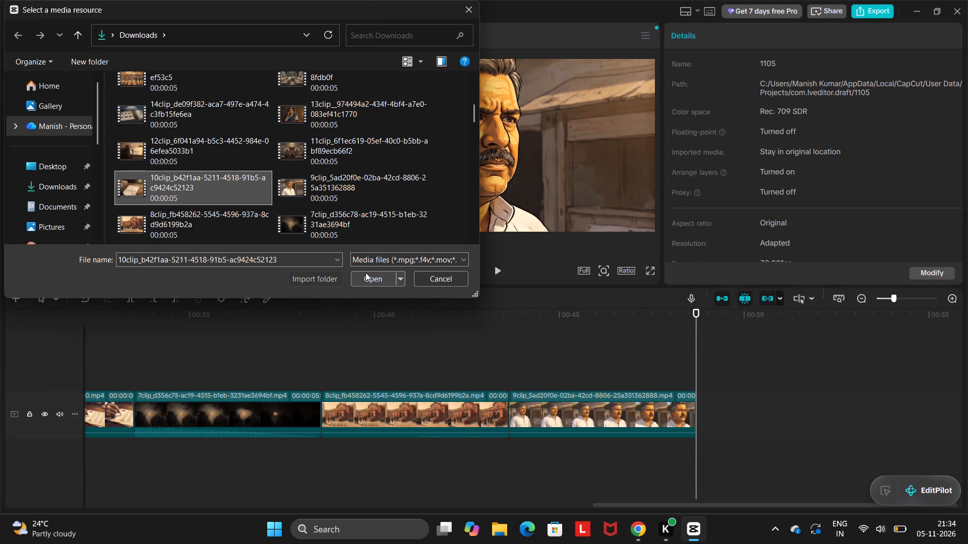
pyautogui.click(366, 273)
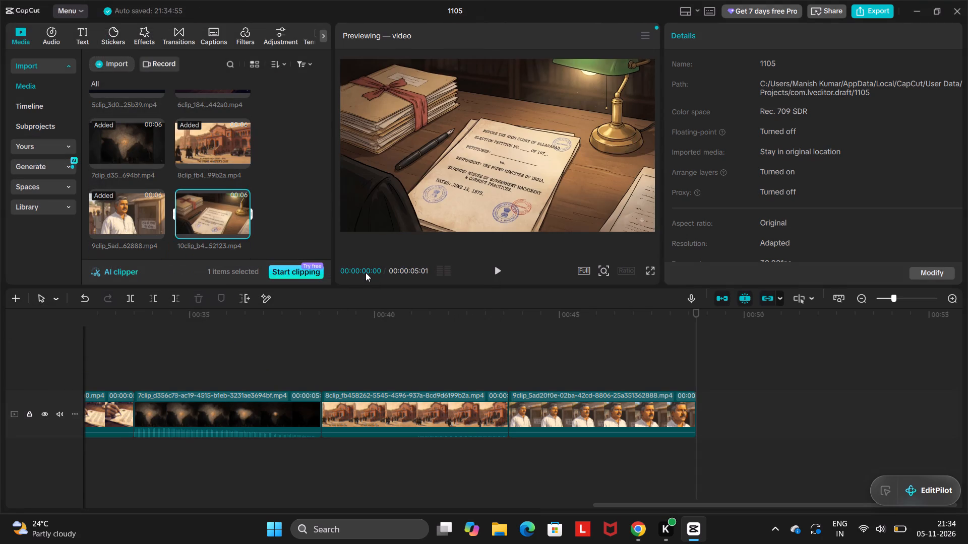
pyautogui.click(242, 229)
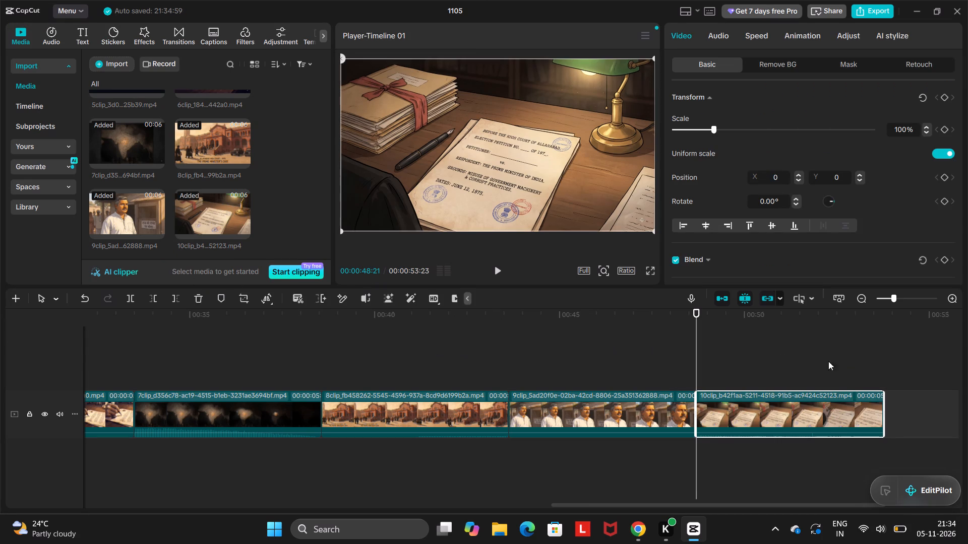
# Set the playhead at the end of 10clip, import 11clip_6f1ec619-05ef-40c0-b5bb-abf89ecb66f2 from the device's Downloads folder and add it there.
pyautogui.click(883, 372)
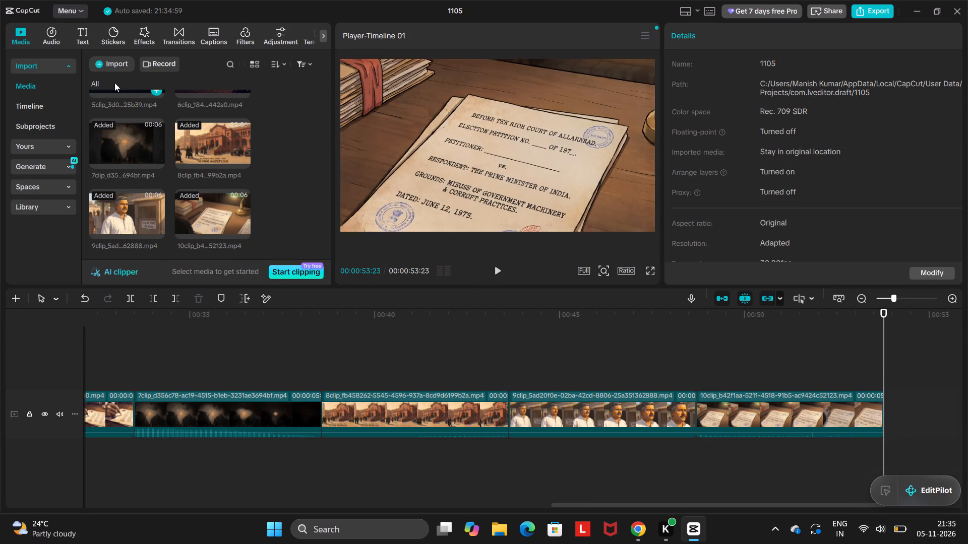
pyautogui.click(99, 65)
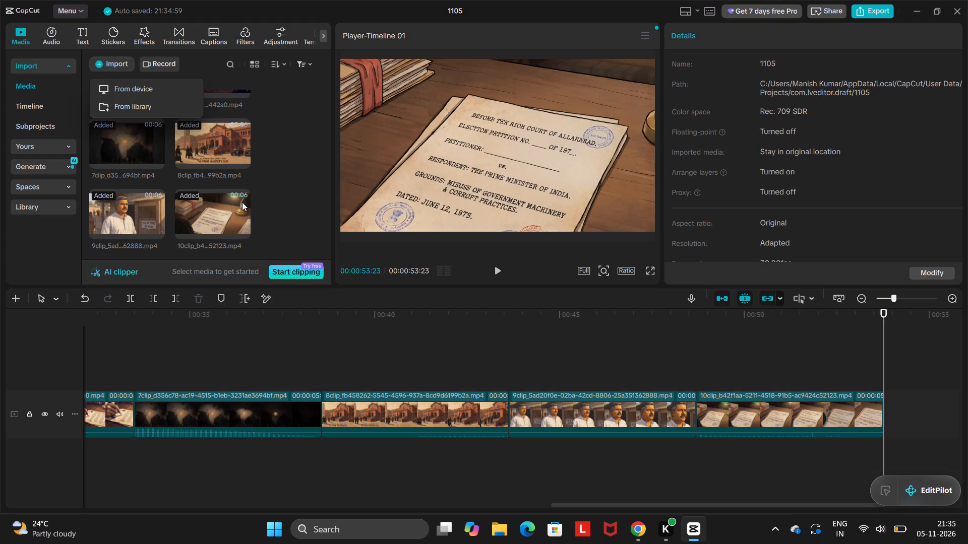
pyautogui.click(139, 89)
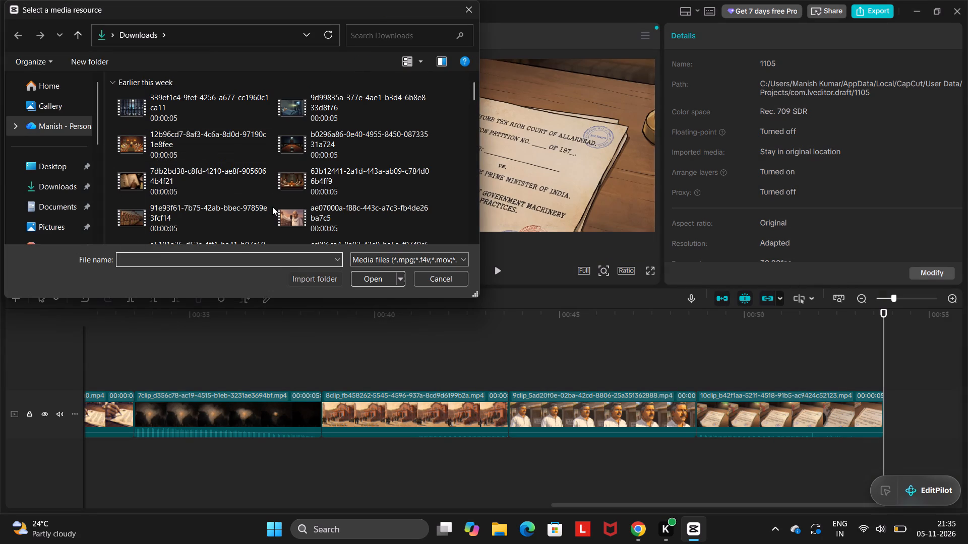
pyautogui.scroll(-1, 272, 207)
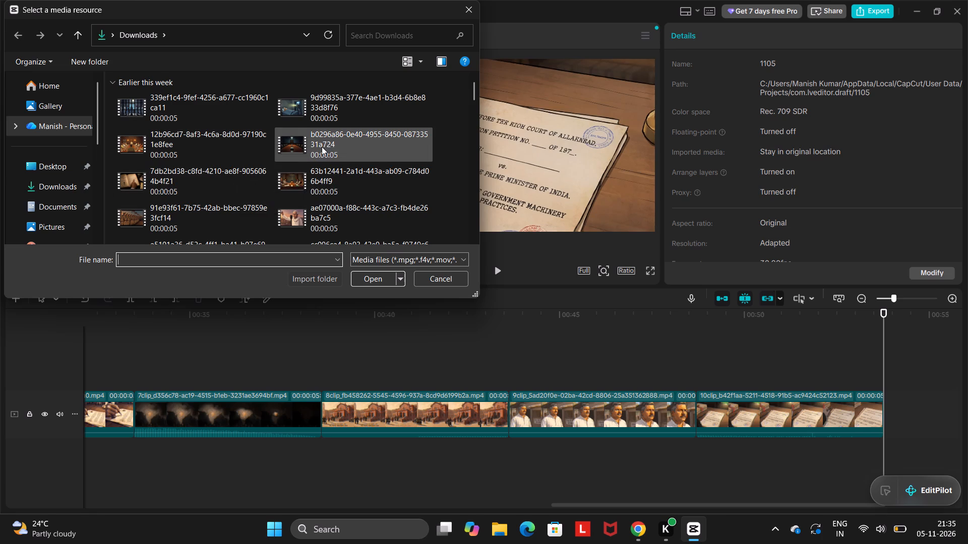
pyautogui.scroll(-1, 180, 186)
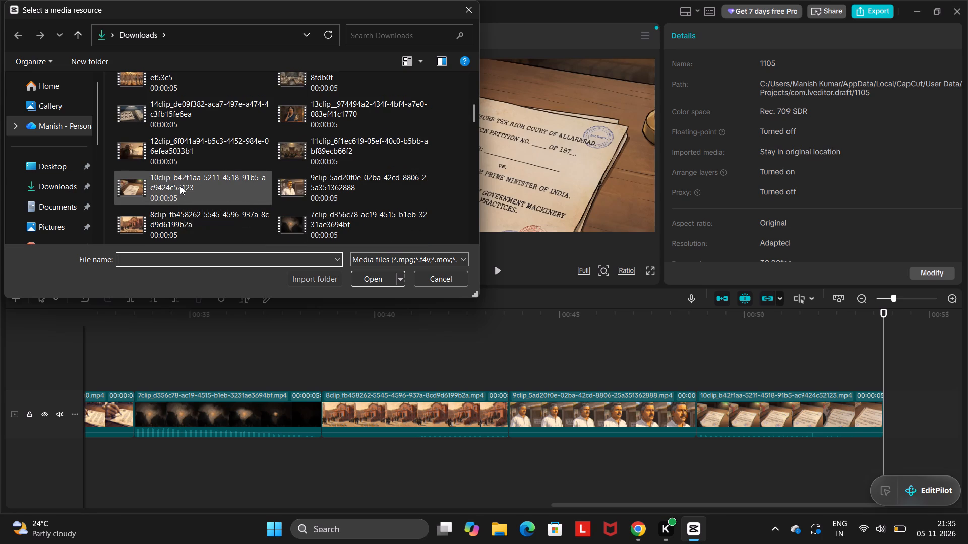
pyautogui.click(327, 147)
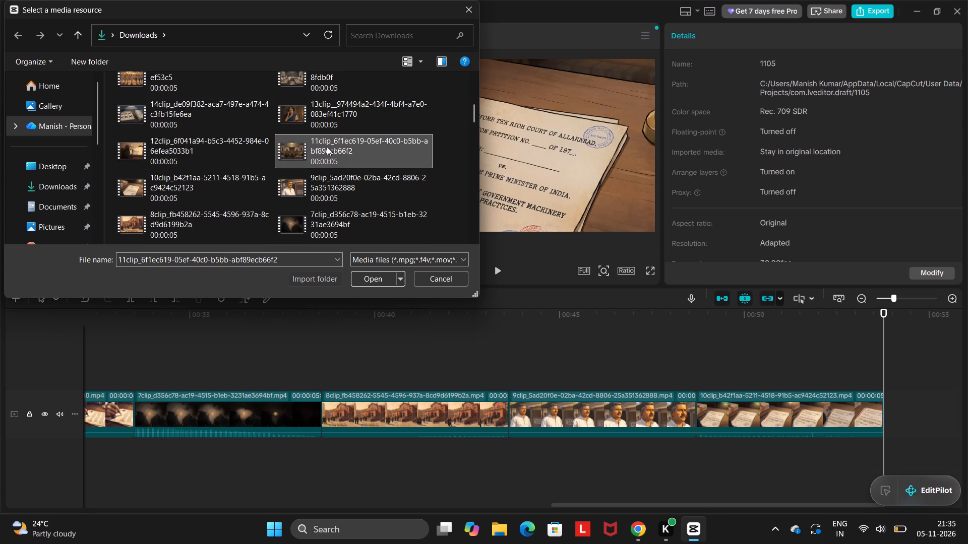
pyautogui.click(370, 277)
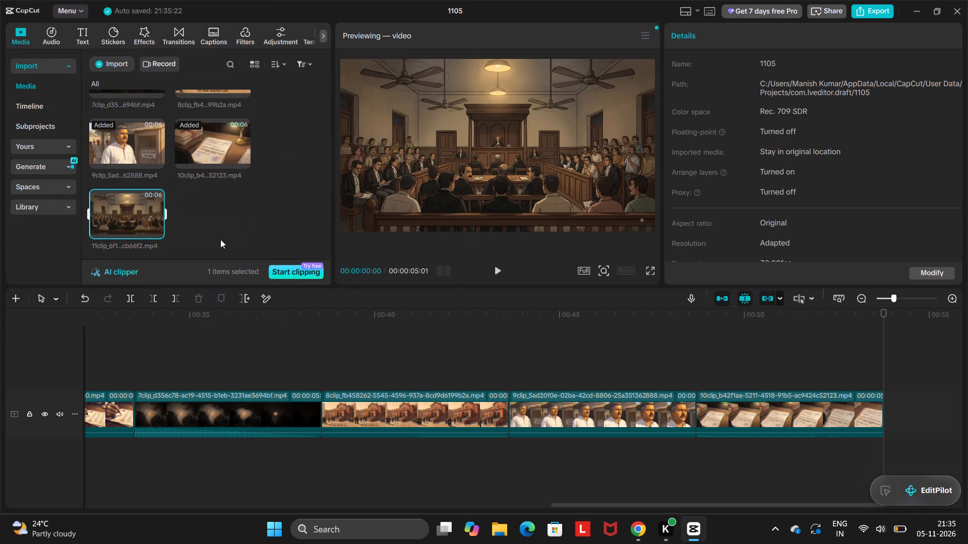
pyautogui.click(154, 228)
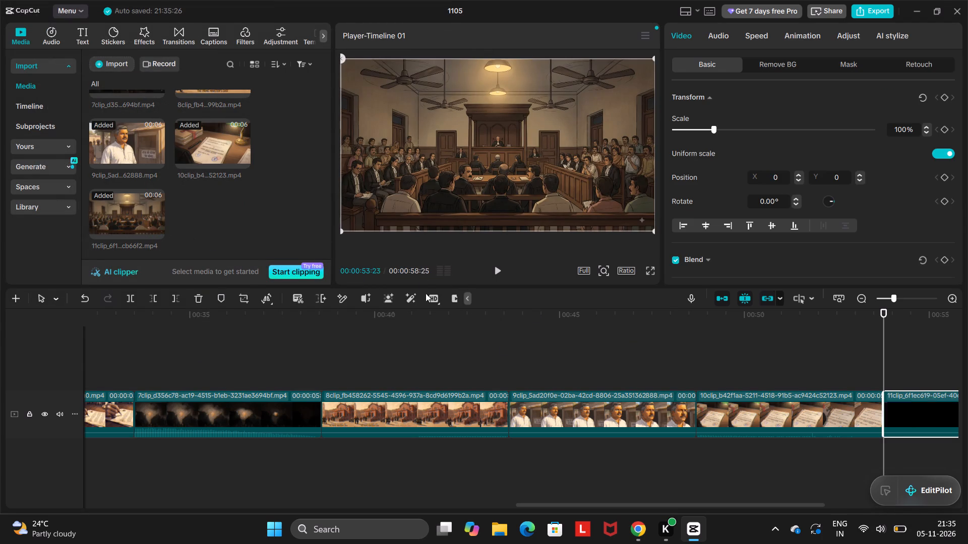
# Set the playhead at the end of 11clip, import 12clip_6f041a94-b5c3-4452-984e-06efea5033b1 from the device's Downloads folder and add it there.
pyautogui.hscroll(-5, 751, 385)
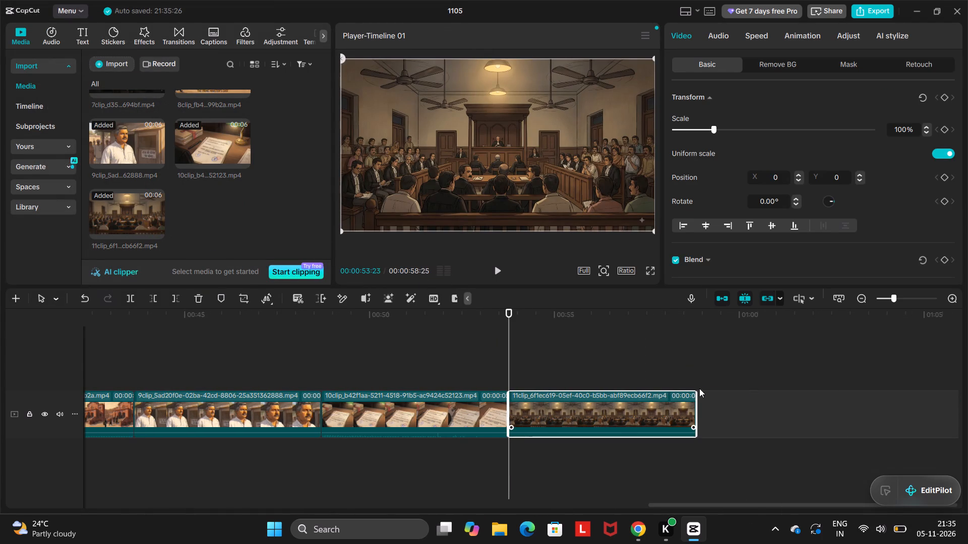
pyautogui.click(700, 386)
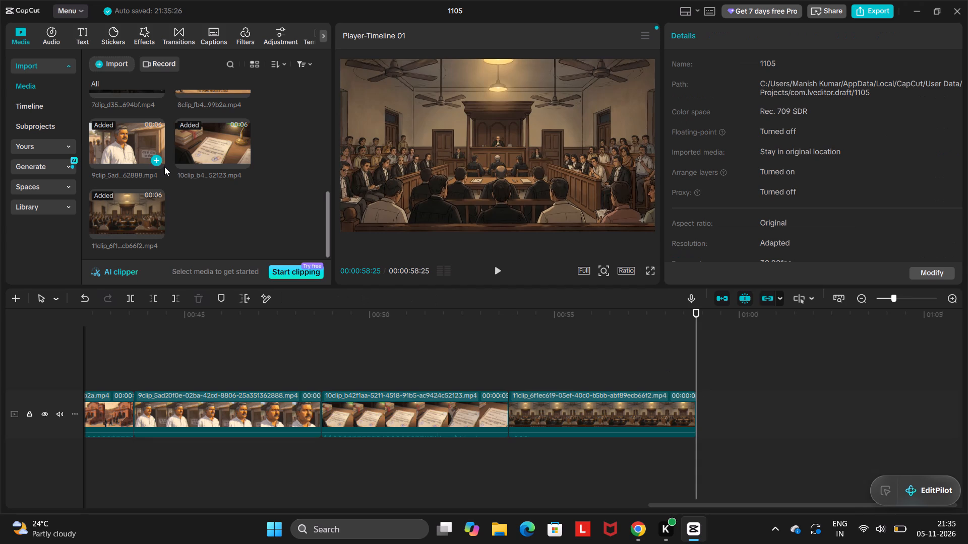
pyautogui.click(113, 63)
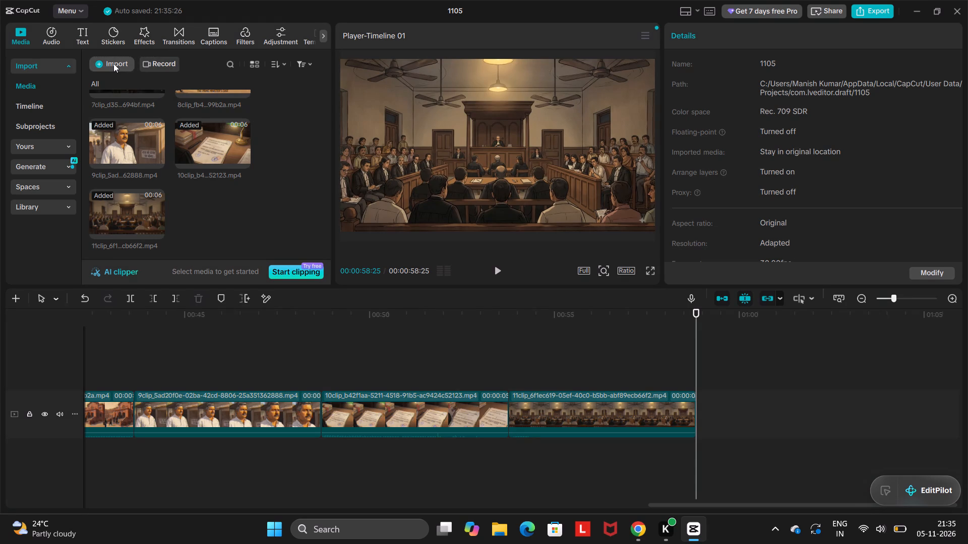
pyautogui.click(136, 88)
pyautogui.scroll(1, 157, 164)
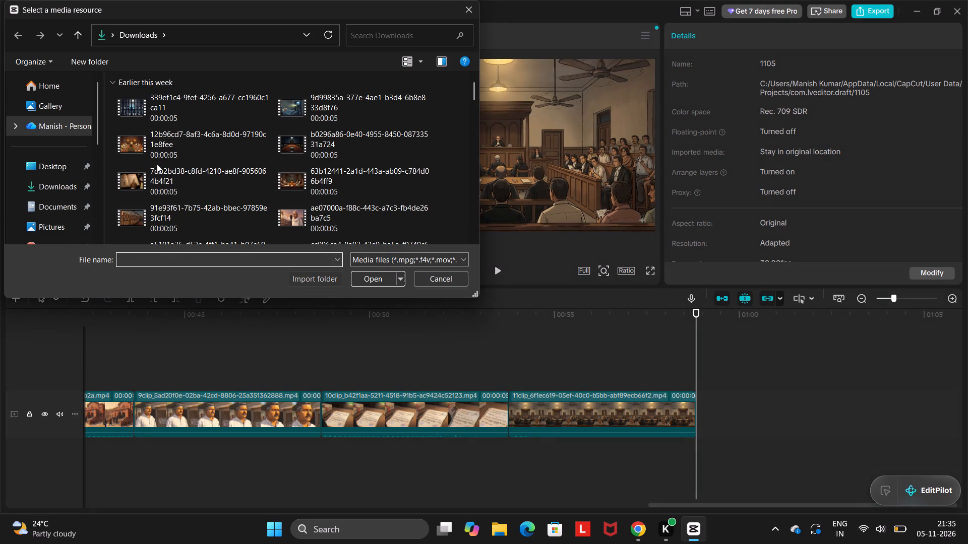
pyautogui.scroll(1, 157, 164)
pyautogui.scroll(-1, 157, 164)
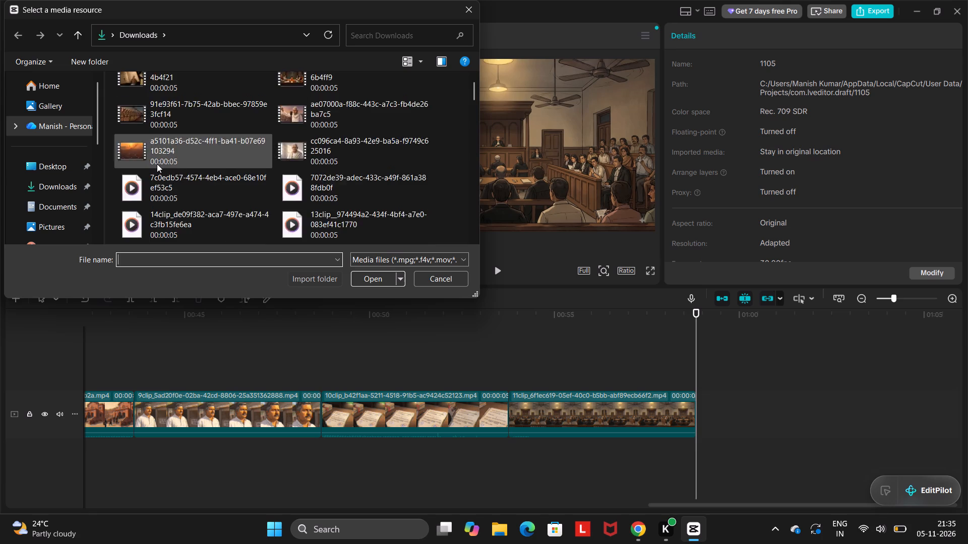
pyautogui.scroll(-1, 157, 164)
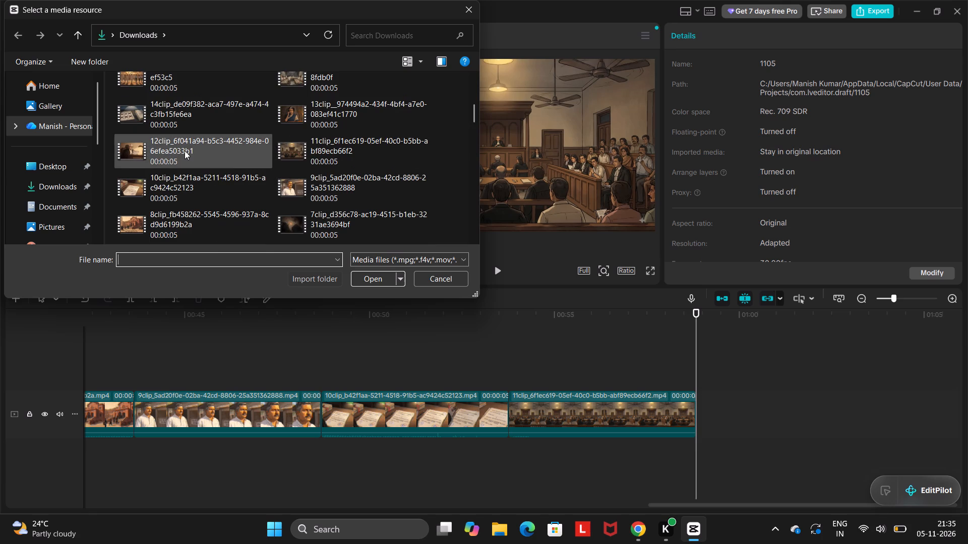
pyautogui.click(185, 151)
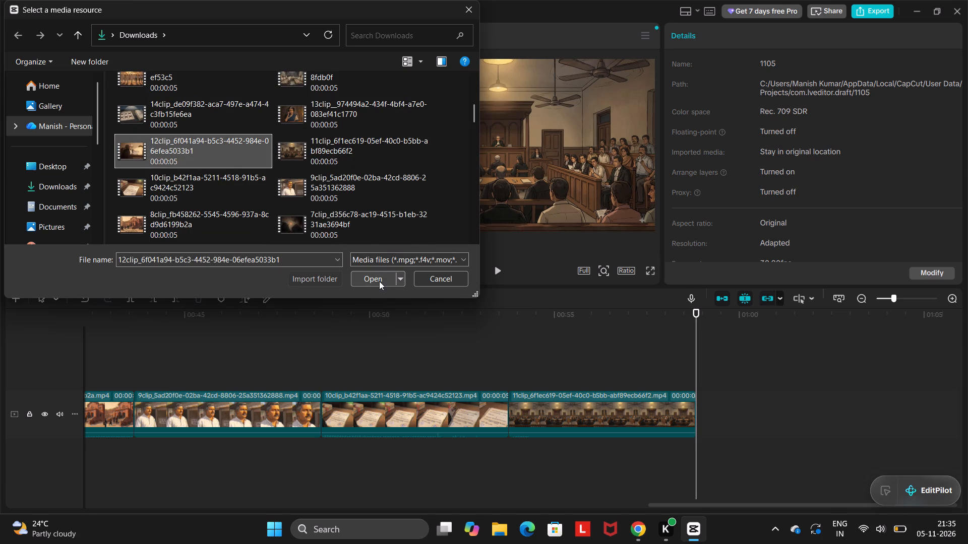
pyautogui.click(379, 280)
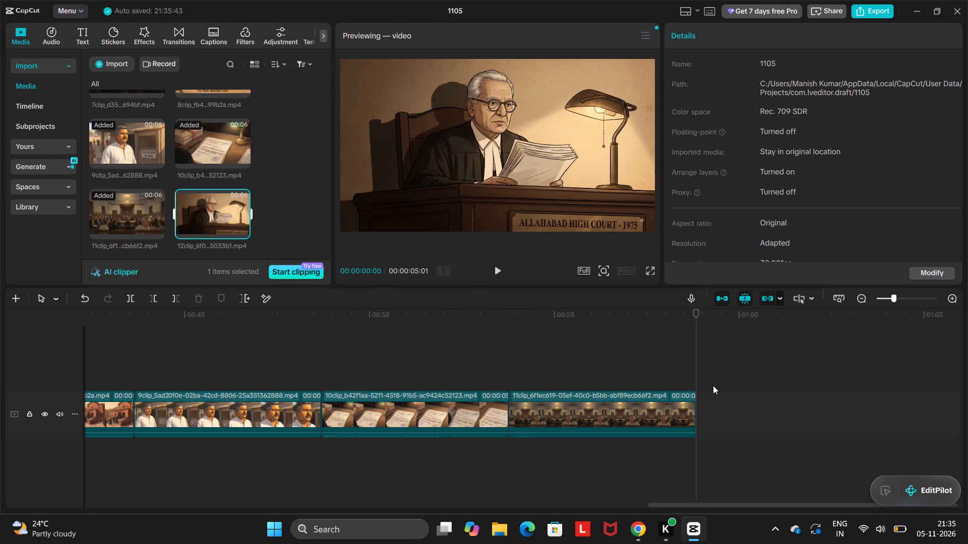
pyautogui.click(243, 229)
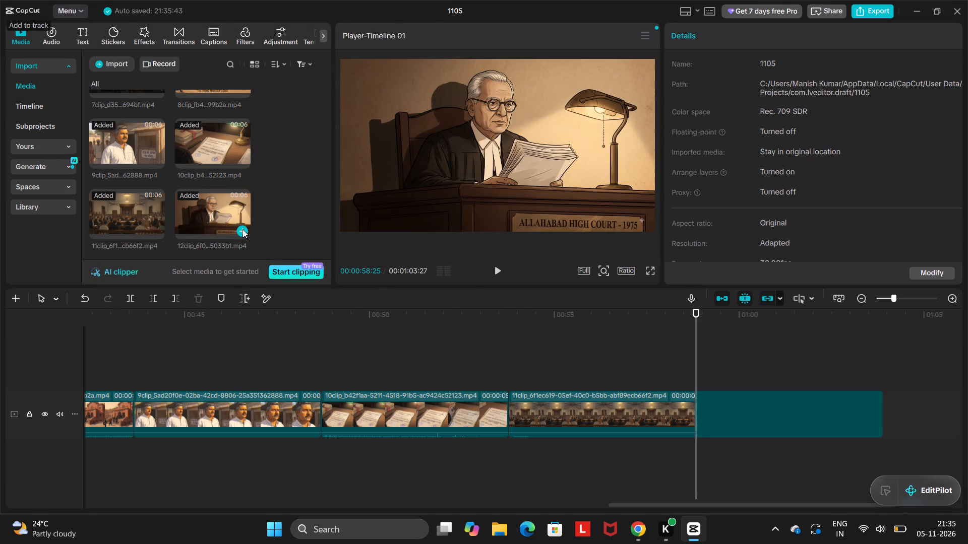
# Set the playhead at the end of 12clip, import 13clip__974494a2-434f-4bf4-a7e0-083ef41c1770 from the device's Downloads folder and add it there.
pyautogui.click(895, 358)
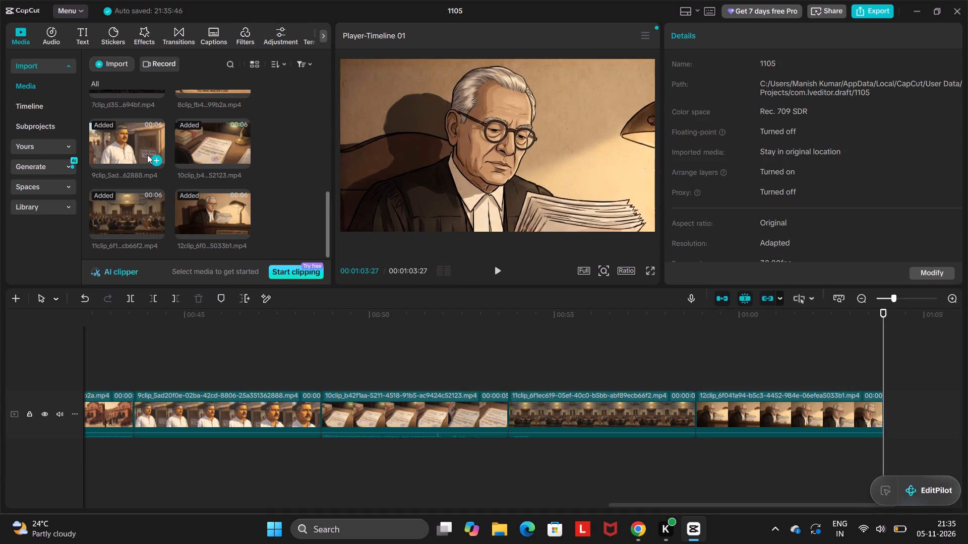
pyautogui.click(105, 62)
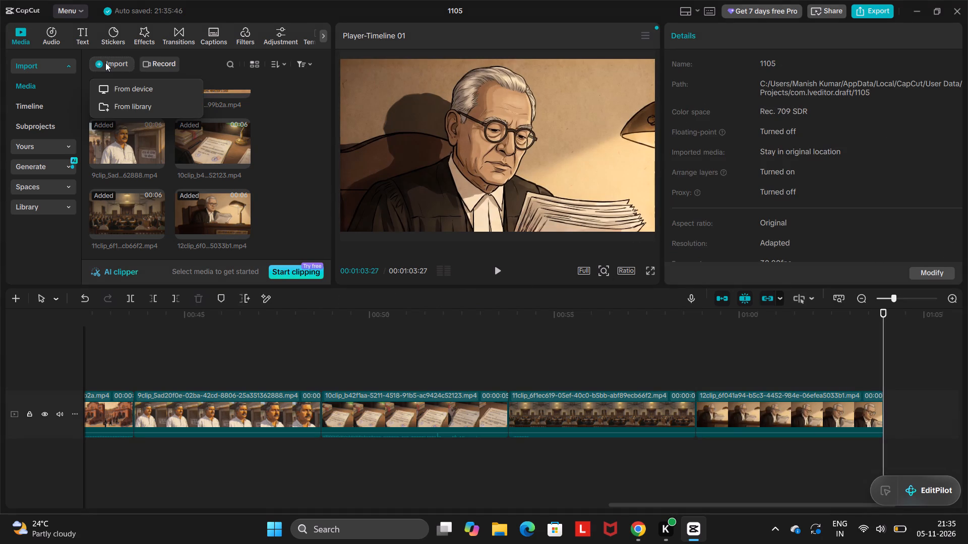
pyautogui.click(114, 86)
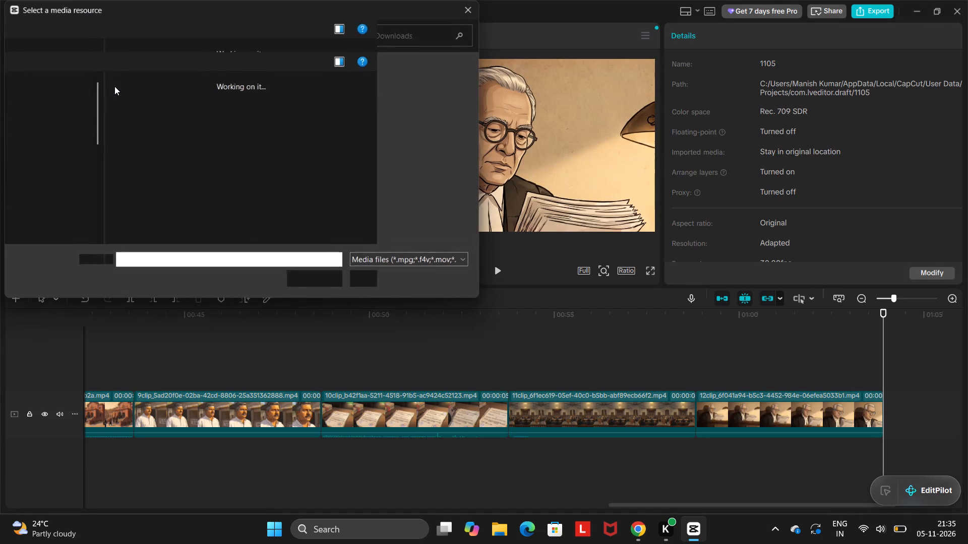
pyautogui.scroll(-1, 210, 198)
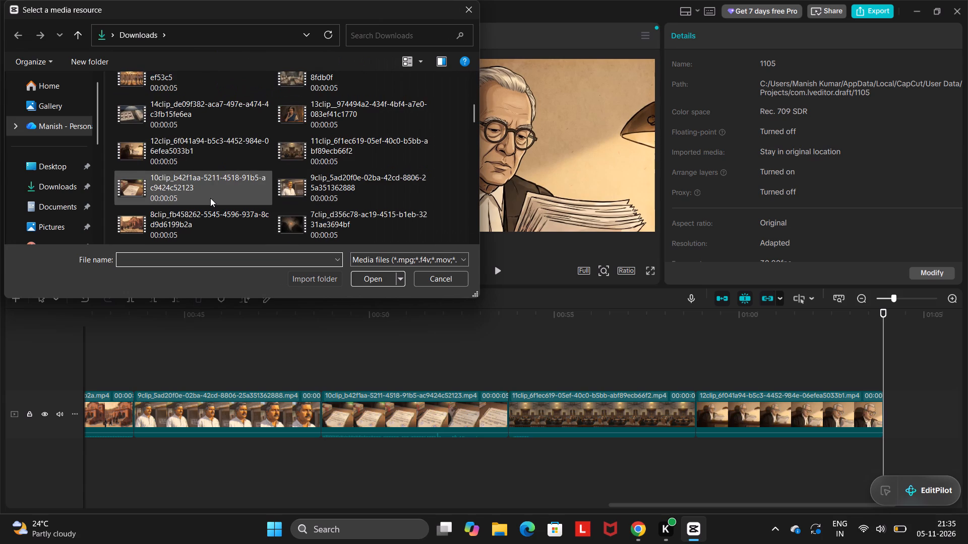
pyautogui.scroll(-1, 210, 198)
pyautogui.scroll(1, 210, 198)
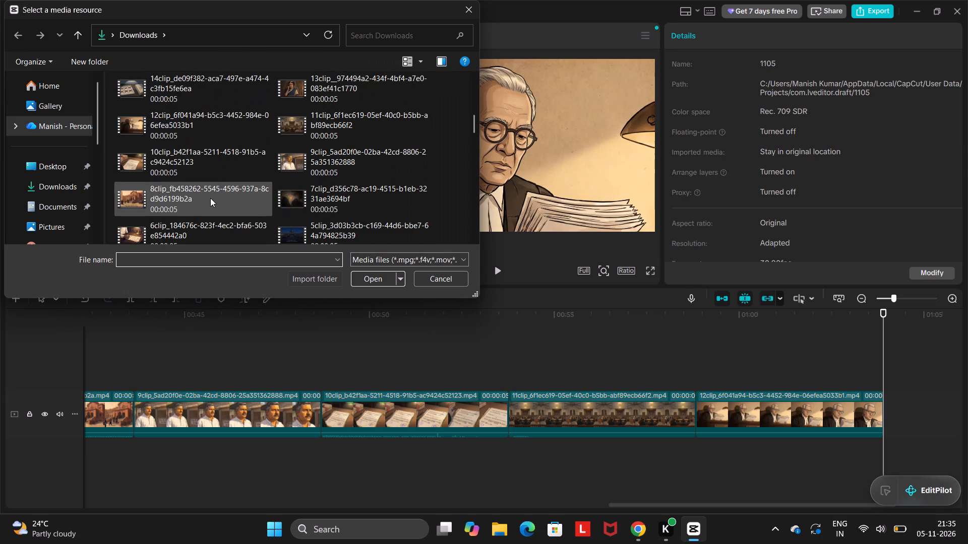
pyautogui.scroll(1, 210, 198)
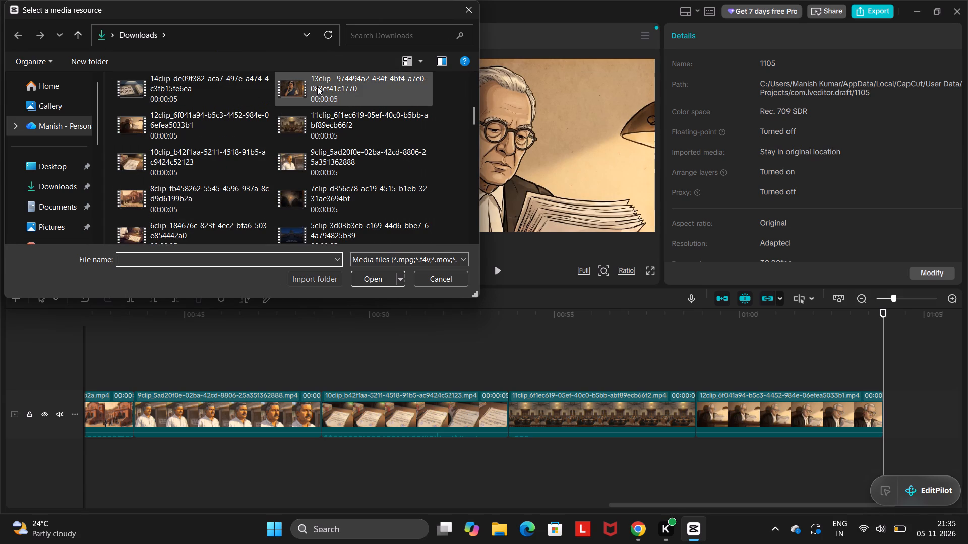
pyautogui.click(317, 87)
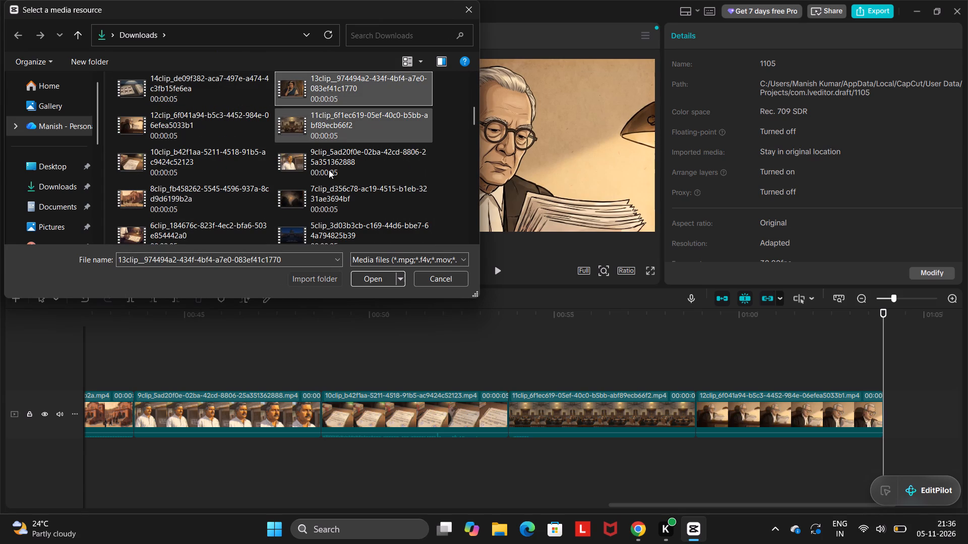
pyautogui.click(370, 279)
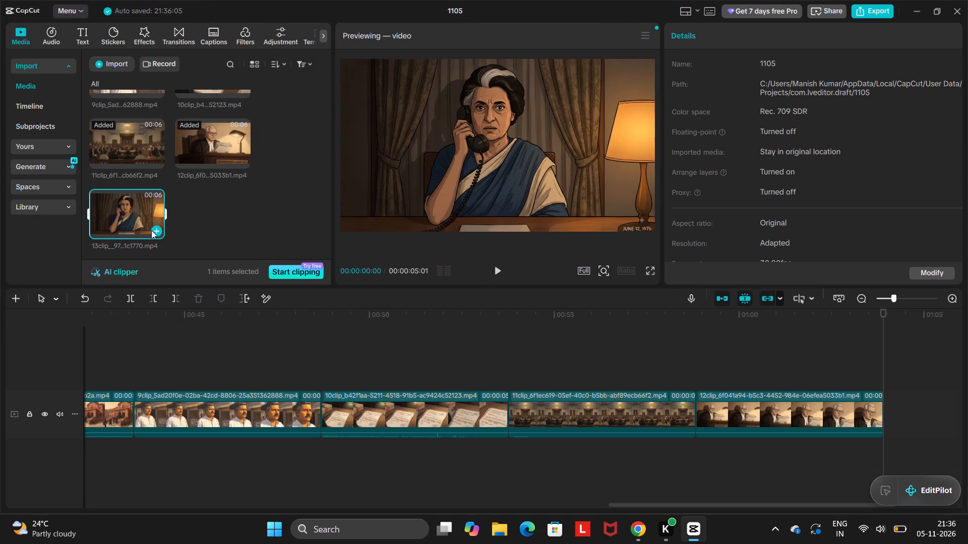
pyautogui.click(154, 230)
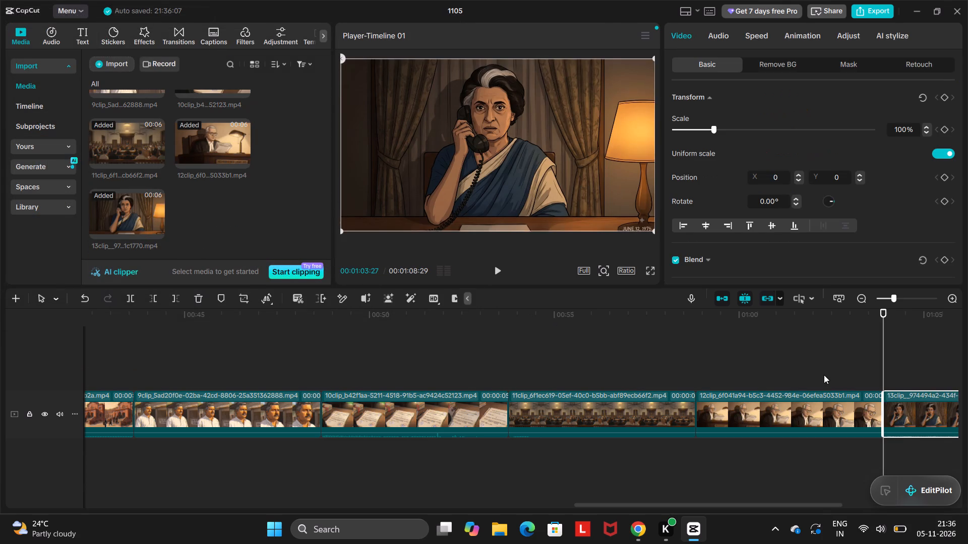
# Set the playhead at the end of 13clip, import 14clip_de09f382-aca7-497e-a474-4c3fb15fe6ea from the device's Downloads folder and add it there.
pyautogui.hscroll(-6, 824, 375)
pyautogui.click(699, 373)
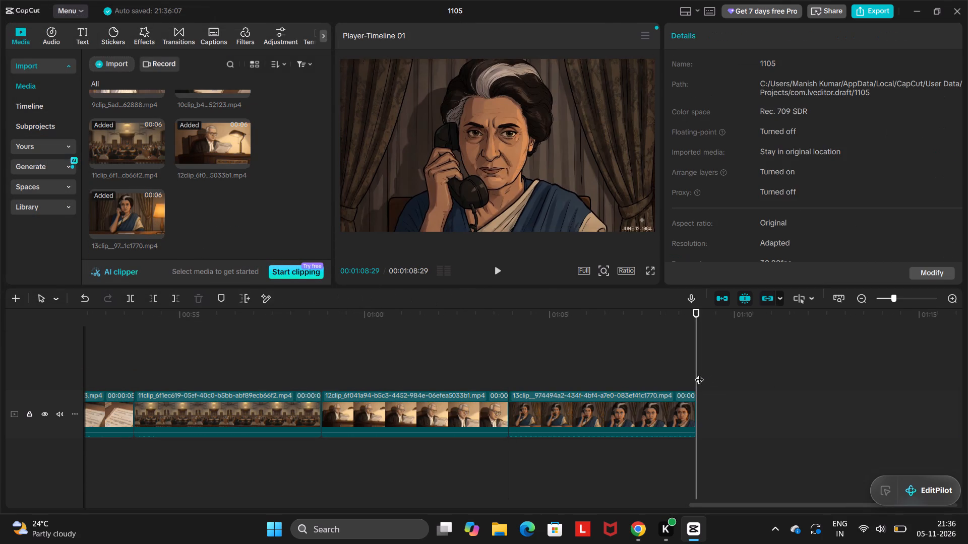
pyautogui.click(106, 60)
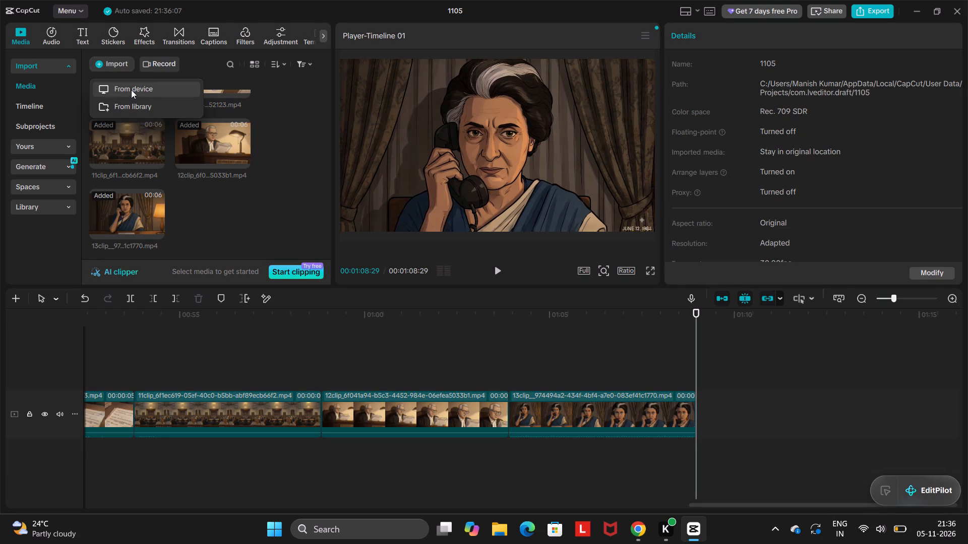
pyautogui.click(131, 90)
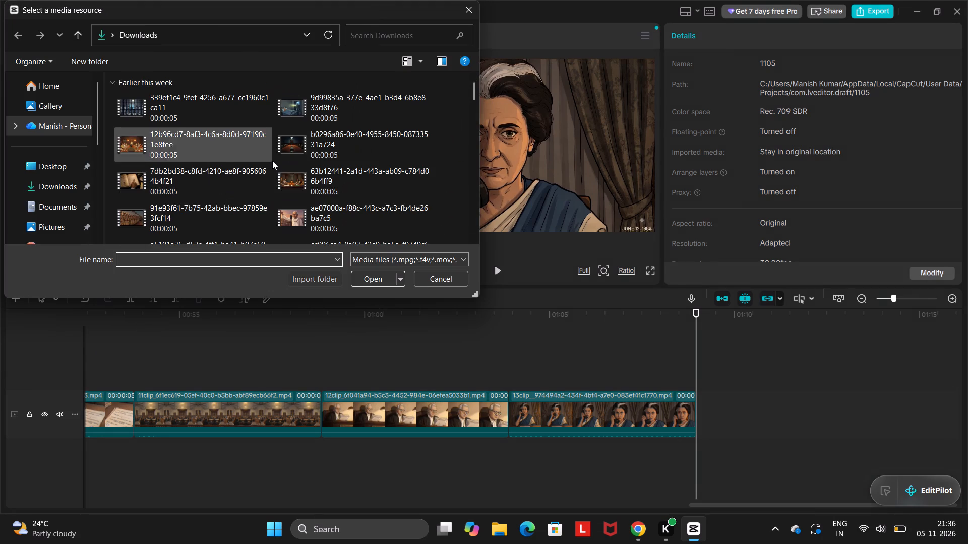
pyautogui.scroll(-2, 272, 161)
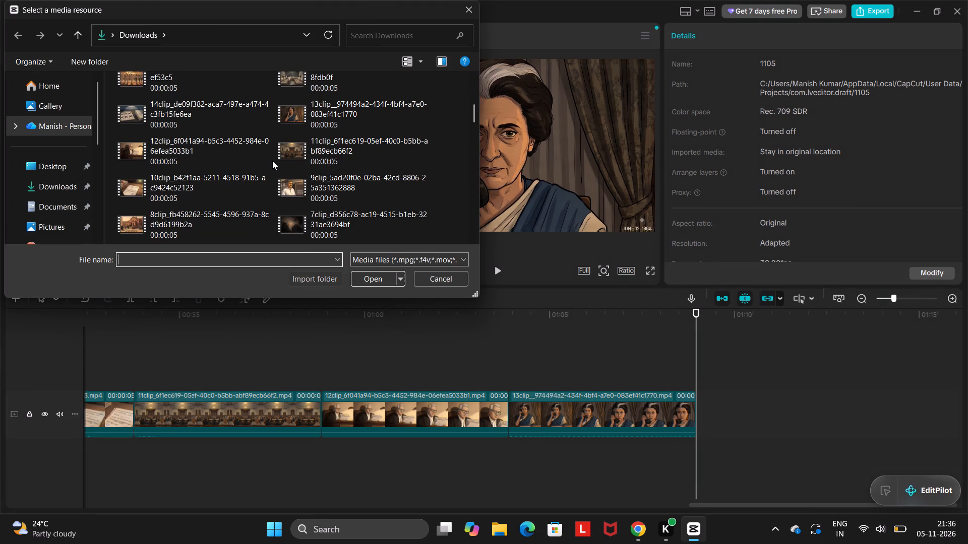
pyautogui.click(191, 121)
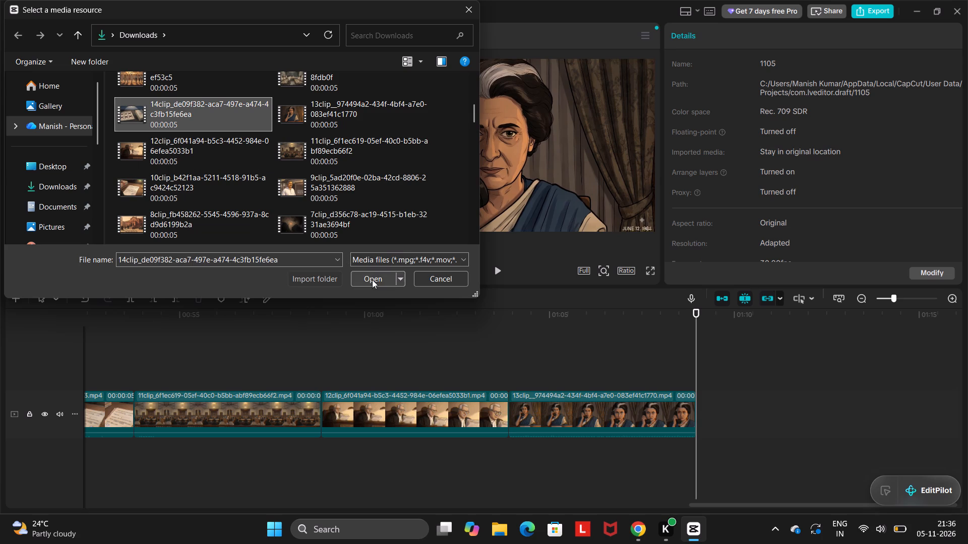
pyautogui.click(372, 280)
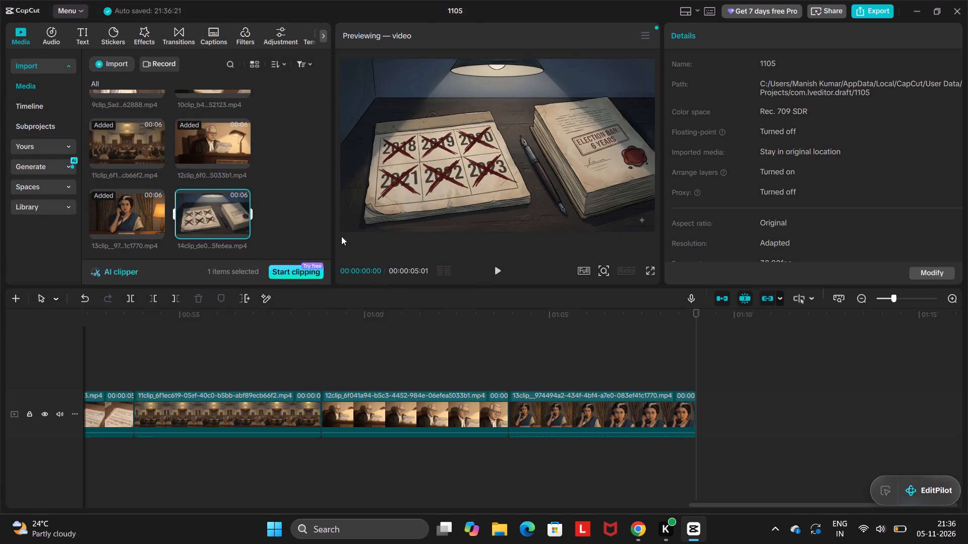
pyautogui.click(241, 231)
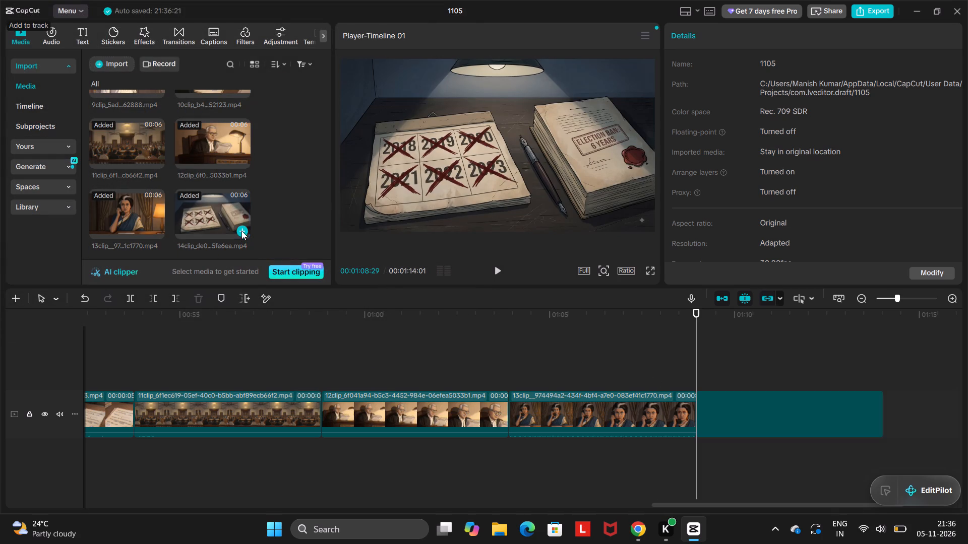
# Set the playhead at the end of 14clip and browse the device's Downloads folder for the next clip to import.
pyautogui.hscroll(-4, 744, 353)
pyautogui.click(705, 356)
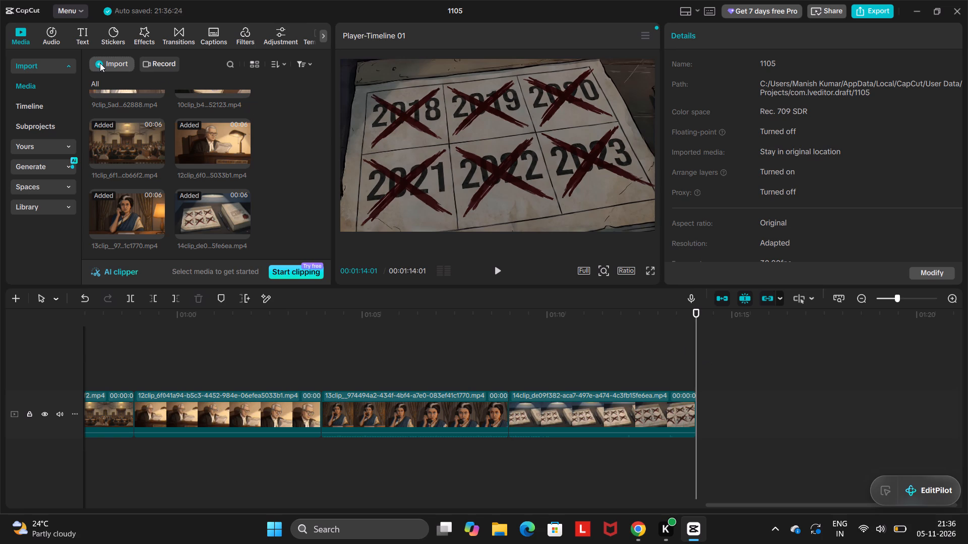
pyautogui.click(100, 63)
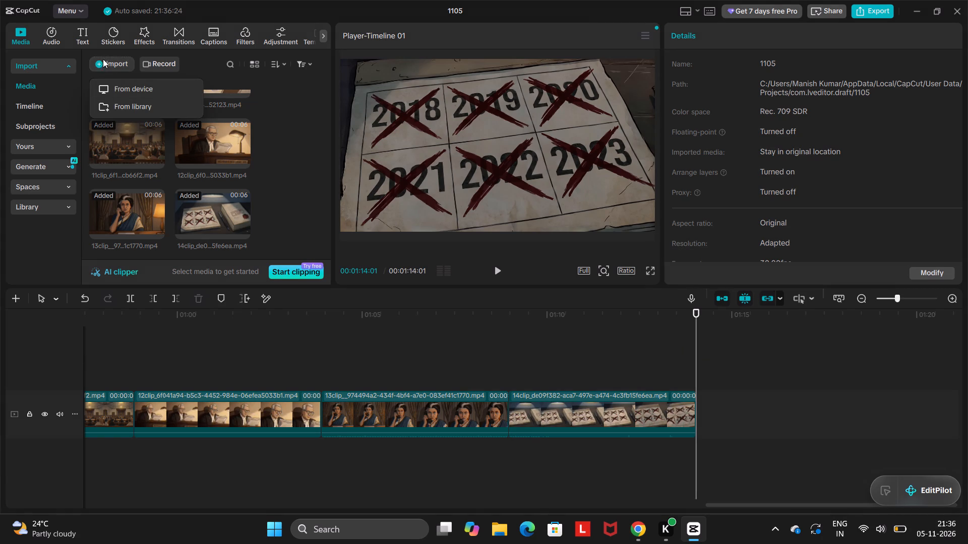
pyautogui.click(126, 88)
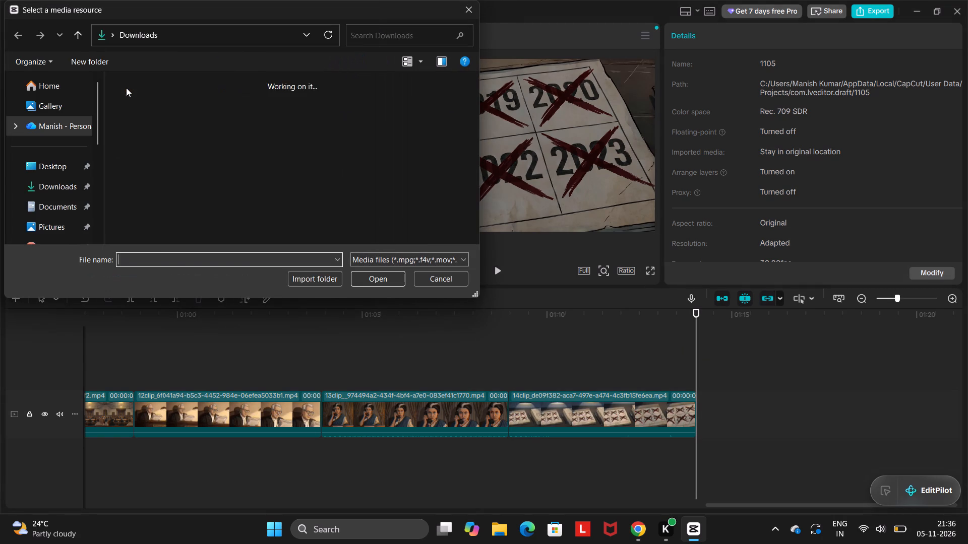
pyautogui.scroll(-1, 250, 130)
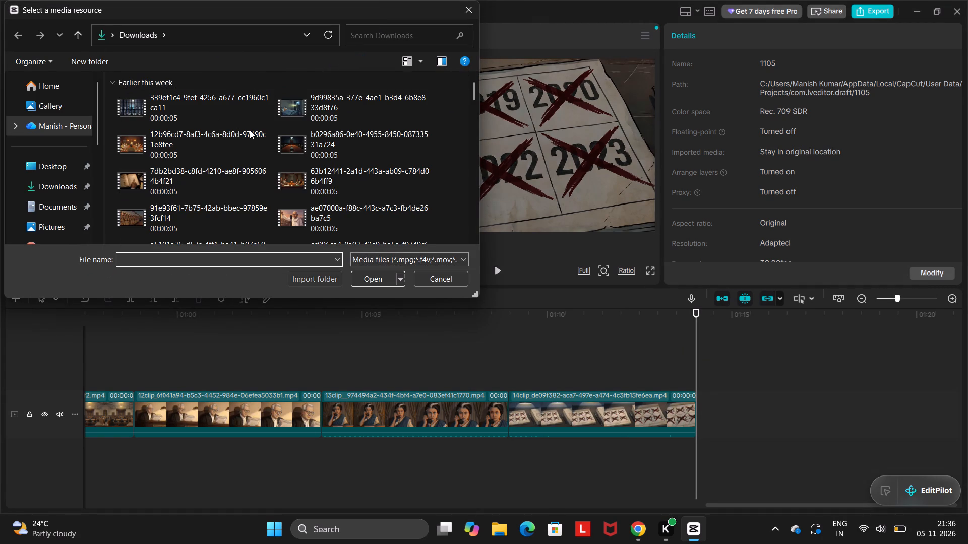
pyautogui.scroll(-4, 250, 130)
pyautogui.scroll(1, 250, 130)
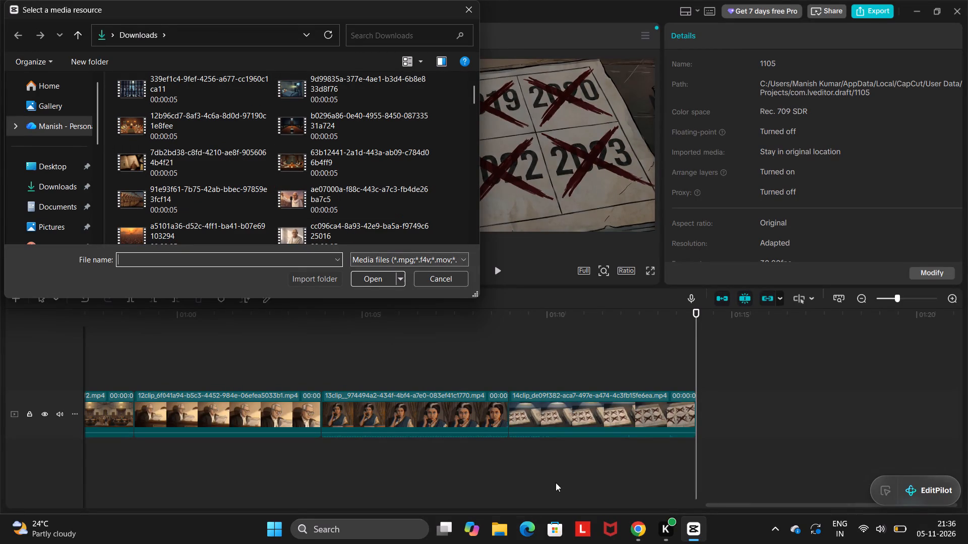
# Switch to File Explorer and, in Downloads, prefix the name of 7072de39-adec-433c-a49f-861a388fdb0f with 15clip_.
pyautogui.click(499, 529)
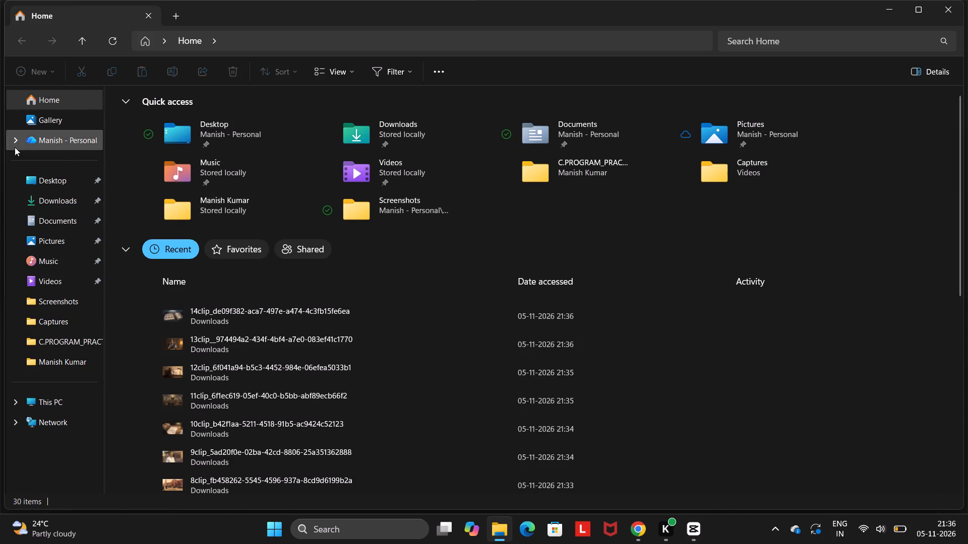
pyautogui.click(57, 203)
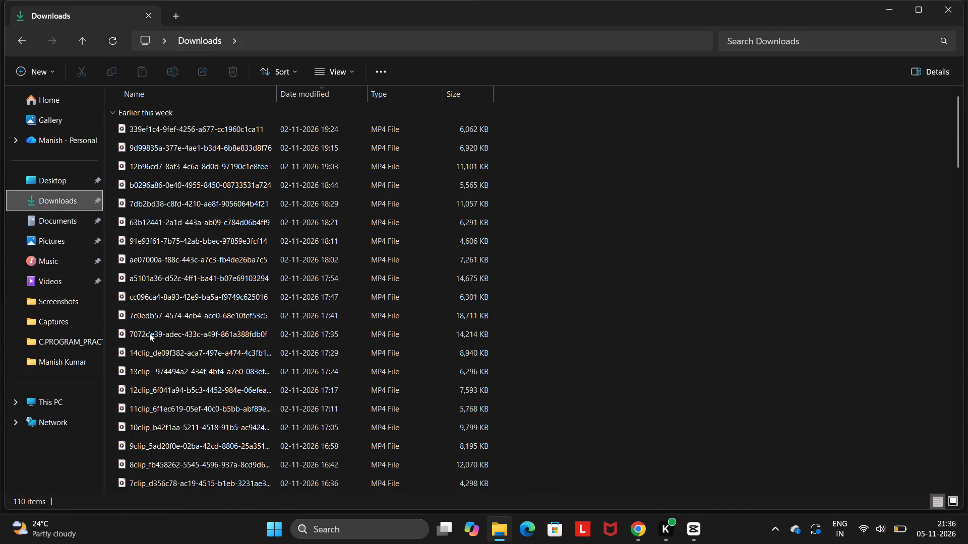
pyautogui.click(139, 333)
pyautogui.click(135, 332)
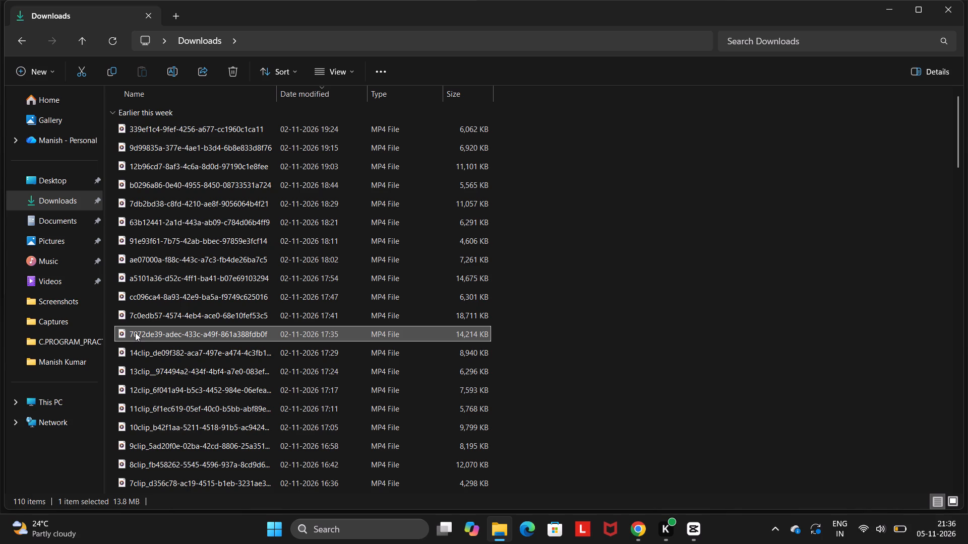
pyautogui.click(140, 333)
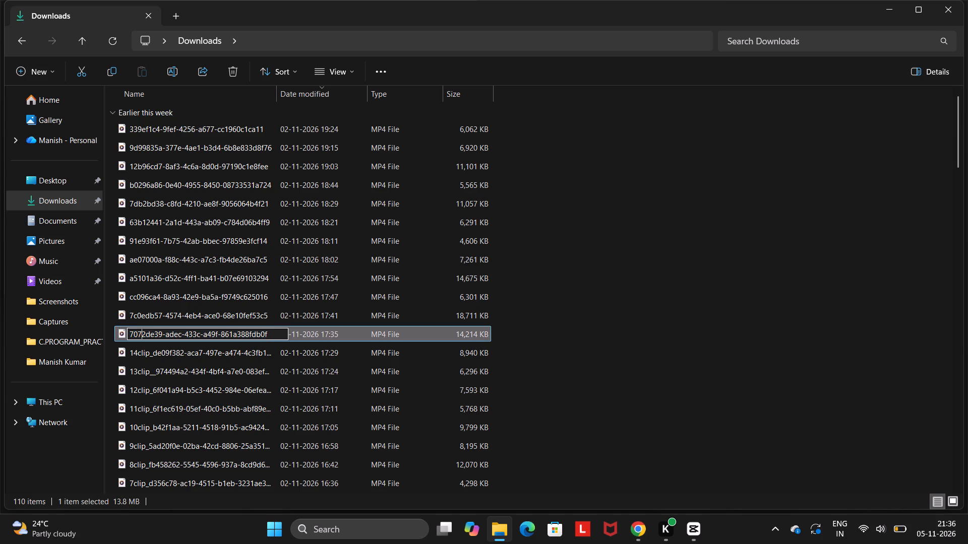
pyautogui.press('Left')
pyautogui.press('Left')
pyautogui.press('Left')
pyautogui.press('Left')
pyautogui.write('15')
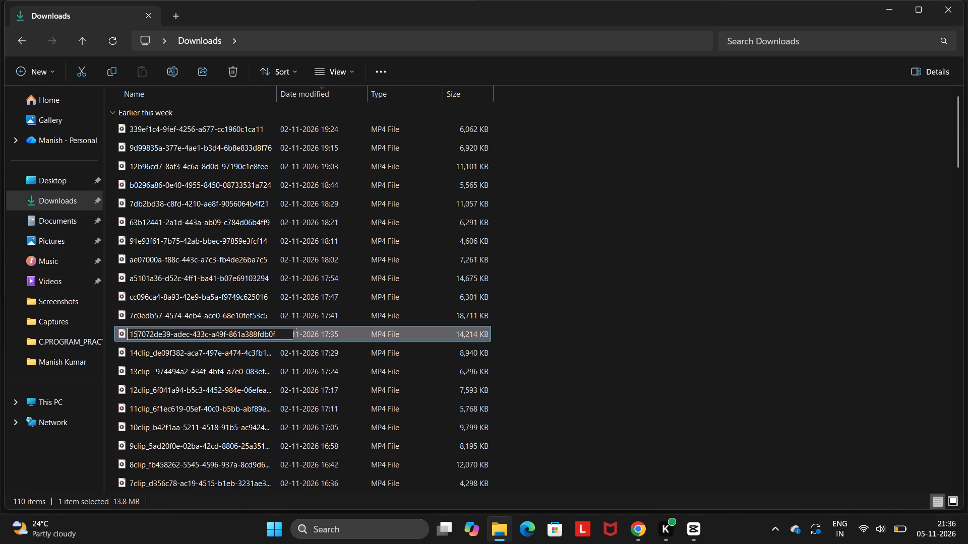
pyautogui.write('clip')
pyautogui.hotkey('shift', '_')
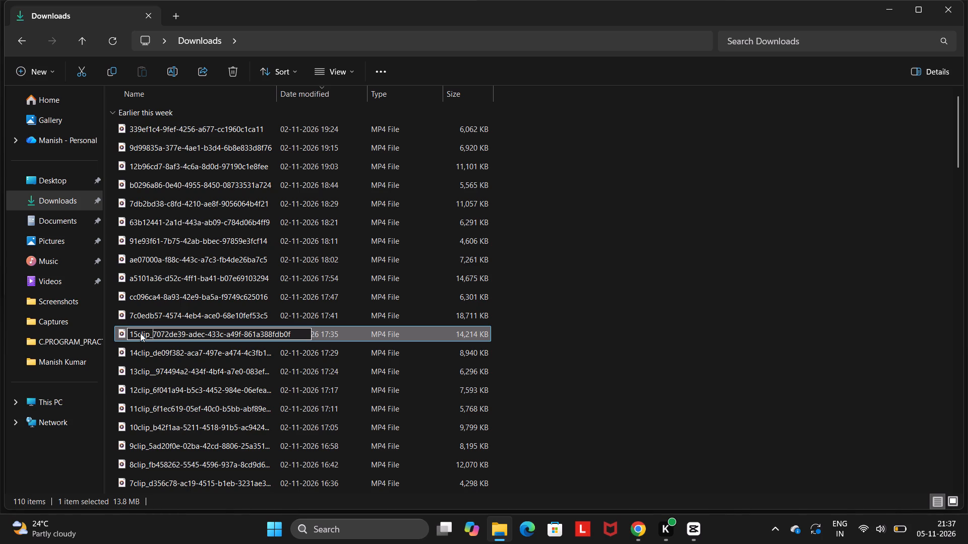
# Rename the file 7c0edb57-4574-4eb4-ace0-68e10fef53c5 by adding the prefix 16clip_ to its name.
pyautogui.click(148, 316)
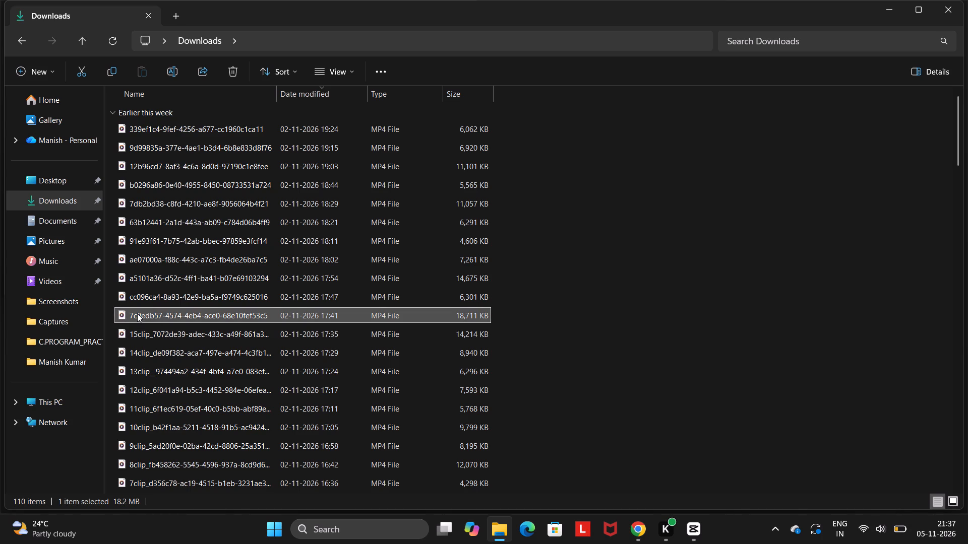
pyautogui.click(137, 313)
pyautogui.click(136, 314)
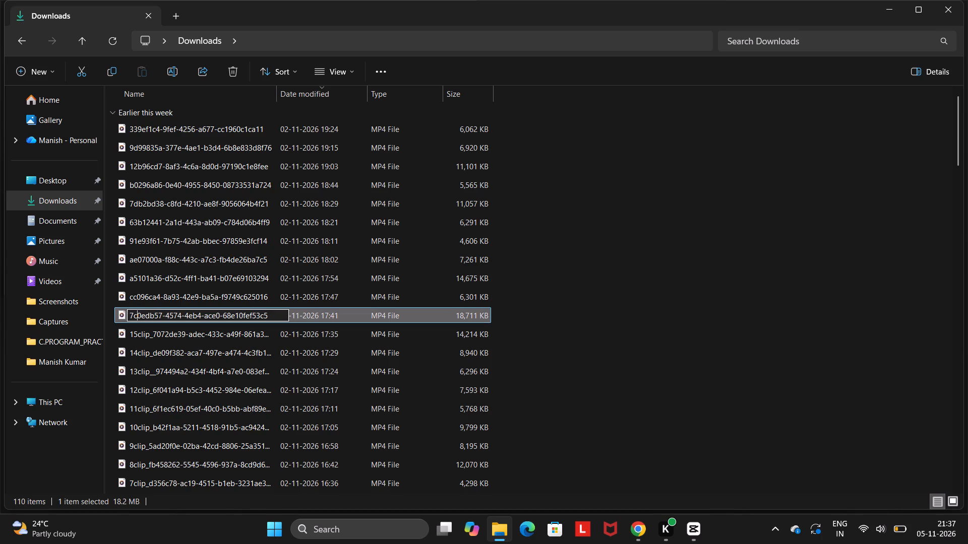
pyautogui.press('Left')
pyautogui.press('Left')
pyautogui.write('16')
pyautogui.write('clip')
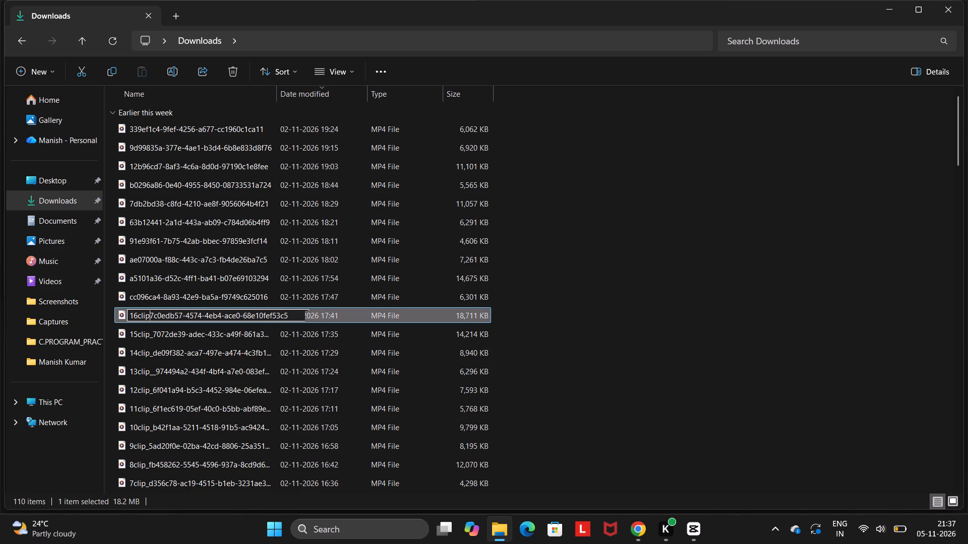
pyautogui.hotkey('shift', '_')
# Rename the file cc096ca4-8a93-42e9-ba5a-f9749c625016 by adding the prefix 17clip_ to its name.
pyautogui.click(137, 300)
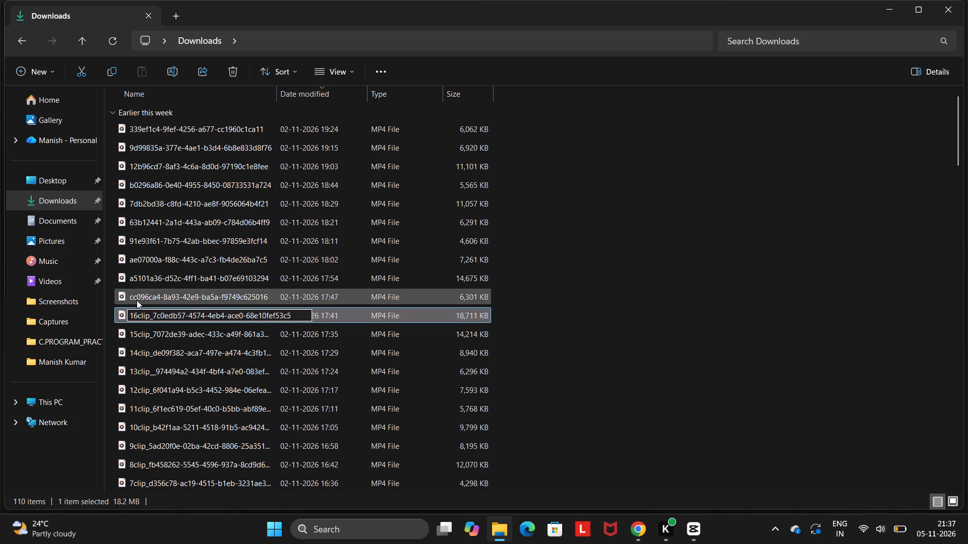
pyautogui.click(135, 294)
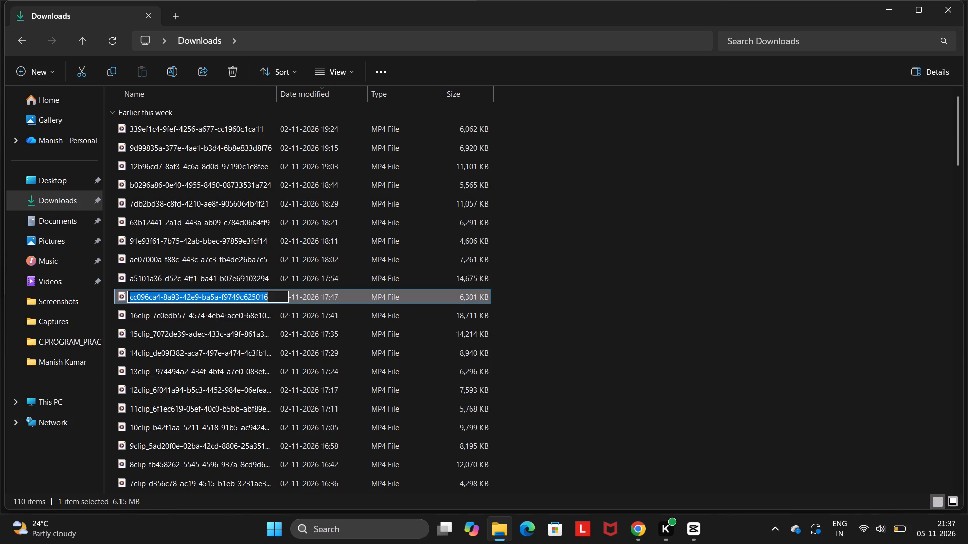
pyautogui.click(135, 294)
pyautogui.press('Left')
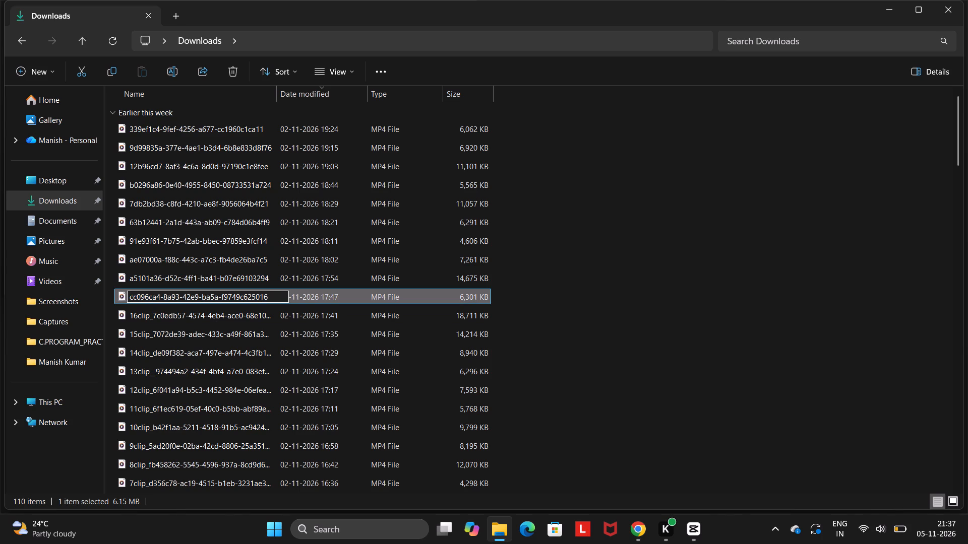
pyautogui.write('17')
pyautogui.hotkey('shift', '_')
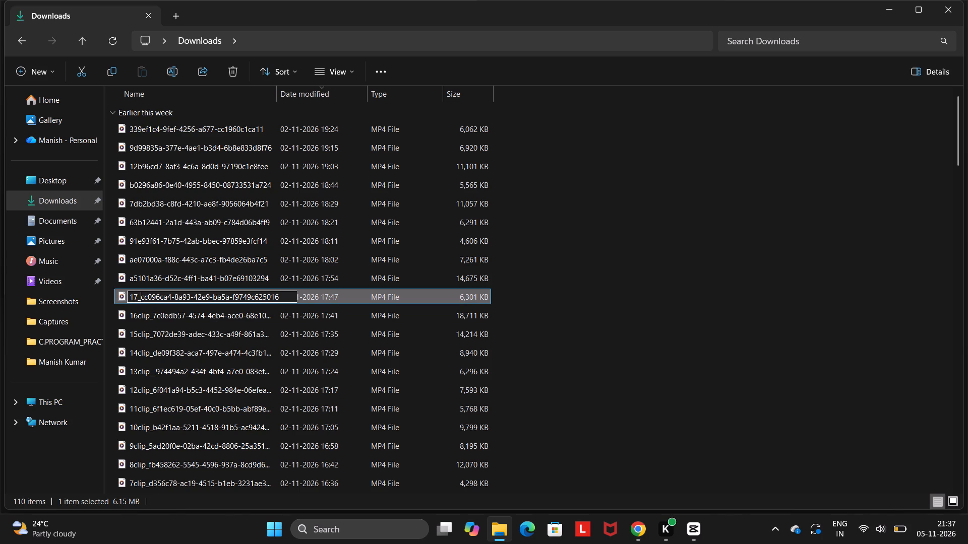
pyautogui.press('BackSpace')
pyautogui.write('clip_')
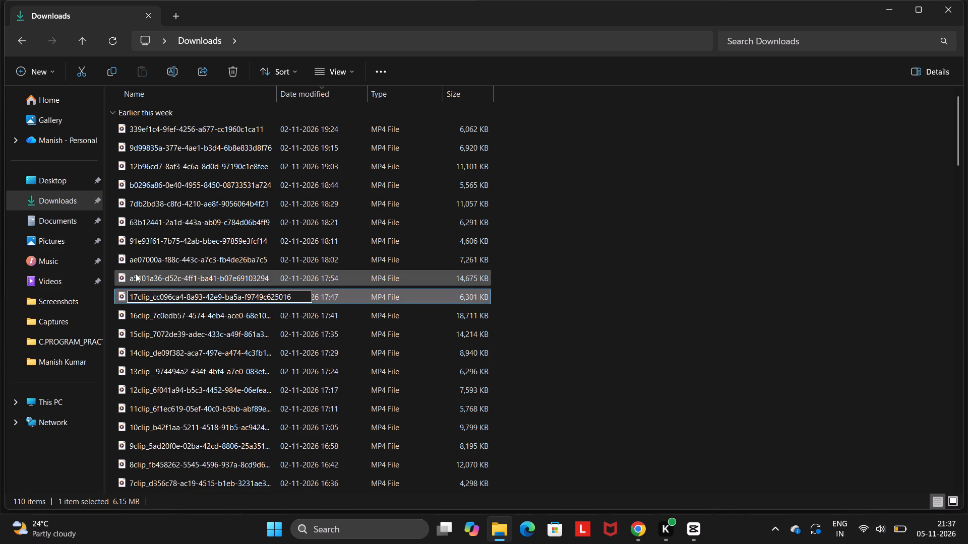
# Rename the file a5101a36-d52c-4ff1-ba41-b07e69103294 by adding the prefix 18___ to its name.
pyautogui.click(136, 274)
pyautogui.click(132, 277)
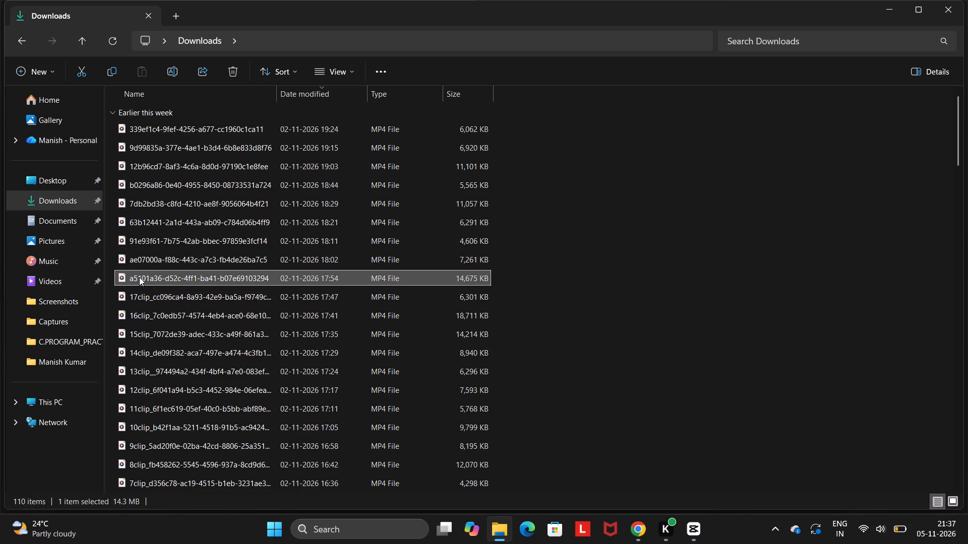
pyautogui.click(137, 276)
pyautogui.press('Left')
pyautogui.press('Left')
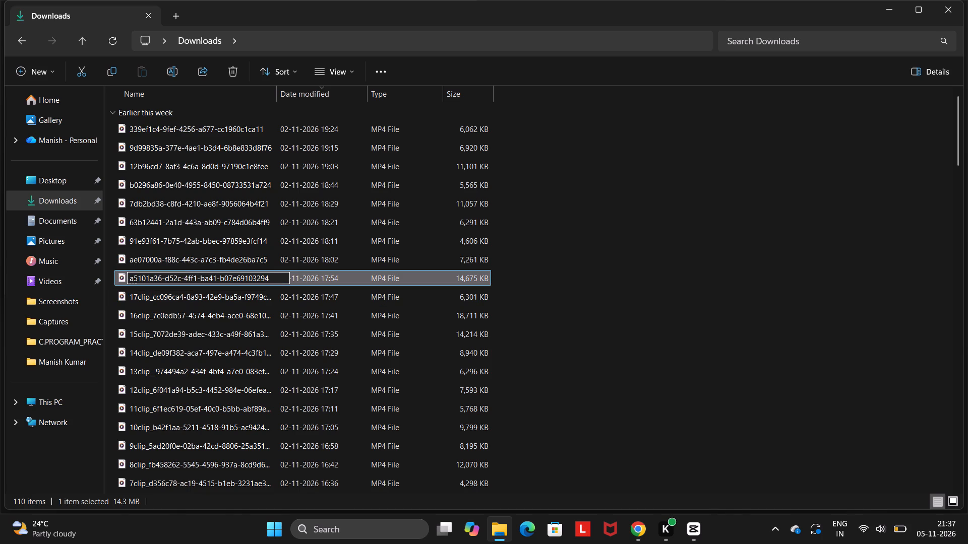
pyautogui.write('18___')
# Rename the file ae07000a-f88c-443c-a7c3-fb4de26ba7c5 by adding the prefix 19__ to its name.
pyautogui.click(148, 265)
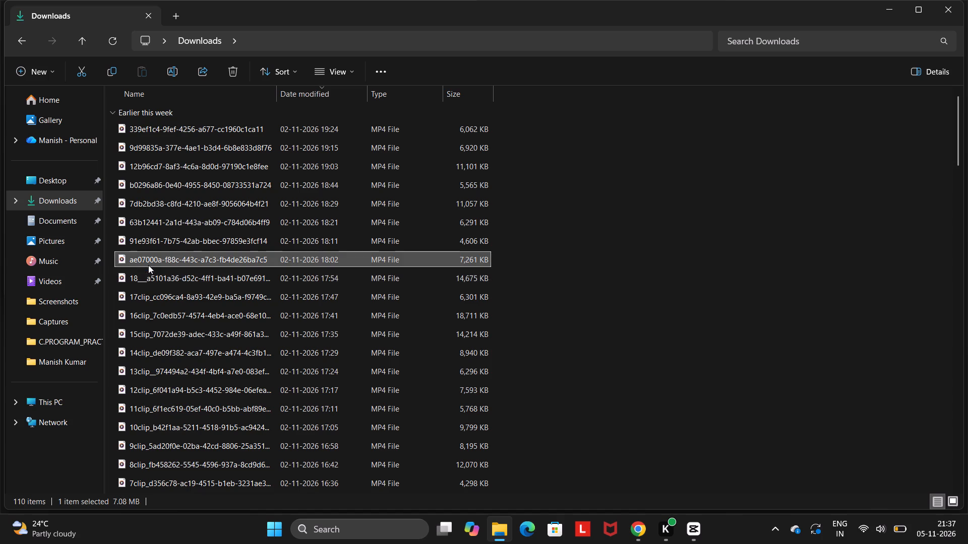
pyautogui.click(135, 257)
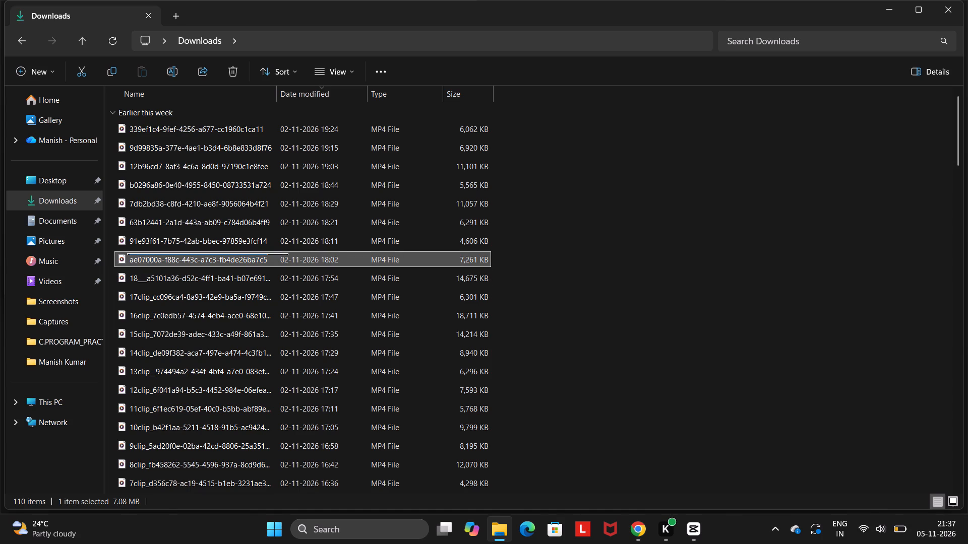
pyautogui.click(134, 257)
pyautogui.press('Left')
pyautogui.press('1')
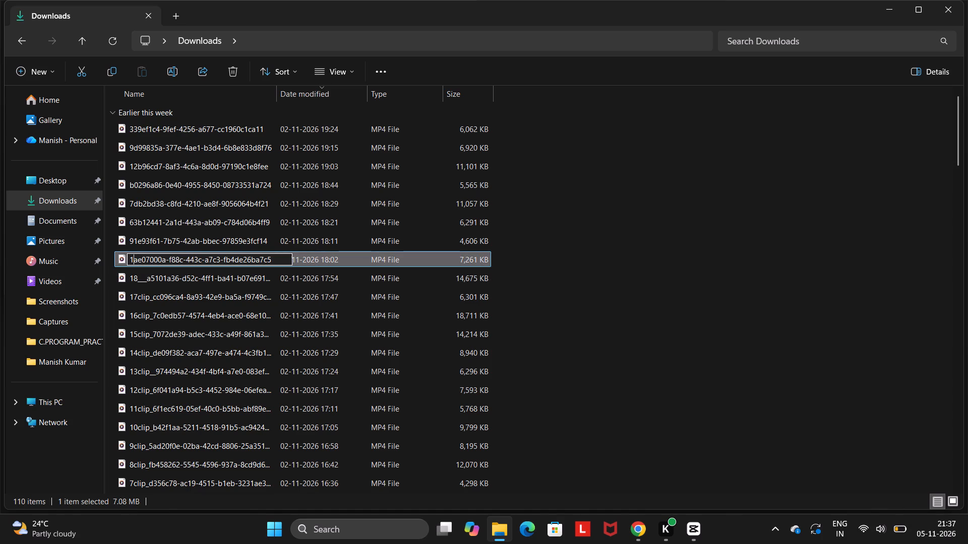
pyautogui.press('9')
pyautogui.write('__')
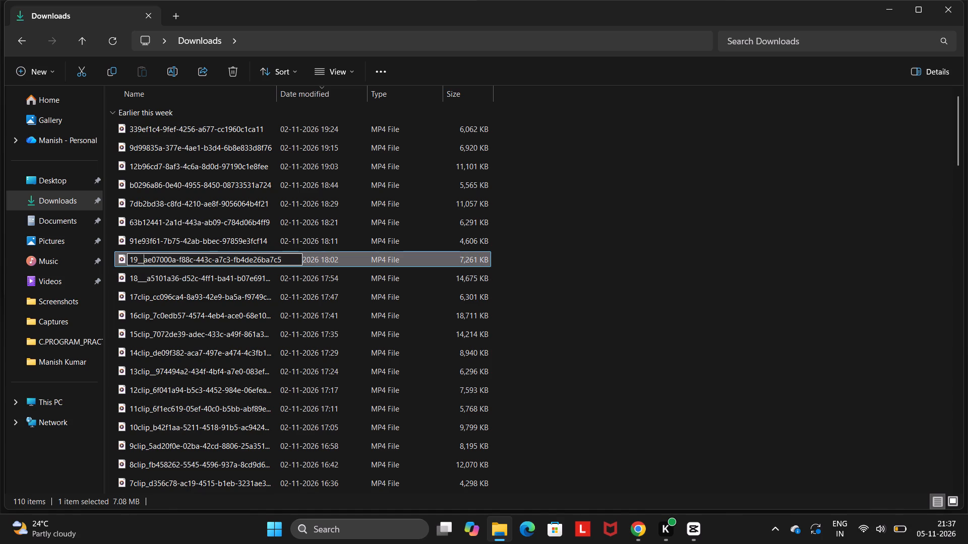
# Rename the file 91e93f61-7b75-42ab-bbec-97859e3fcf14 by adding the prefix 20-_ to its name.
pyautogui.click(138, 243)
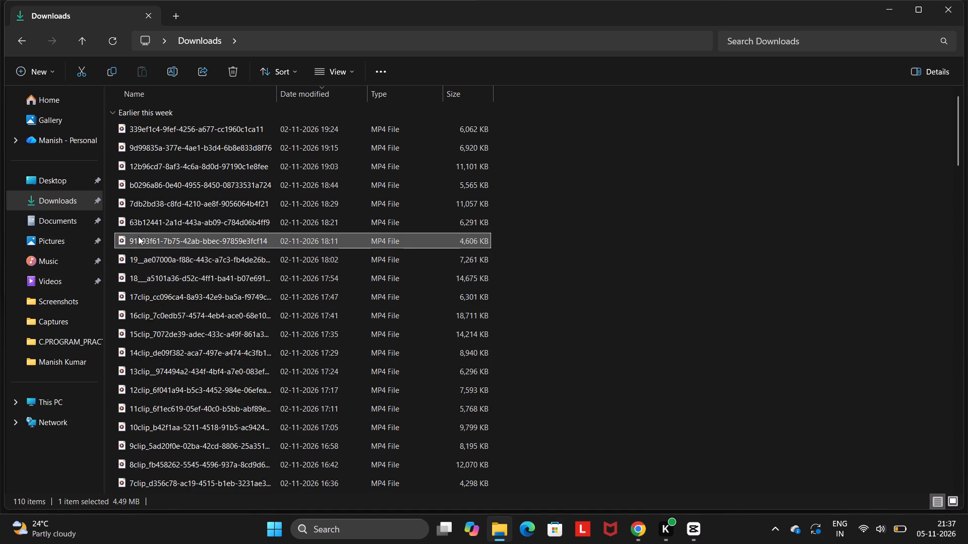
pyautogui.click(138, 236)
pyautogui.click(139, 239)
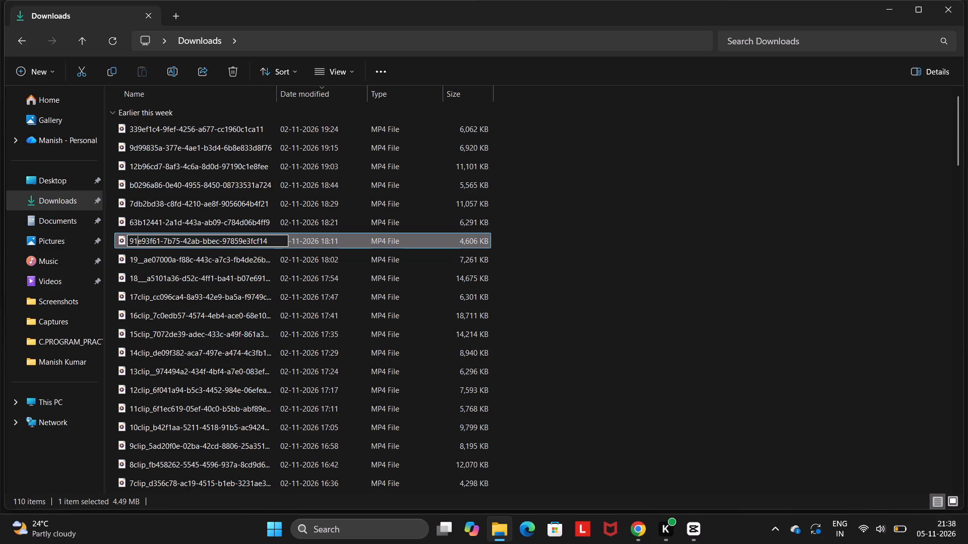
pyautogui.press('Left')
pyautogui.press('Left')
pyautogui.write('20')
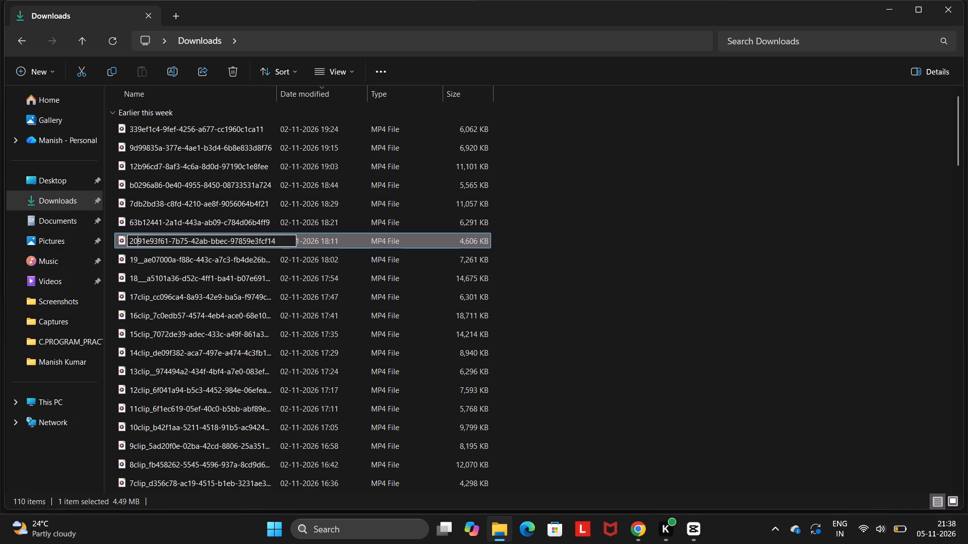
pyautogui.press('-')
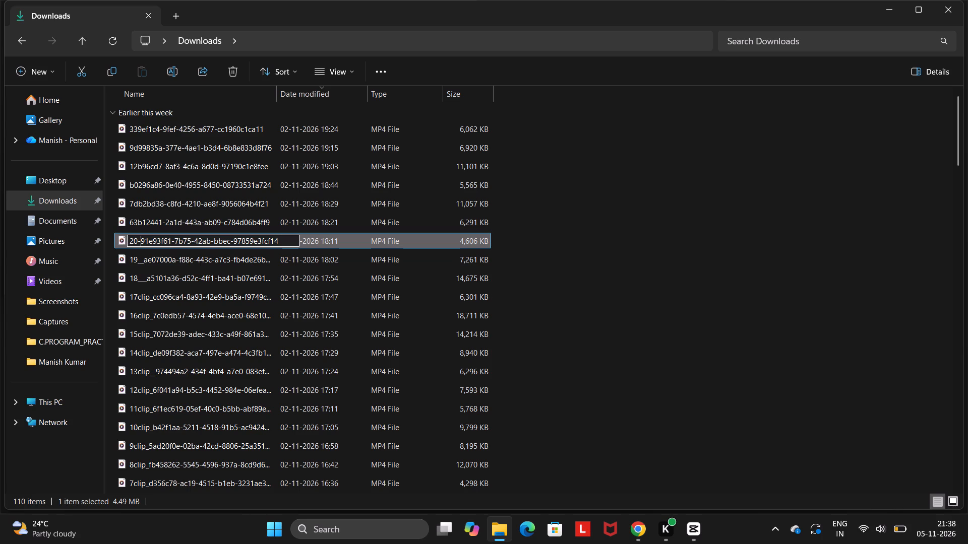
pyautogui.hotkey('shift', '_')
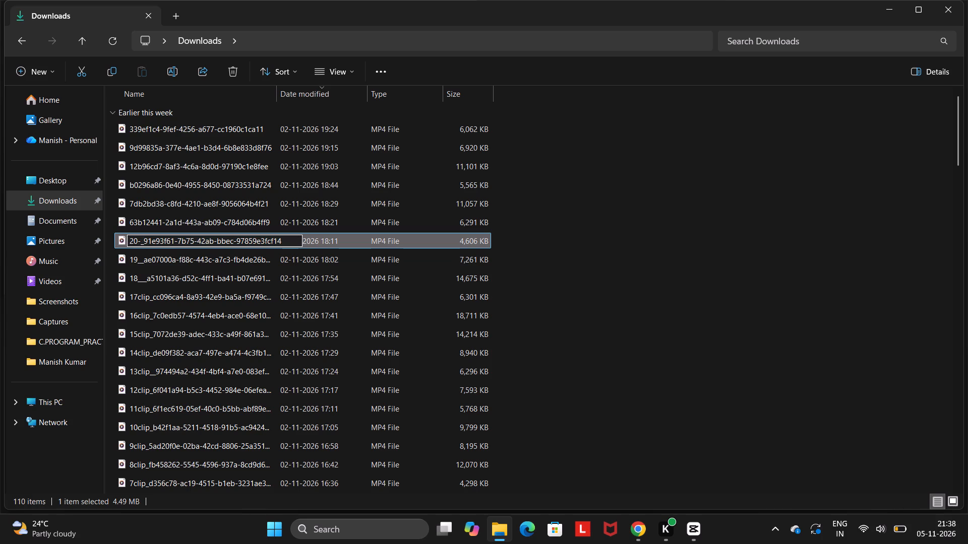
# Rename the file 63b12441-2a1d-443a-ab09-c784d06b4ff9 by adding the prefix 21____ to its name.
pyautogui.click(123, 222)
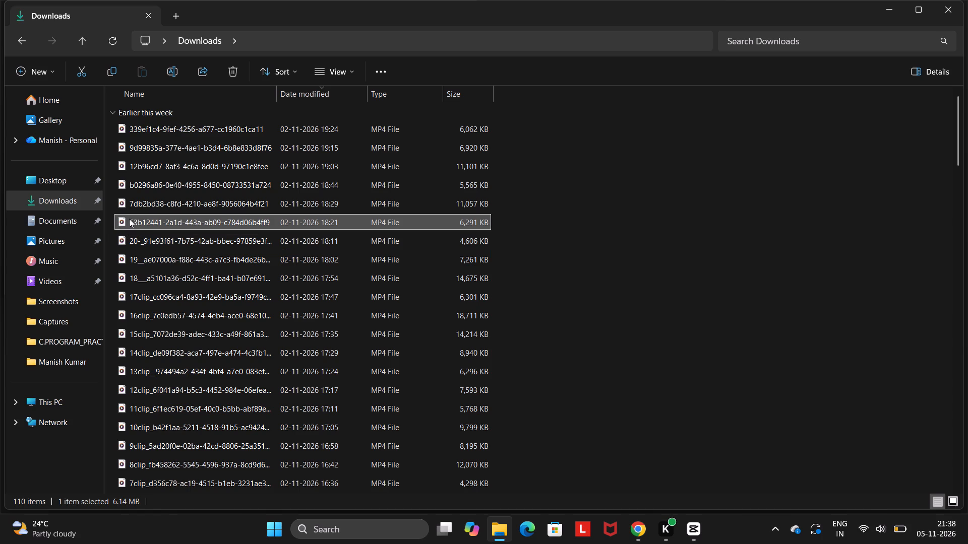
pyautogui.click(129, 219)
pyautogui.click(137, 223)
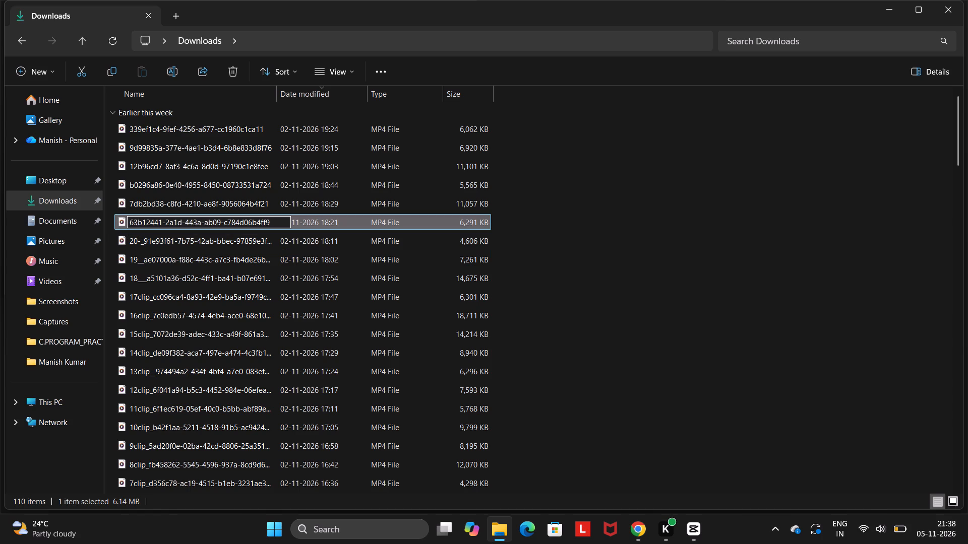
pyautogui.press('Left')
pyautogui.press('Left')
pyautogui.write('21')
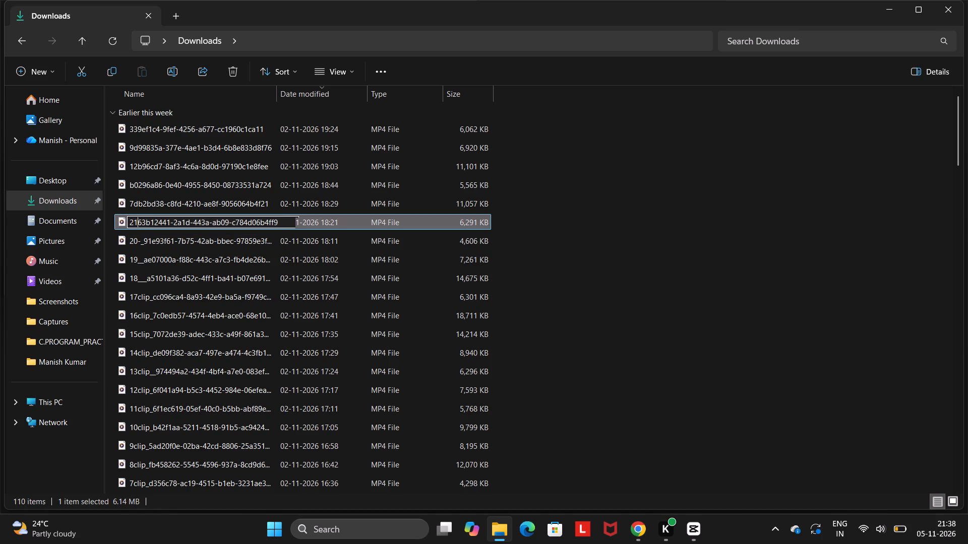
pyautogui.write('____')
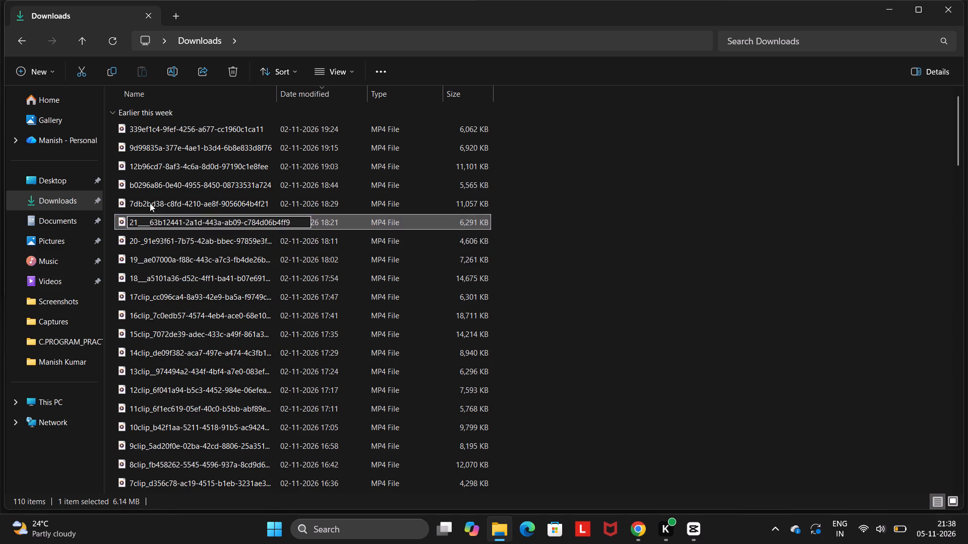
# Rename the file 7db2bd38-c8fd-4210-ae8f-9056064b4f21 by adding the prefix 22__ to its name.
pyautogui.click(124, 208)
pyautogui.click(134, 203)
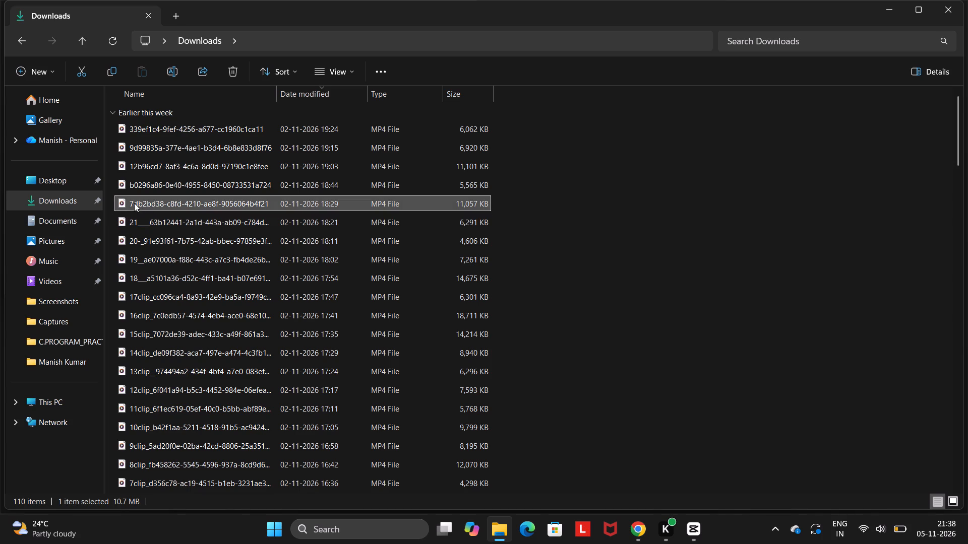
pyautogui.click(134, 201)
pyautogui.press('Left')
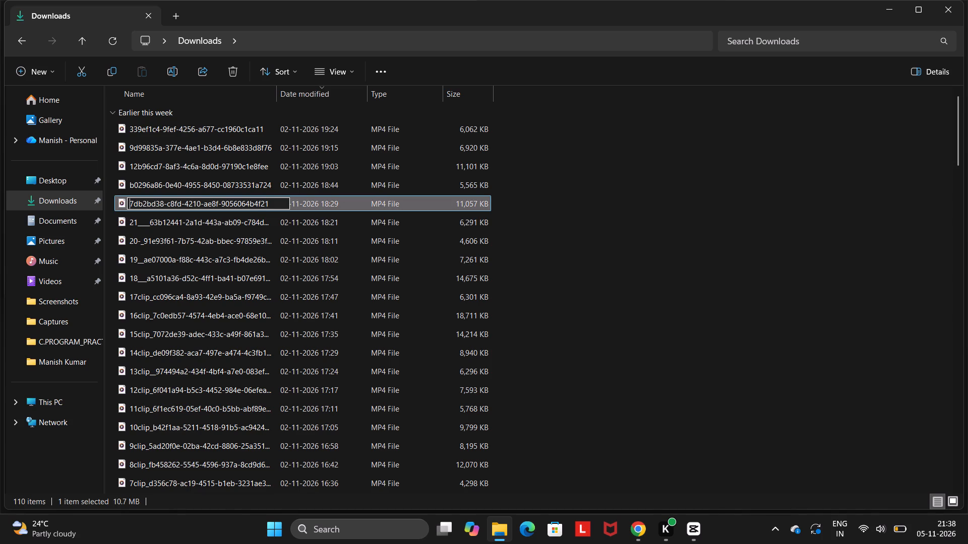
pyautogui.write('22')
pyautogui.write('__')
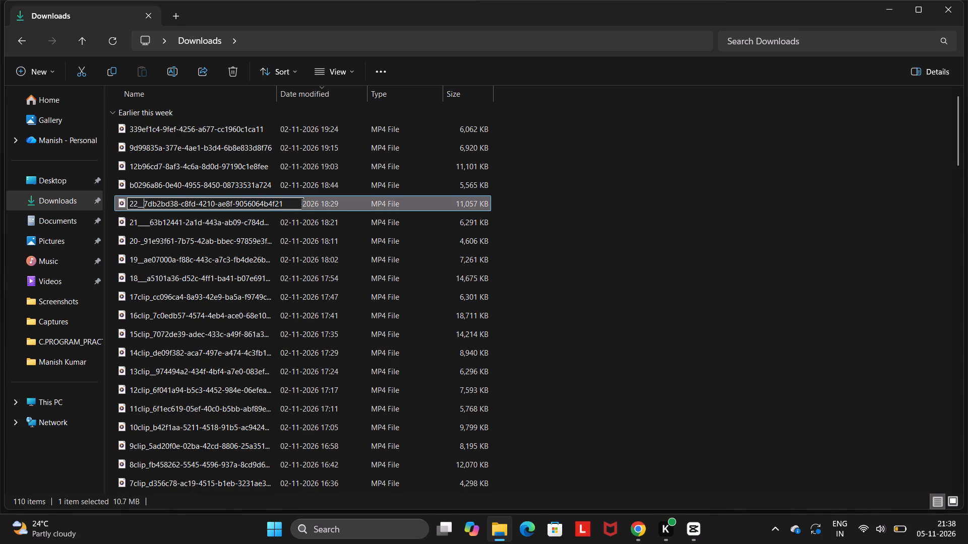
pyautogui.click(135, 186)
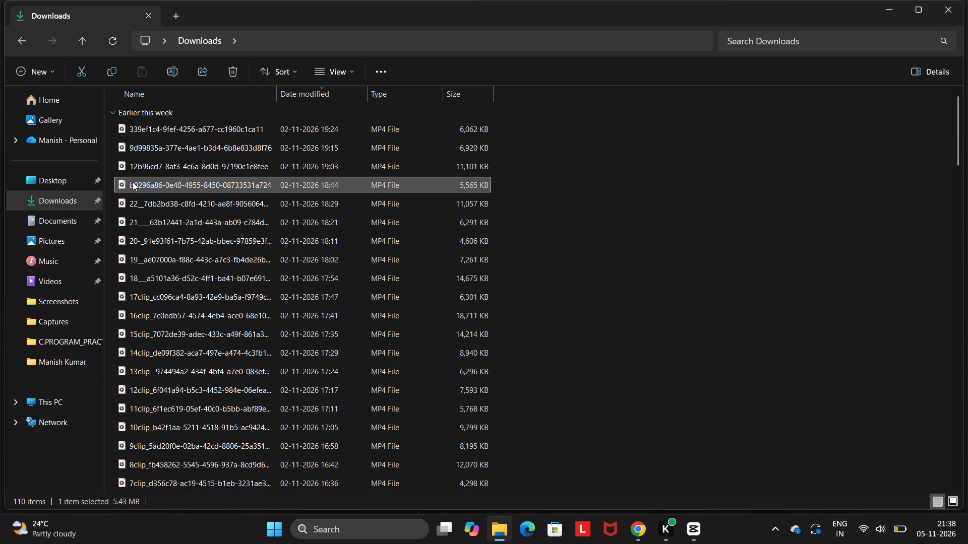
pyautogui.click(133, 182)
pyautogui.click(135, 184)
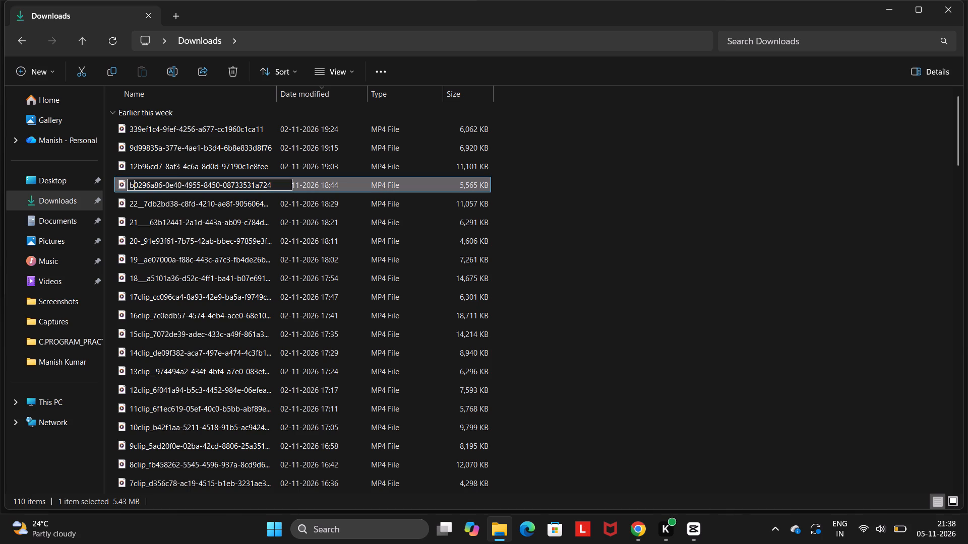
pyautogui.press('Left')
pyautogui.write('23')
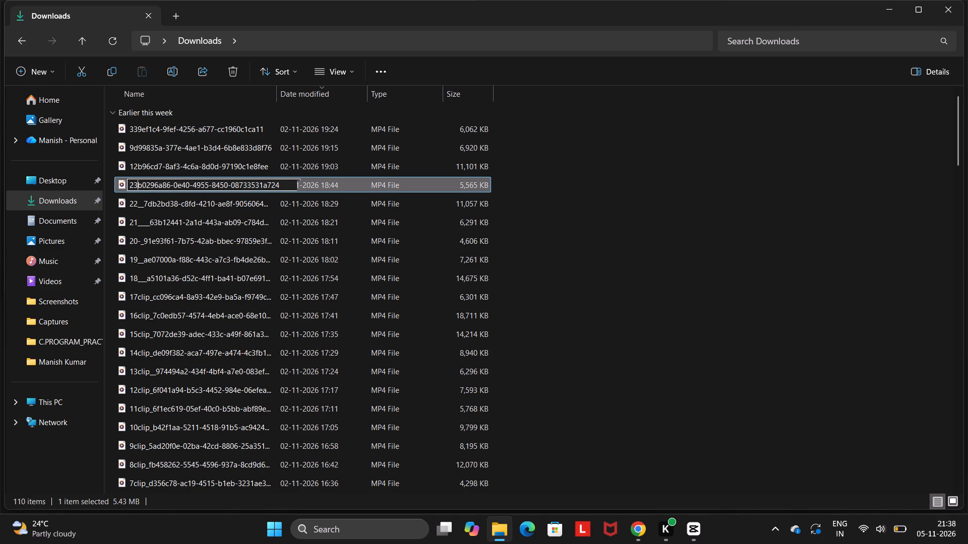
pyautogui.write('__')
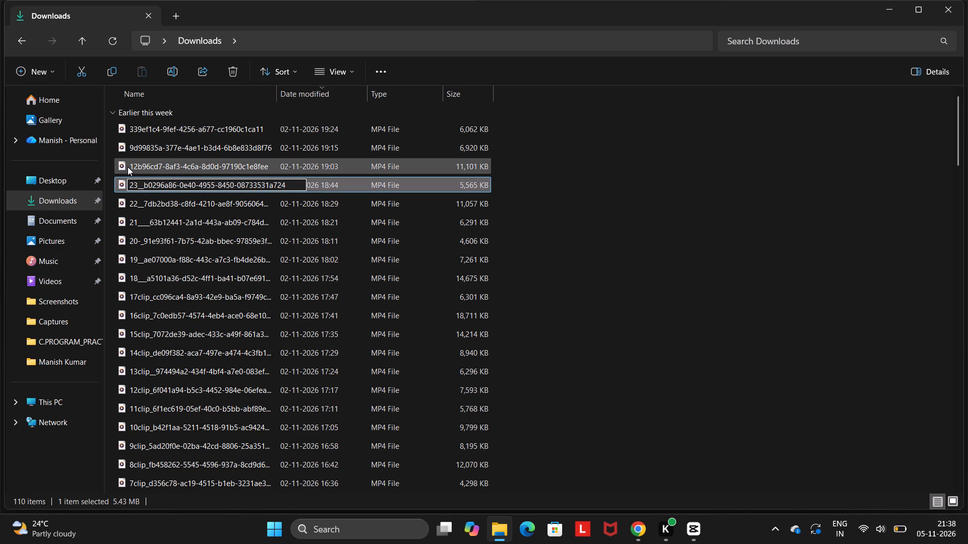
# Rename the file 12b96cd7-8af3-4c6a-8d0d-97190c1e8fee by adding the prefix 24__ to its name.
pyautogui.click(128, 167)
pyautogui.click(134, 163)
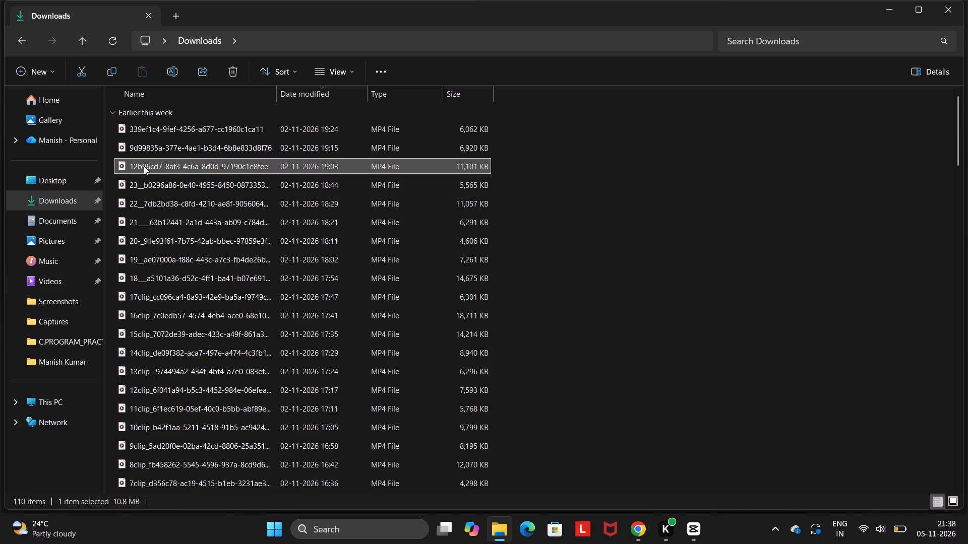
pyautogui.click(138, 164)
pyautogui.press('Left')
pyautogui.press('Left')
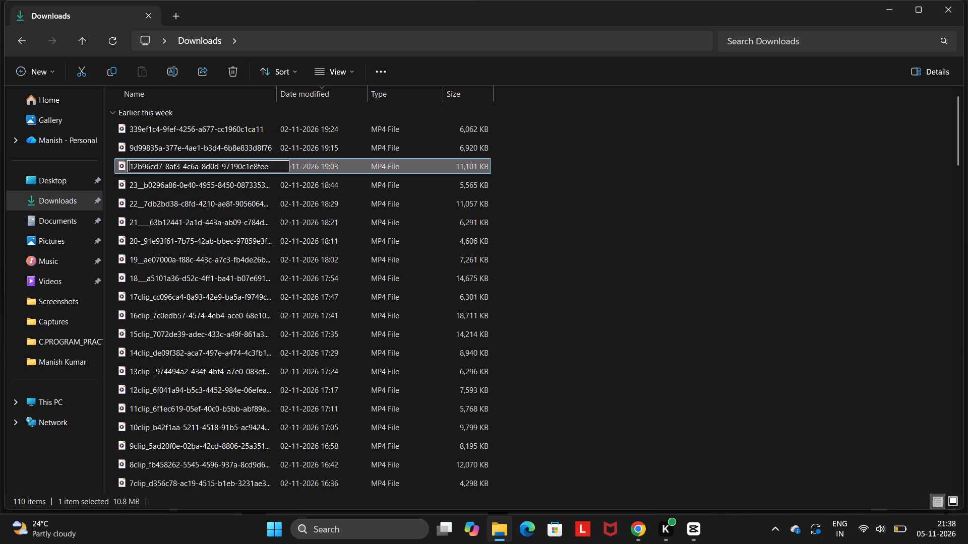
pyautogui.write('24')
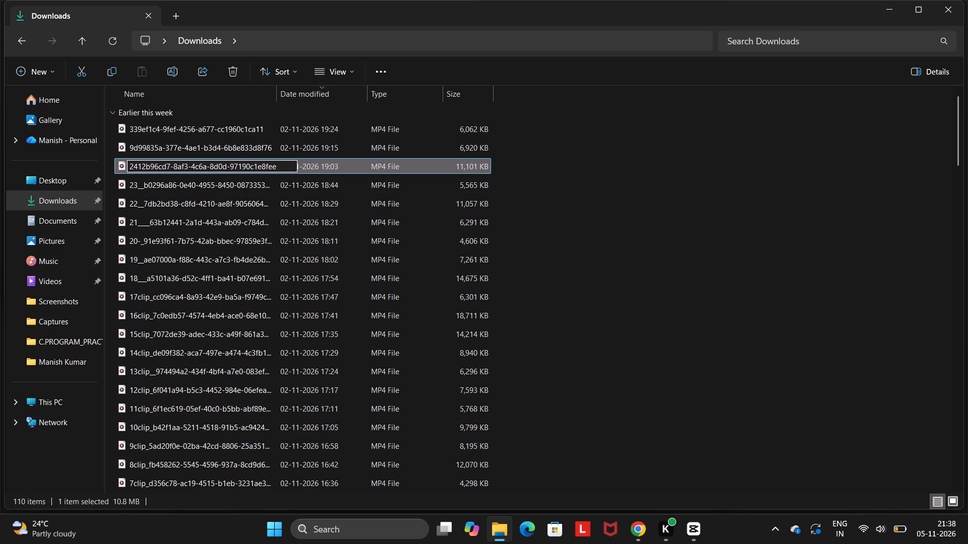
pyautogui.write('__')
# Rename the file 9d99835a-377e-4ae1-b3d4-6b8e833d8f76 by adding the prefix 25++ to its name.
pyautogui.click(144, 147)
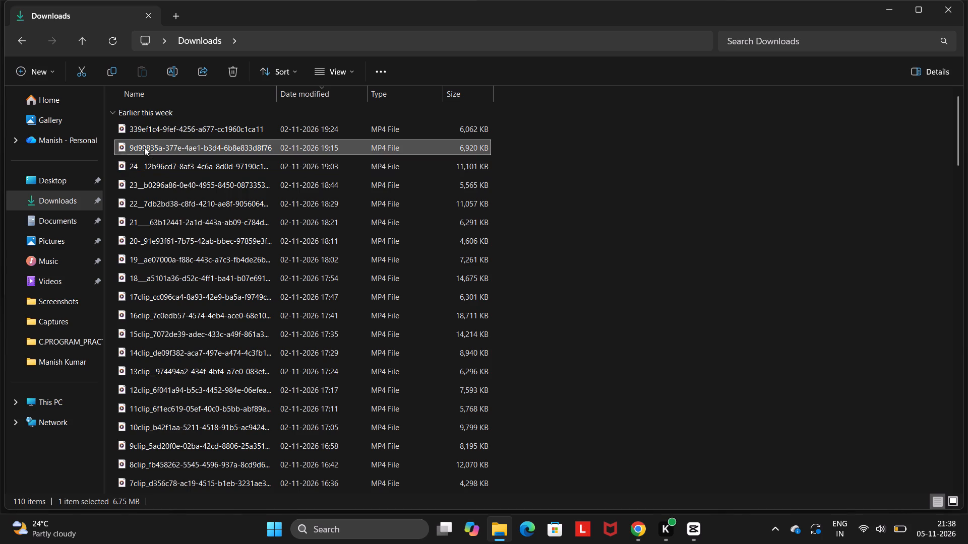
pyautogui.click(133, 144)
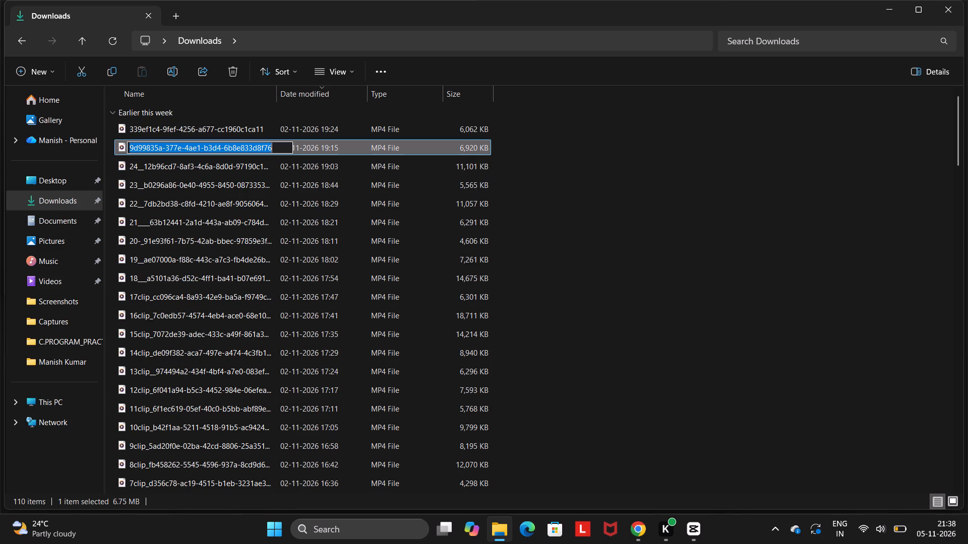
pyautogui.click(133, 147)
pyautogui.press('Left')
pyautogui.write('25')
pyautogui.write('++')
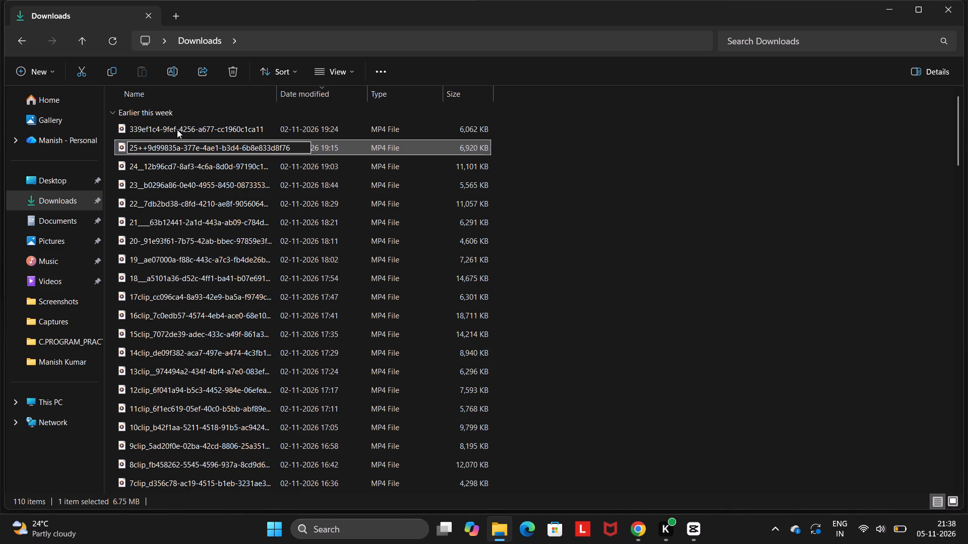
# Rename the file 339ef1c4-9fef-4256-a677-cc1960c1ca11 by adding the prefix 26___ to its name.
pyautogui.click(140, 128)
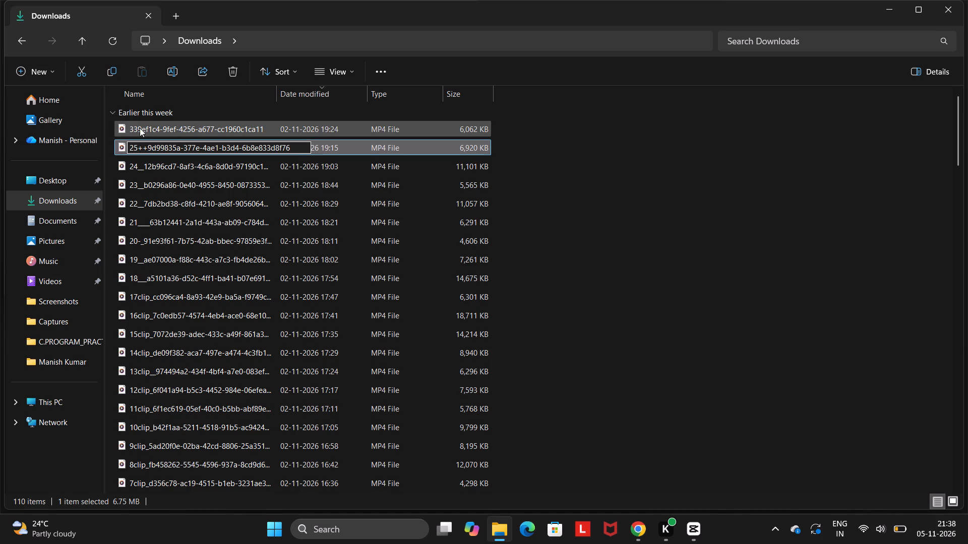
pyautogui.click(133, 127)
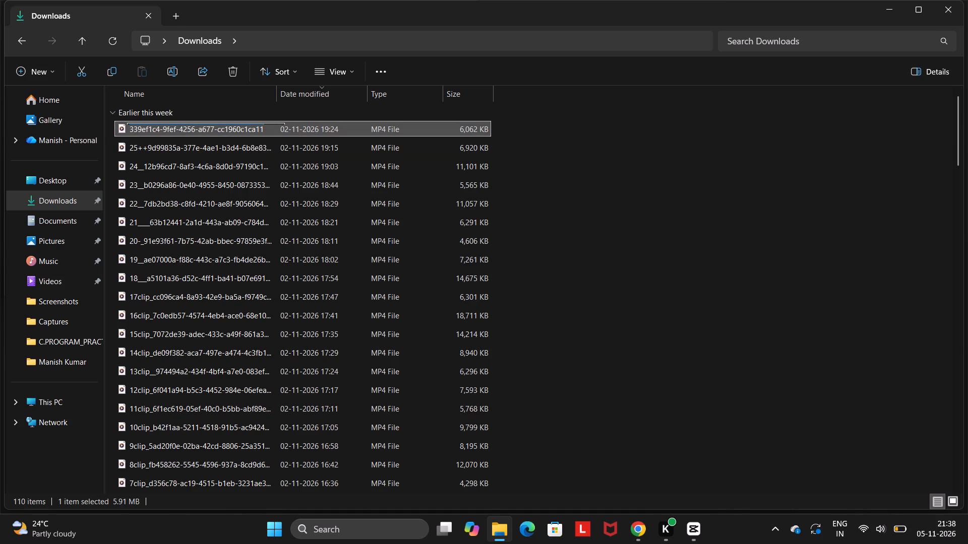
pyautogui.click(135, 127)
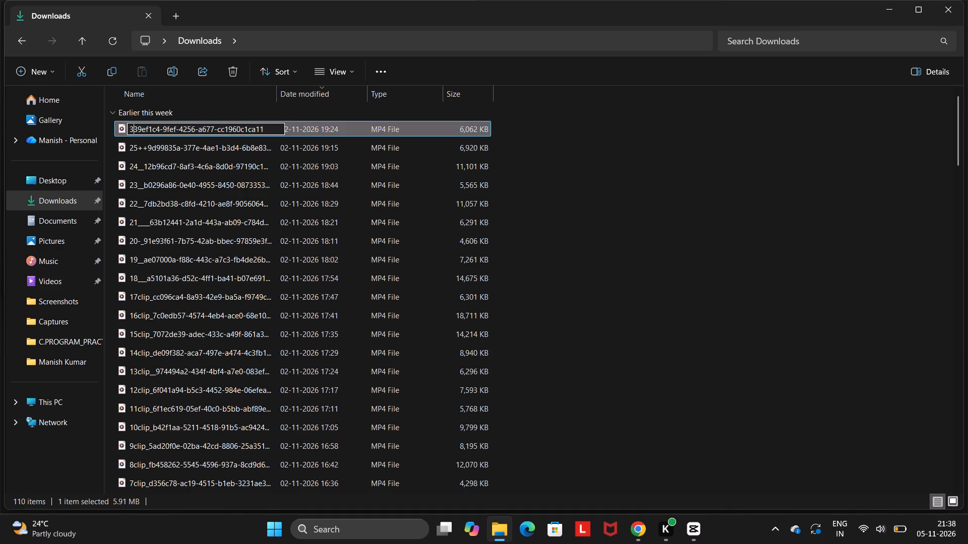
pyautogui.press('Left')
pyautogui.write('26')
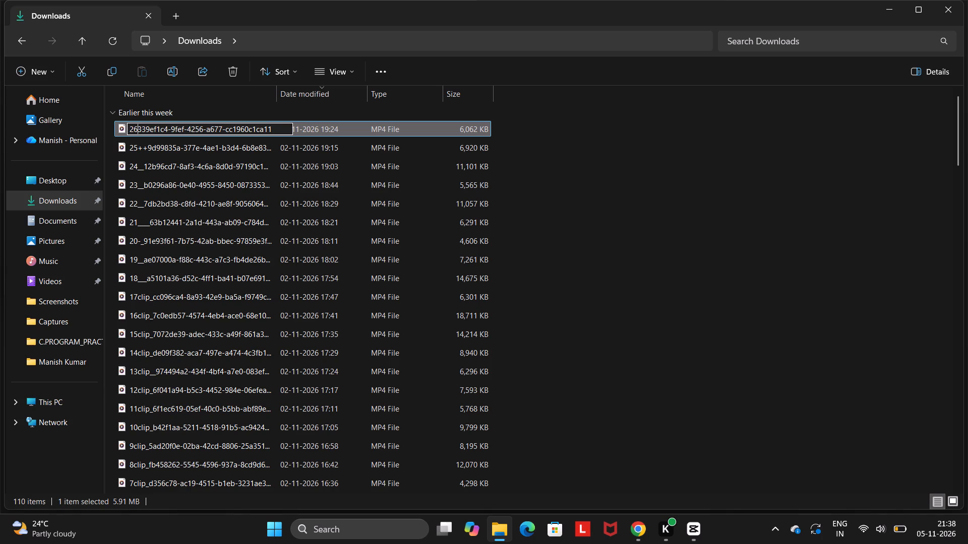
pyautogui.write('___')
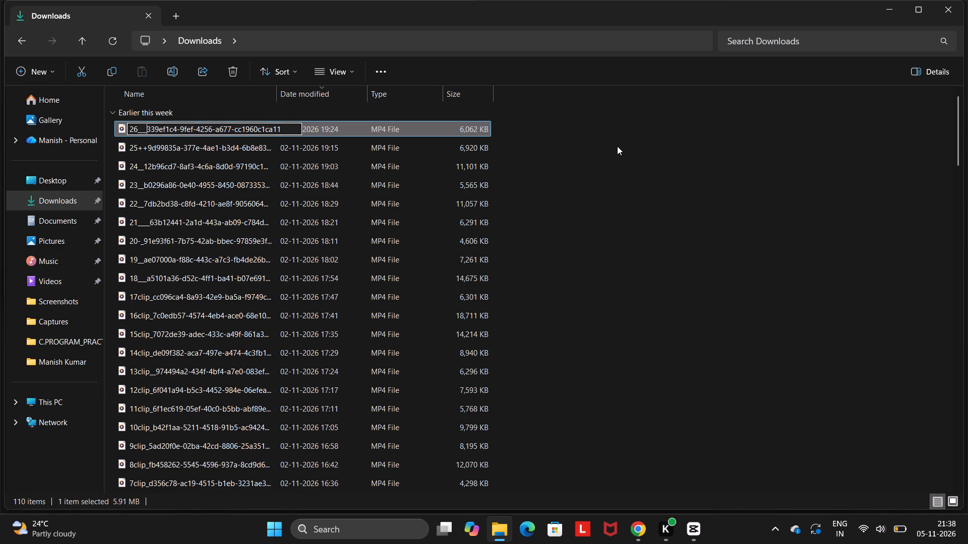
pyautogui.click(617, 146)
pyautogui.click(637, 240)
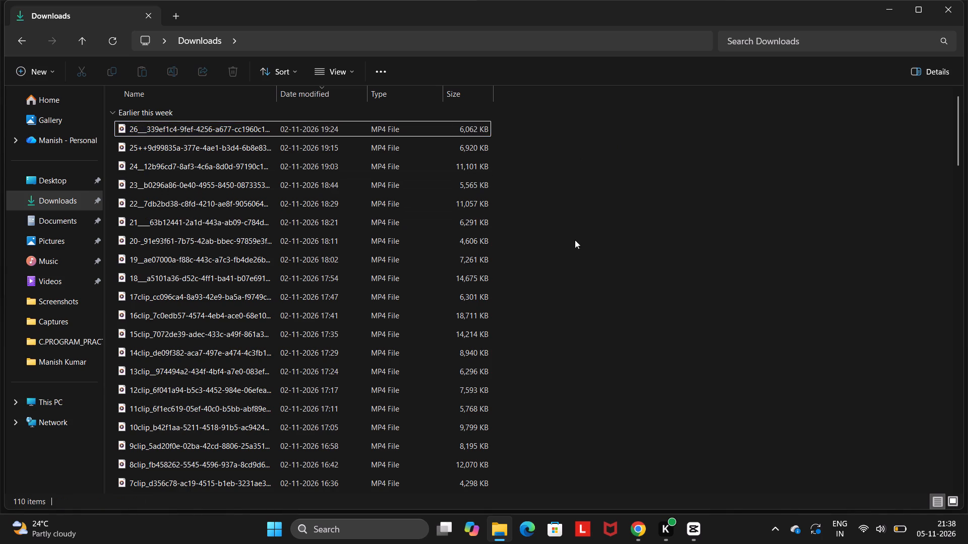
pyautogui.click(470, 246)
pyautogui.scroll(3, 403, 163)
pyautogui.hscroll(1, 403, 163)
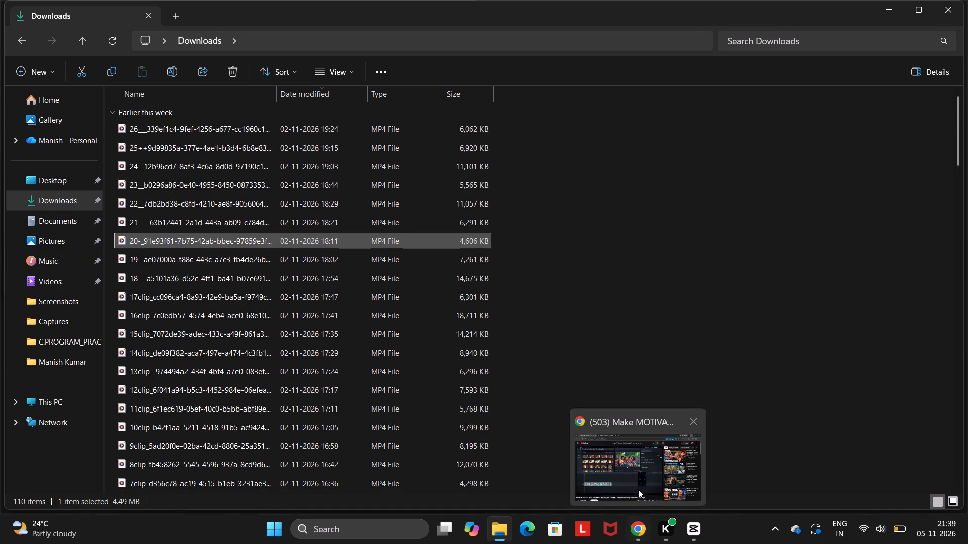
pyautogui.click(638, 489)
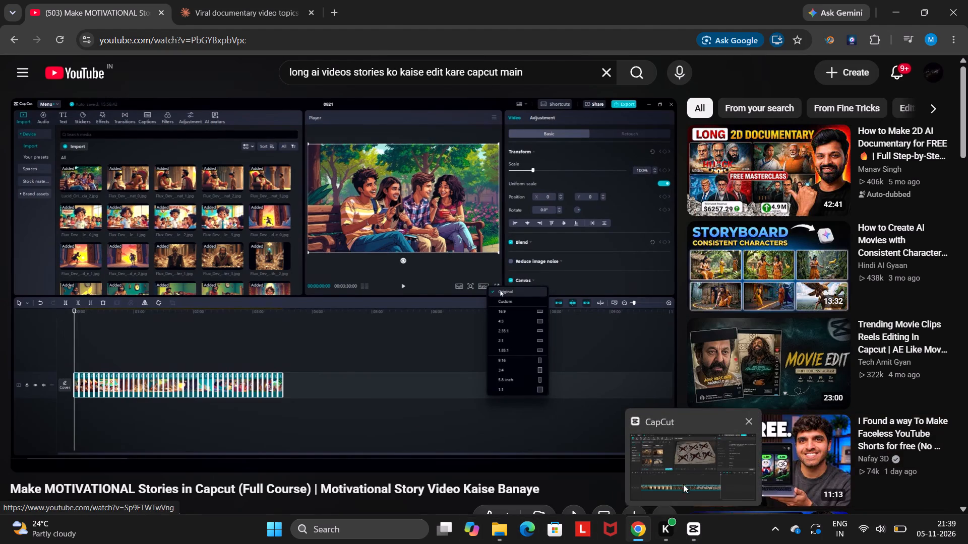
# Switch to CapCut, import 15clip_7072de39-adec-433c-a49f-861a388fdb0f from Downloads, and append it to the timeline with the playhead at its end.
pyautogui.click(683, 480)
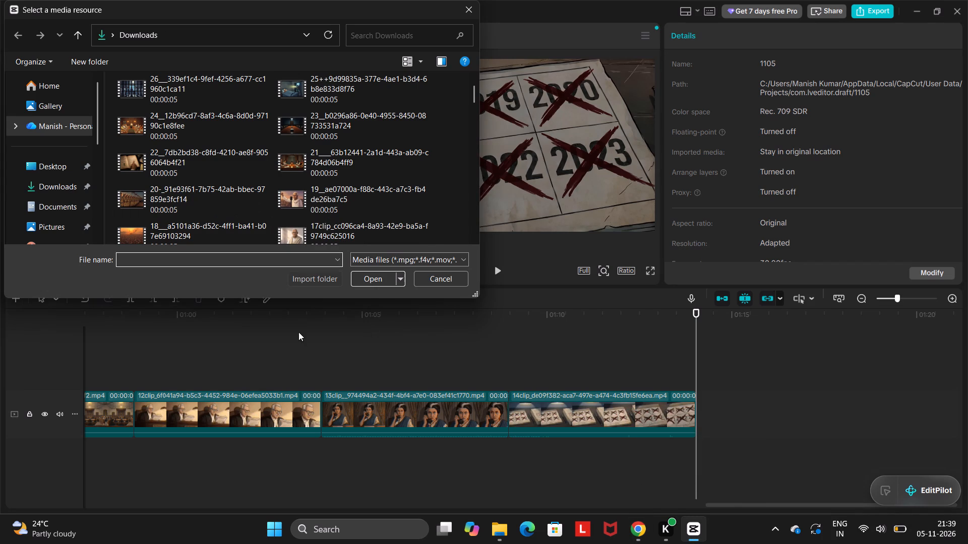
pyautogui.scroll(-2, 268, 184)
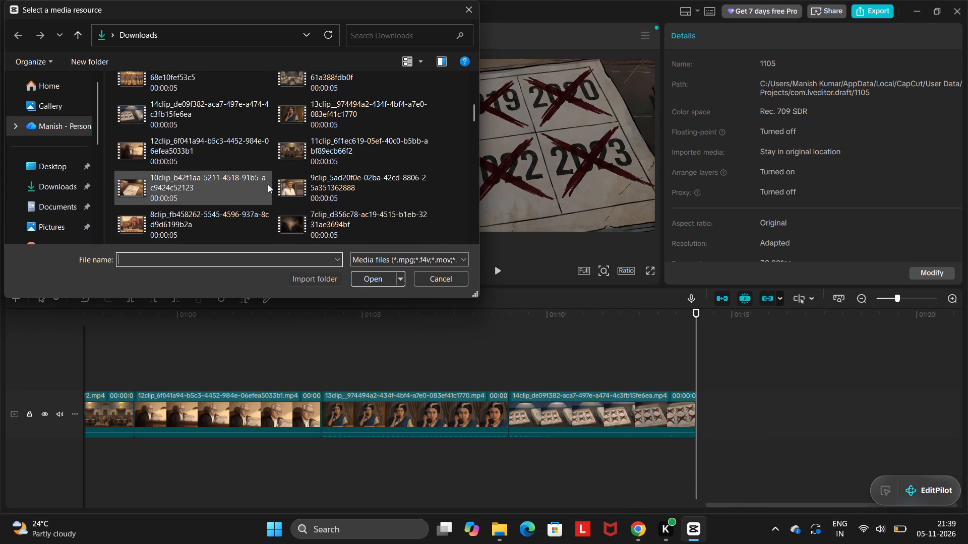
pyautogui.scroll(1, 257, 96)
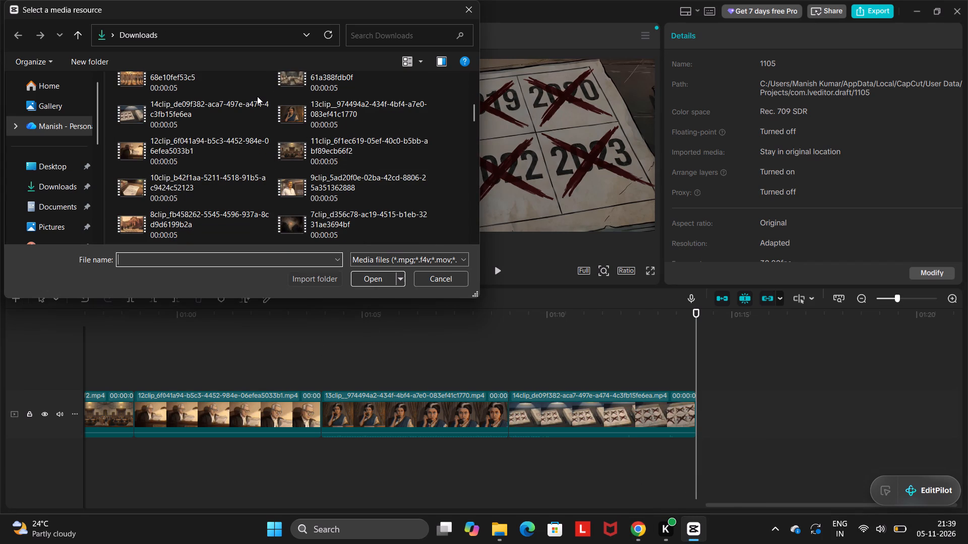
pyautogui.scroll(2, 257, 96)
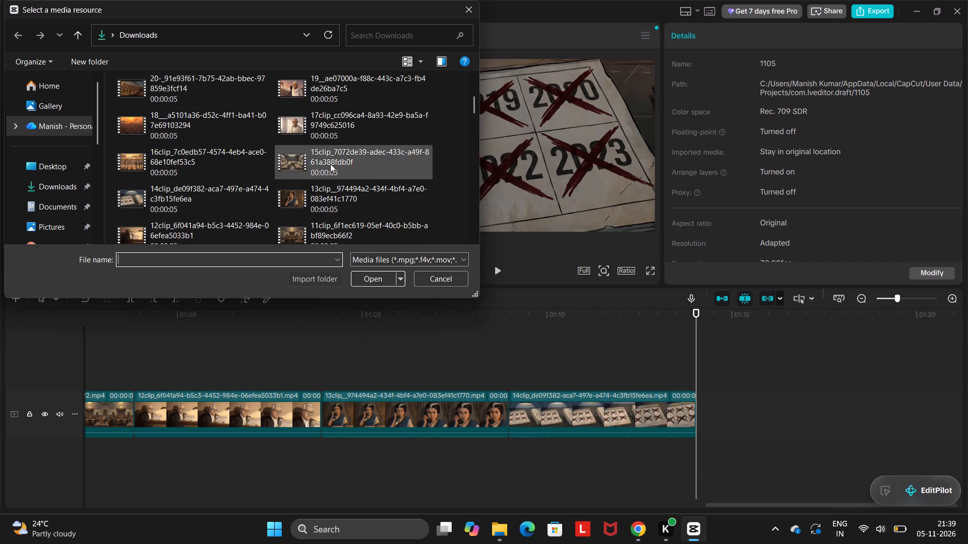
pyautogui.click(314, 153)
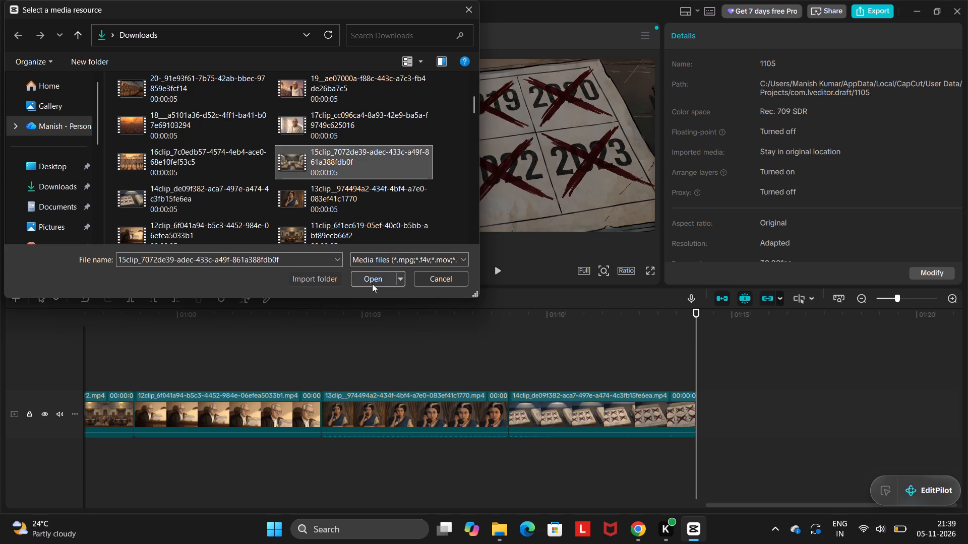
pyautogui.click(379, 282)
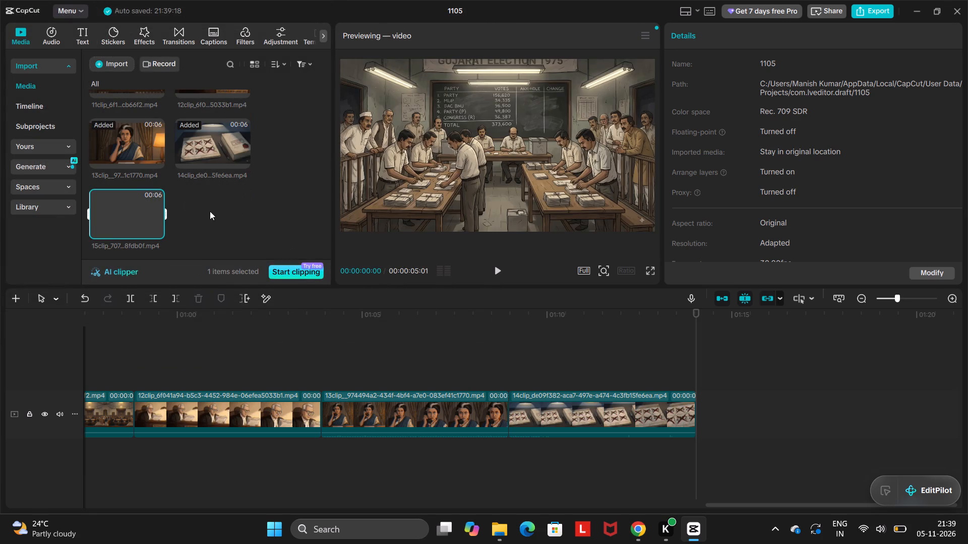
pyautogui.click(156, 227)
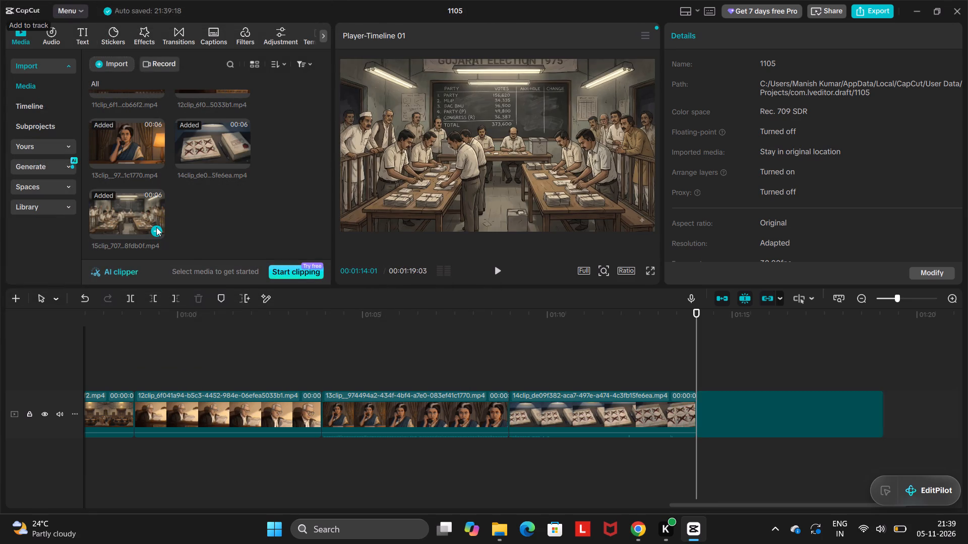
pyautogui.hscroll(-2, 799, 390)
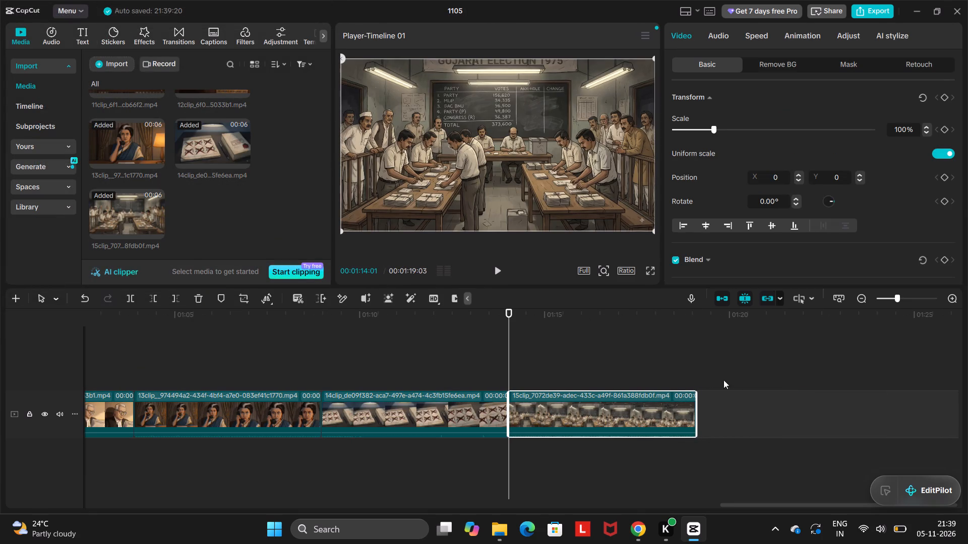
pyautogui.click(700, 374)
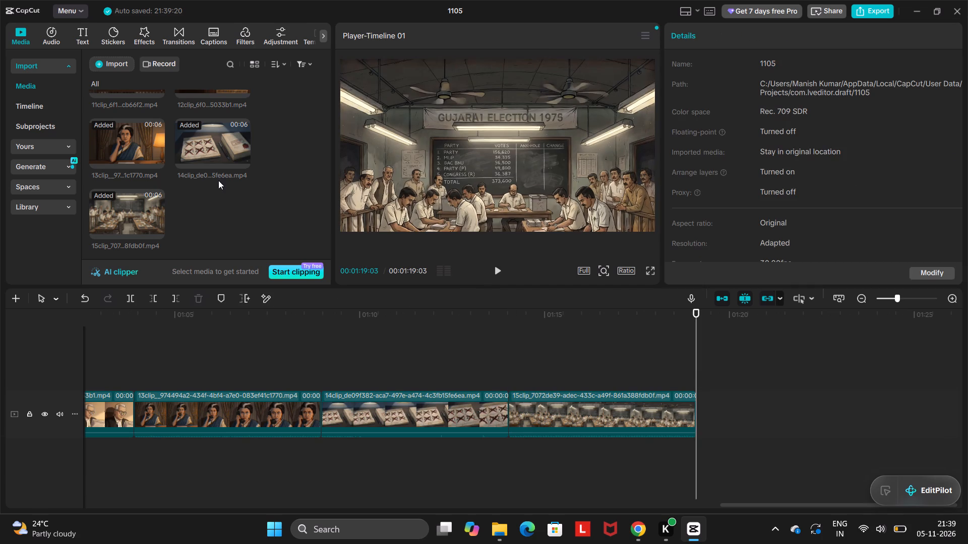
# Import 16clip_7c0edb57-4574-4eb4-ace0-68e10fef53c5 from Downloads and append it after clip 15 on the timeline, with the playhead at its end.
pyautogui.click(107, 60)
pyautogui.click(111, 87)
pyautogui.scroll(-1, 192, 181)
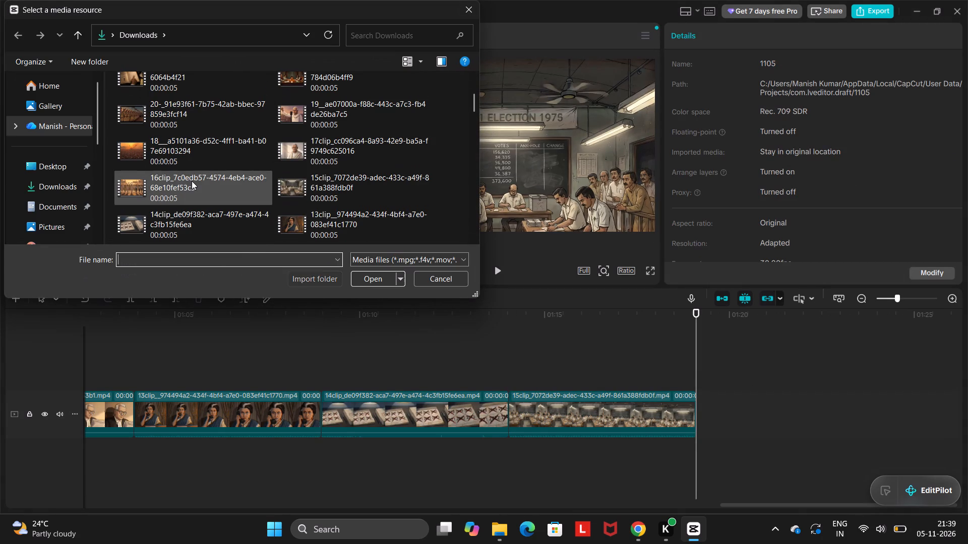
pyautogui.click(166, 179)
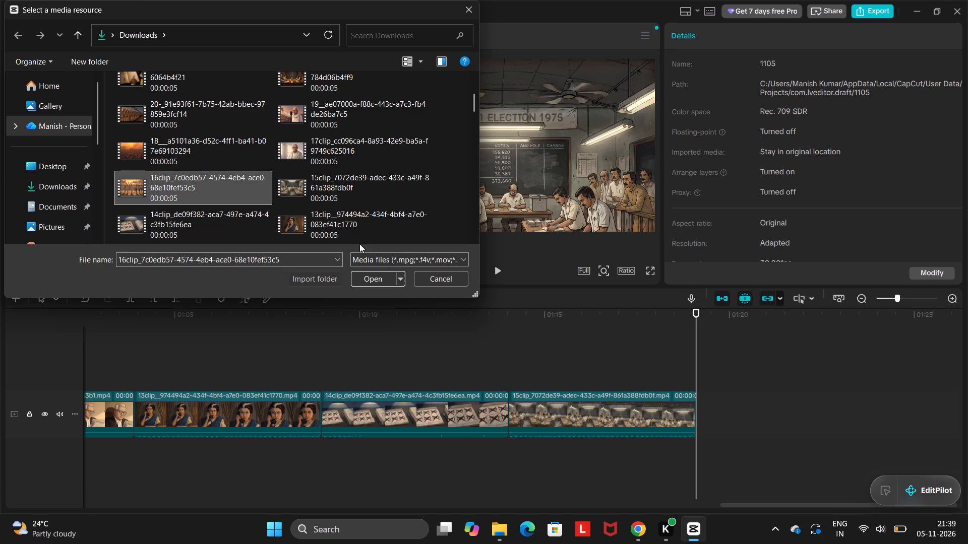
pyautogui.click(380, 277)
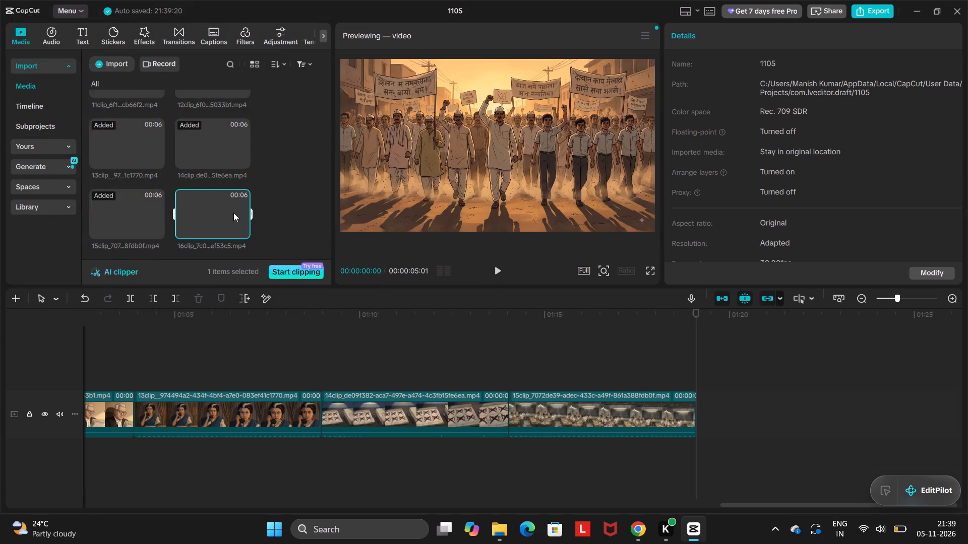
pyautogui.click(242, 231)
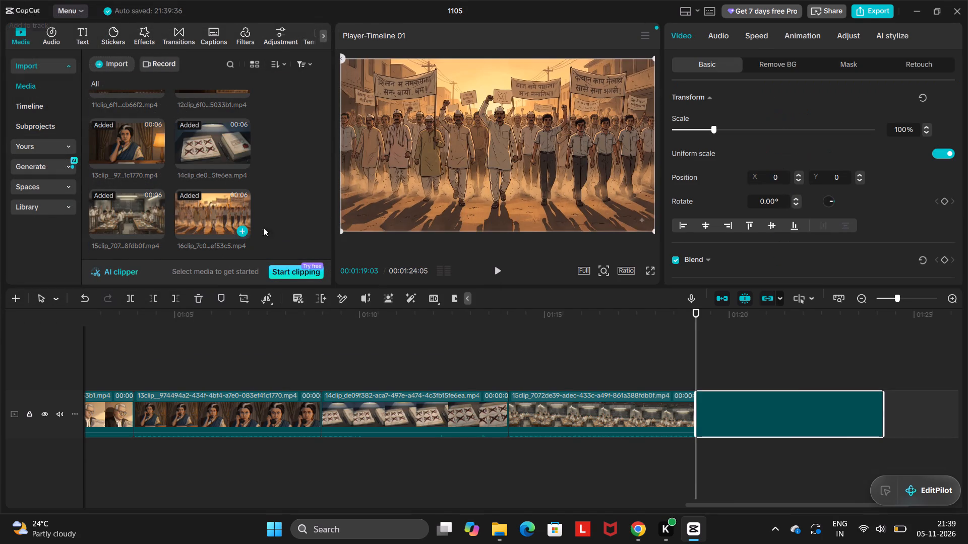
pyautogui.hscroll(-3, 693, 365)
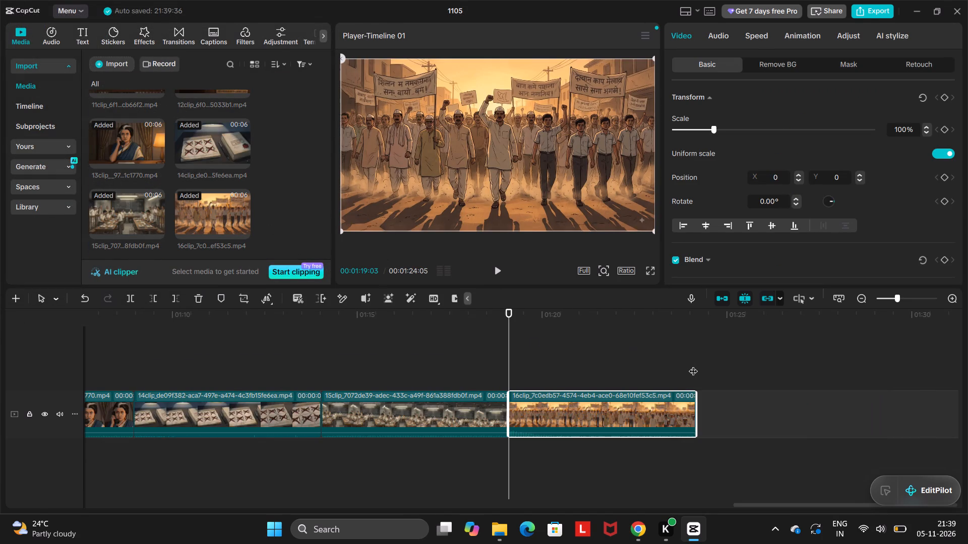
pyautogui.click(707, 368)
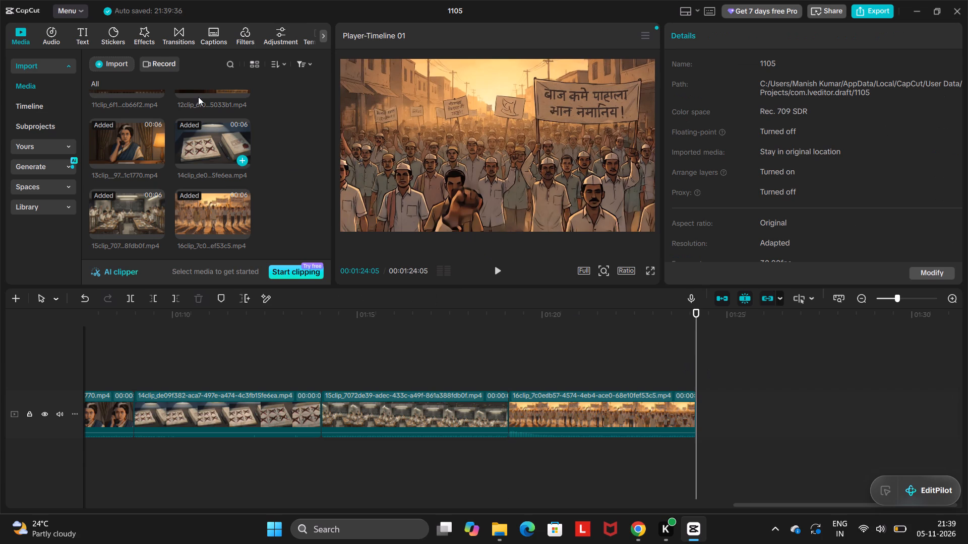
# Import 17clip_cc096ca4-8a93-42e9-ba5a-f9749c625016 from Downloads and append it after clip 16 on the timeline, with the playhead at its end.
pyautogui.click(102, 61)
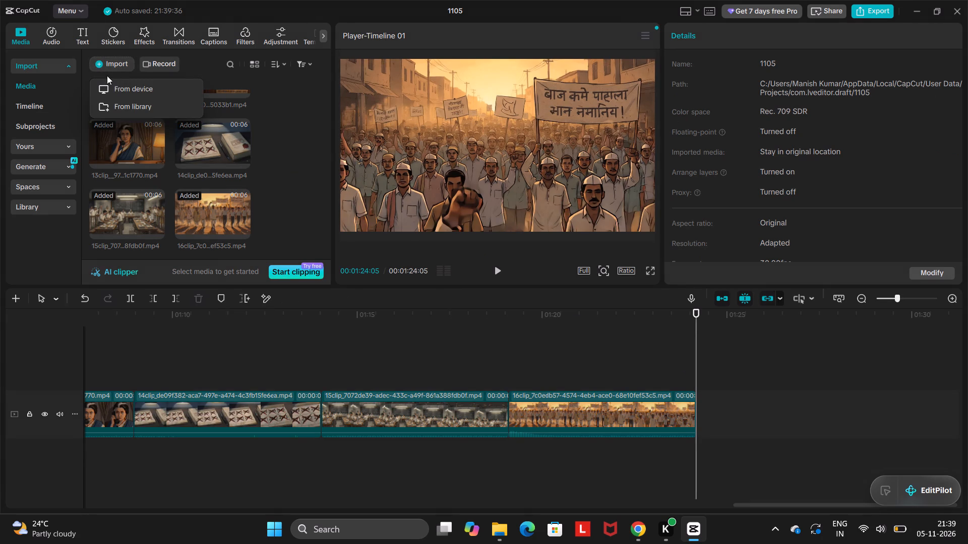
pyautogui.click(118, 89)
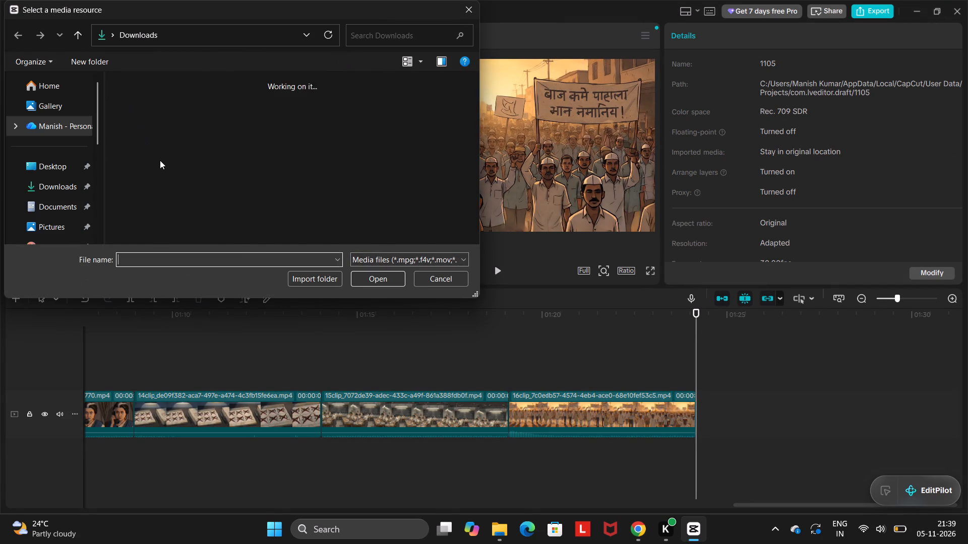
pyautogui.scroll(-1, 231, 177)
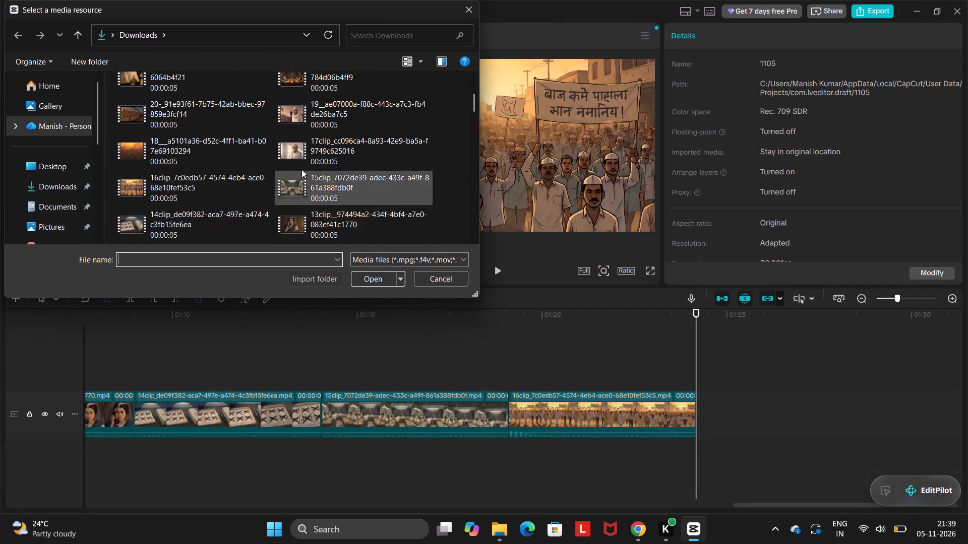
pyautogui.click(313, 163)
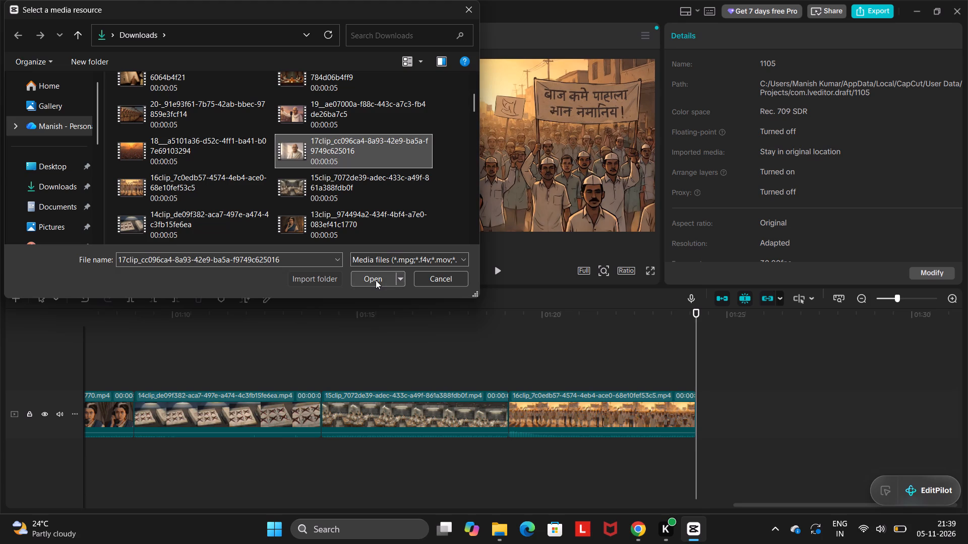
pyautogui.click(376, 280)
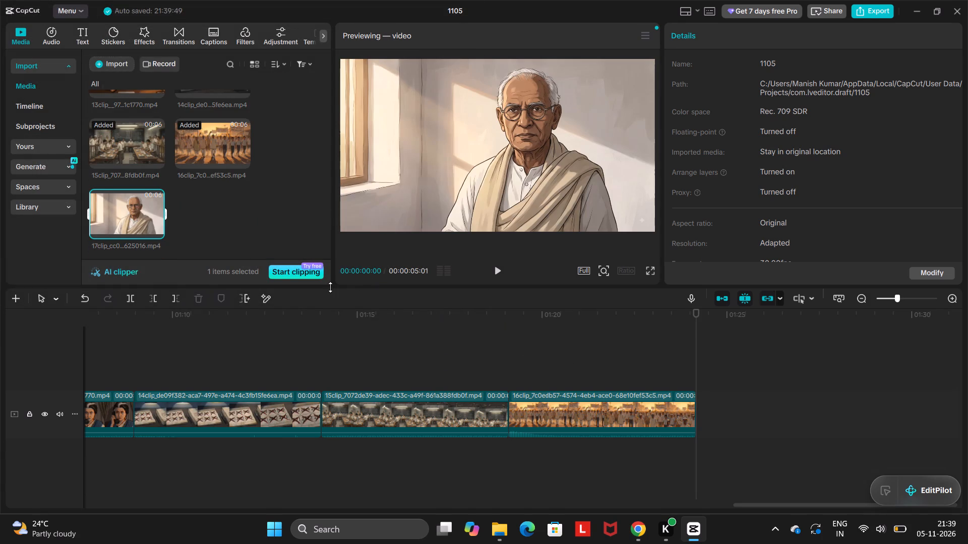
pyautogui.click(158, 229)
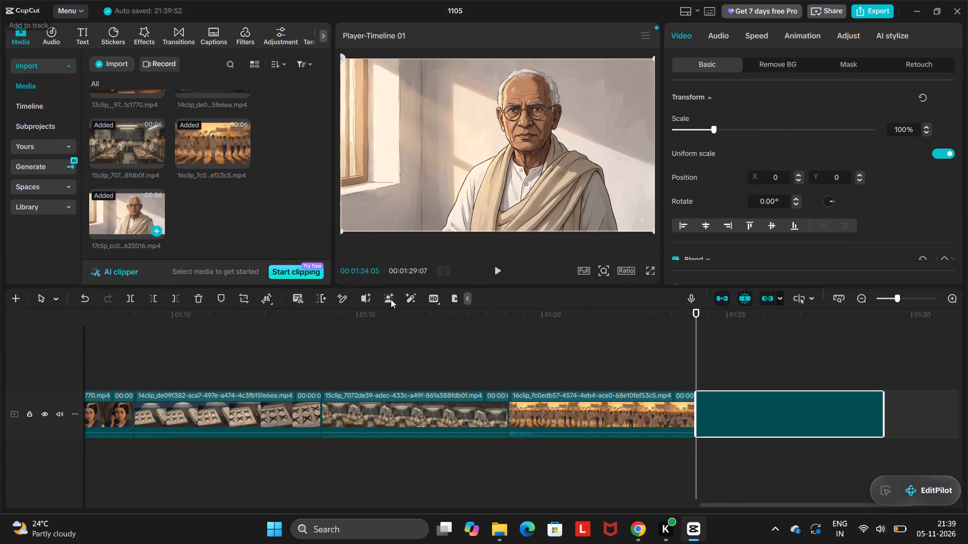
pyautogui.hscroll(-3, 684, 368)
pyautogui.click(716, 370)
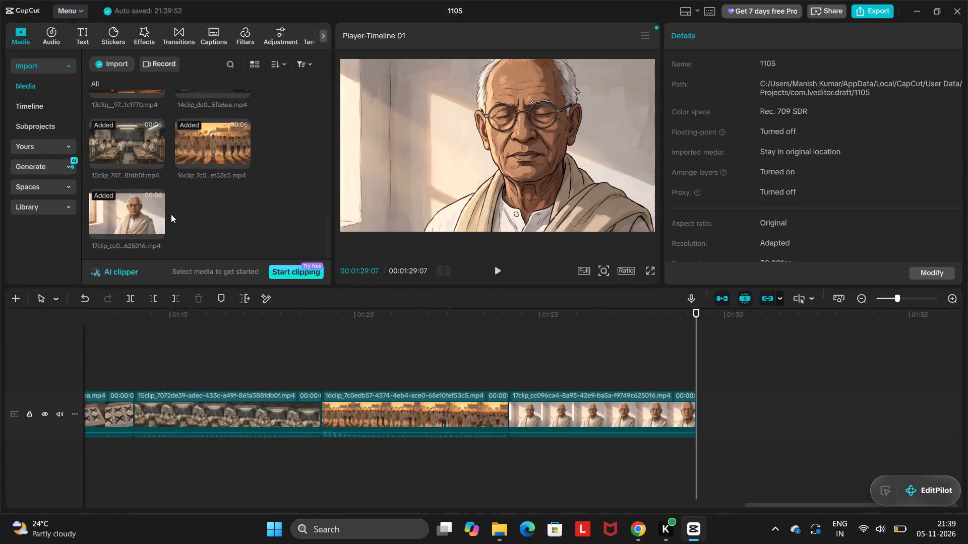
# Import 18___a5101a36-d52c-4ff1-ba41-b07e69103294 from Downloads and append it after clip 17 on the timeline, with the playhead at its end.
pyautogui.click(101, 59)
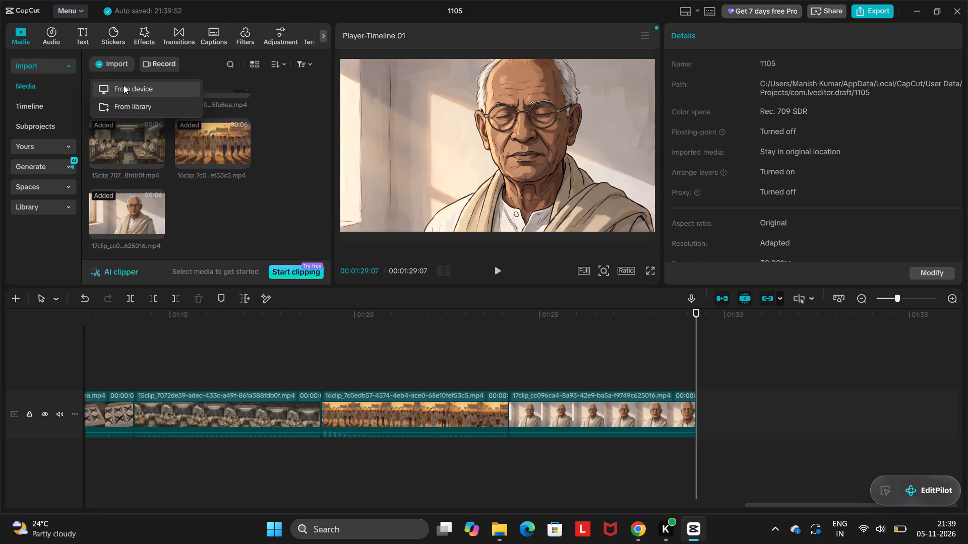
pyautogui.click(124, 85)
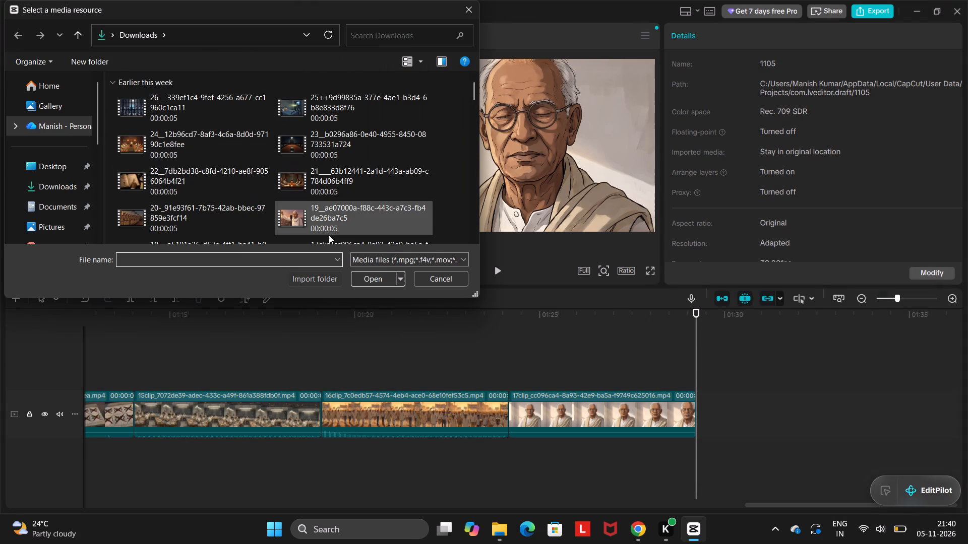
pyautogui.scroll(-1, 329, 235)
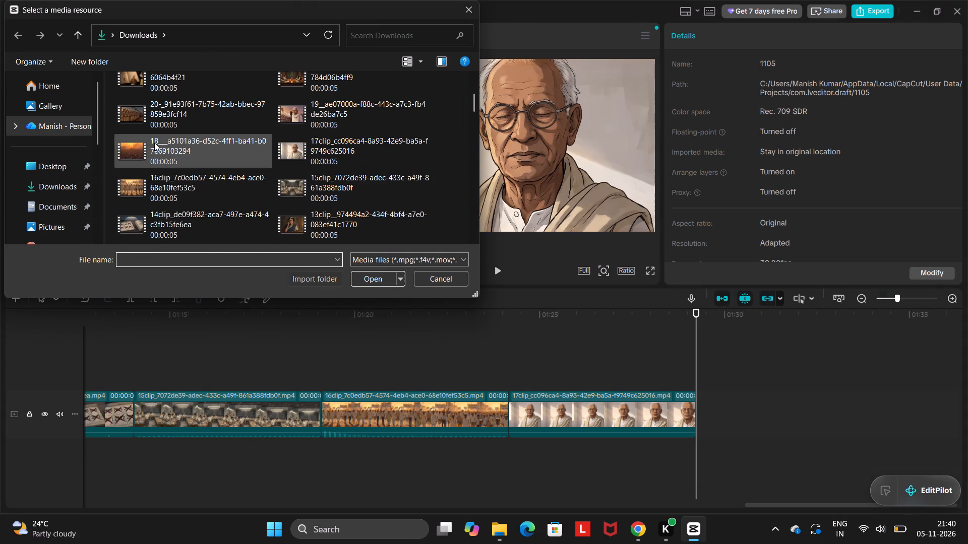
pyautogui.click(154, 143)
pyautogui.click(371, 277)
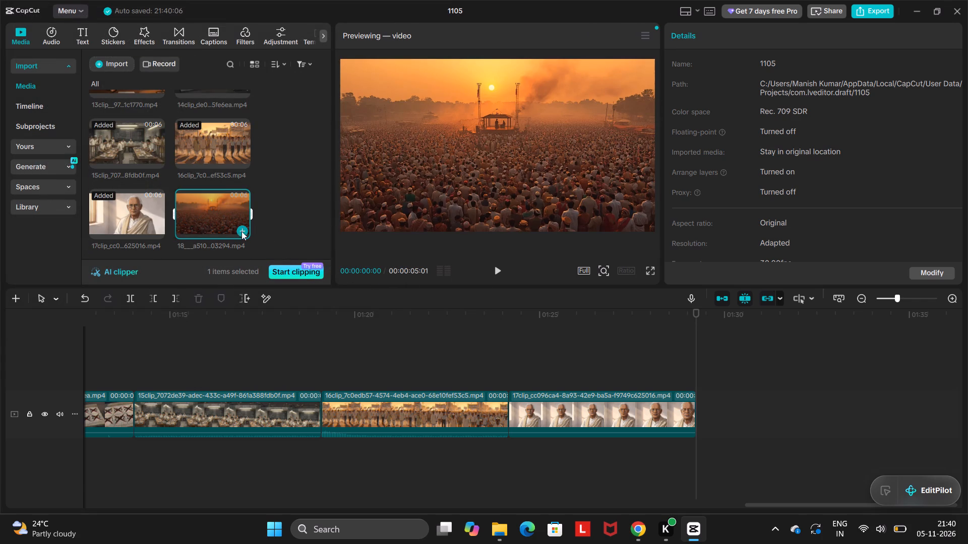
pyautogui.click(239, 232)
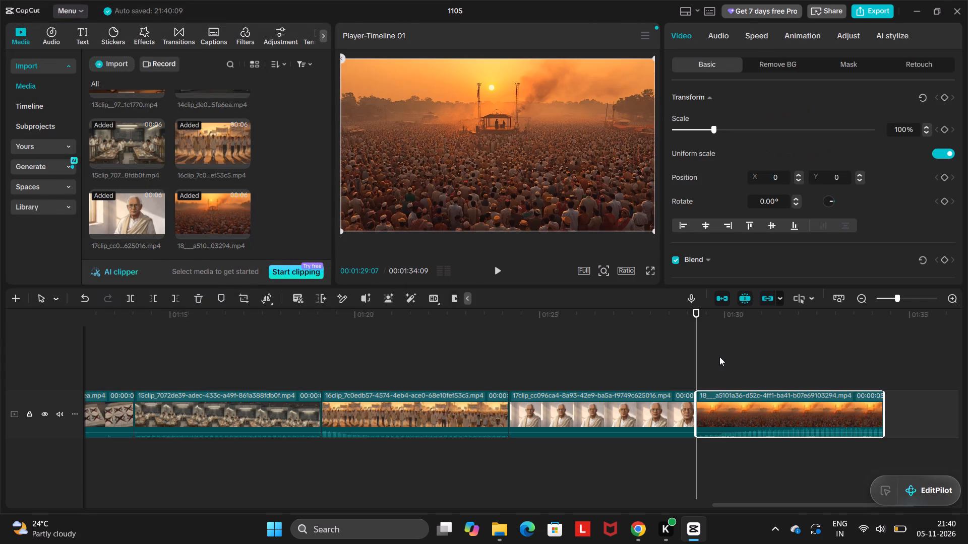
pyautogui.hscroll(-2, 719, 357)
pyautogui.click(699, 358)
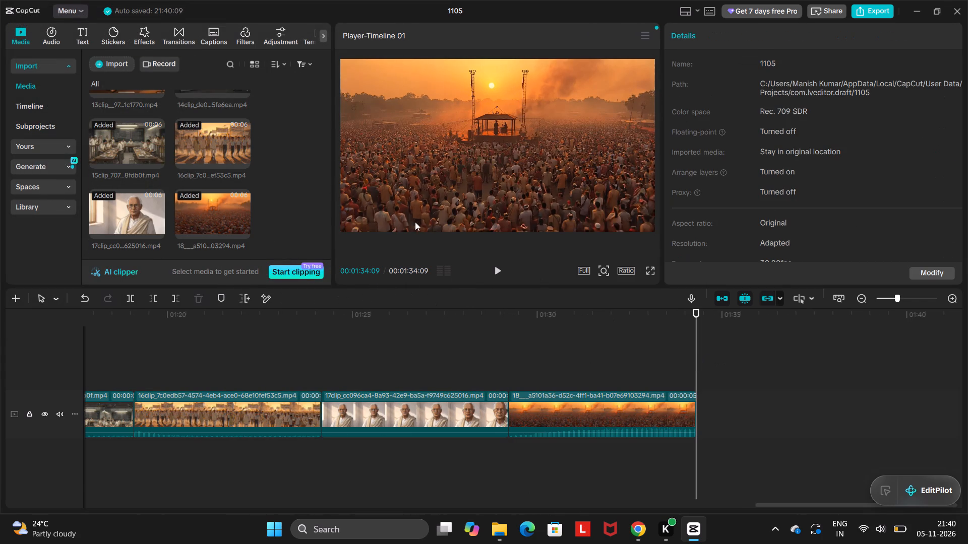
# Import 19__ae07000a-f88c-443c-a7c3-fb4de26ba7c5 from Downloads and append it after clip 18 on the timeline, with the playhead at its end.
pyautogui.click(97, 62)
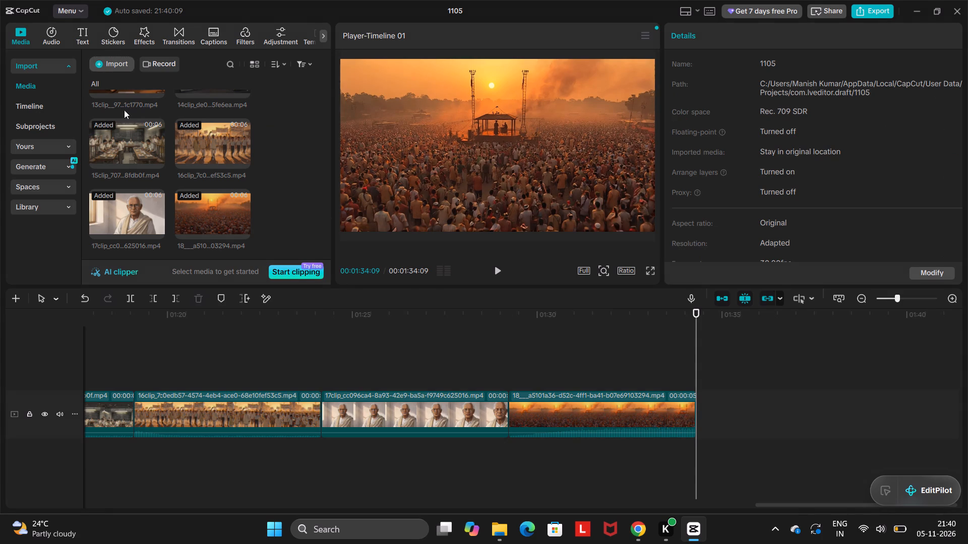
pyautogui.click(115, 87)
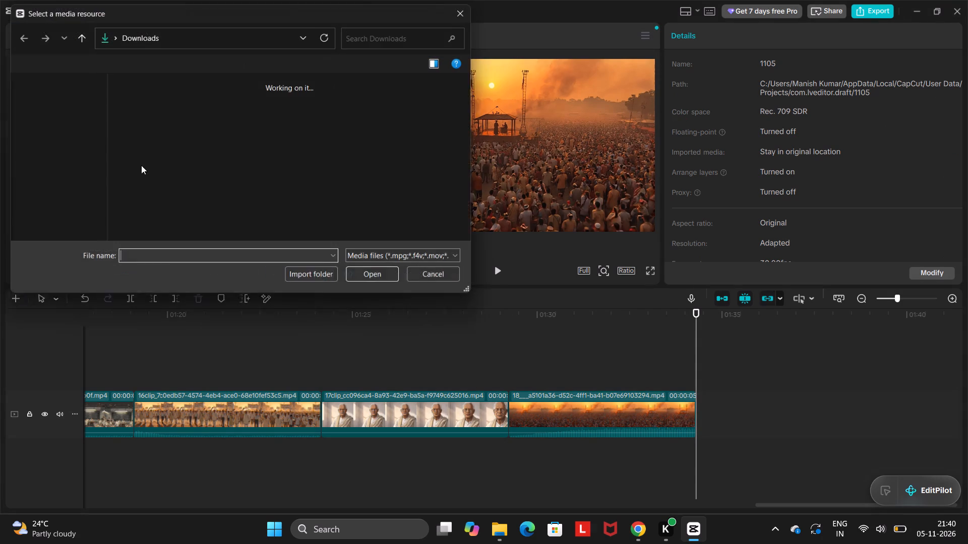
pyautogui.scroll(-1, 236, 200)
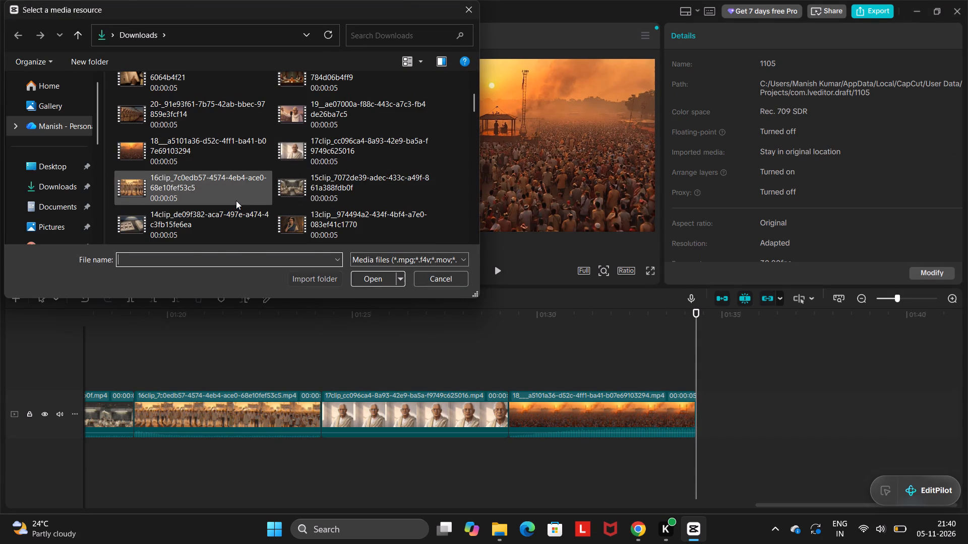
pyautogui.click(313, 105)
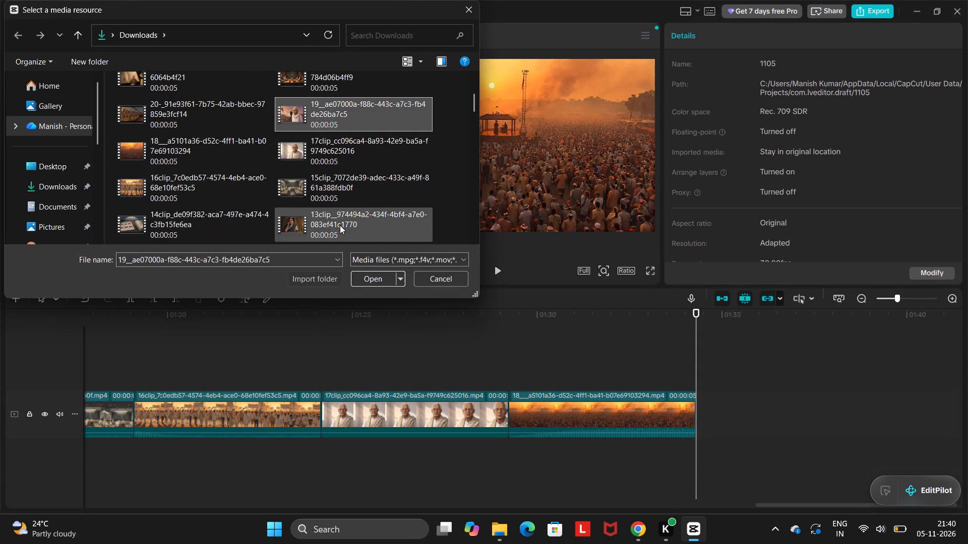
pyautogui.click(367, 277)
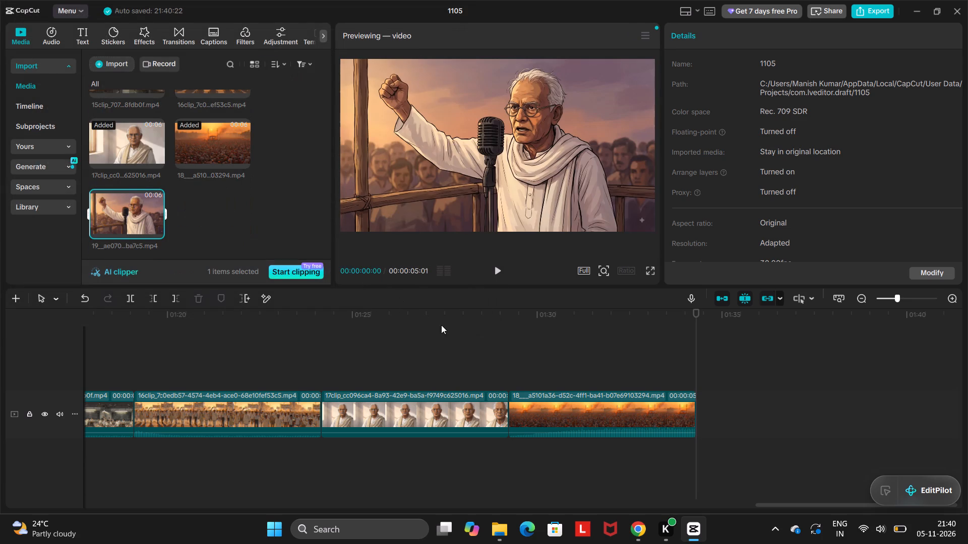
pyautogui.click(154, 228)
pyautogui.hscroll(-2, 596, 350)
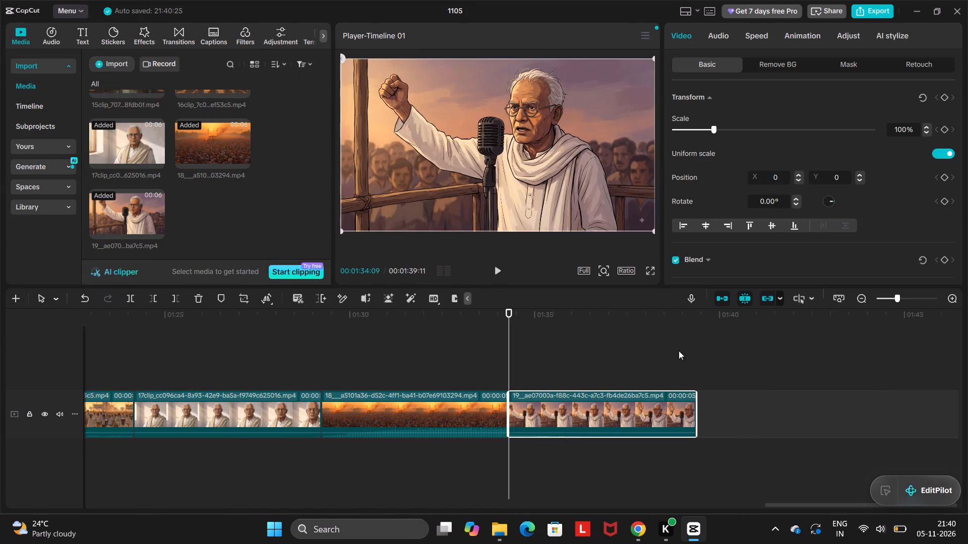
pyautogui.click(706, 356)
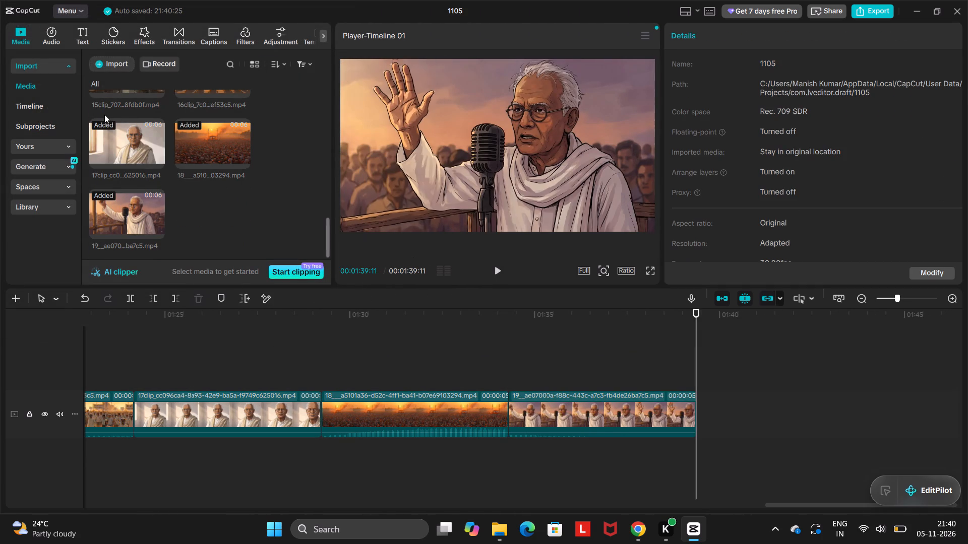
# Import 20-_91e93f61-7b75-42ab-bbec-97859e3fcf14 from Downloads and append it after clip 19 on the timeline, with the playhead at its end.
pyautogui.click(103, 66)
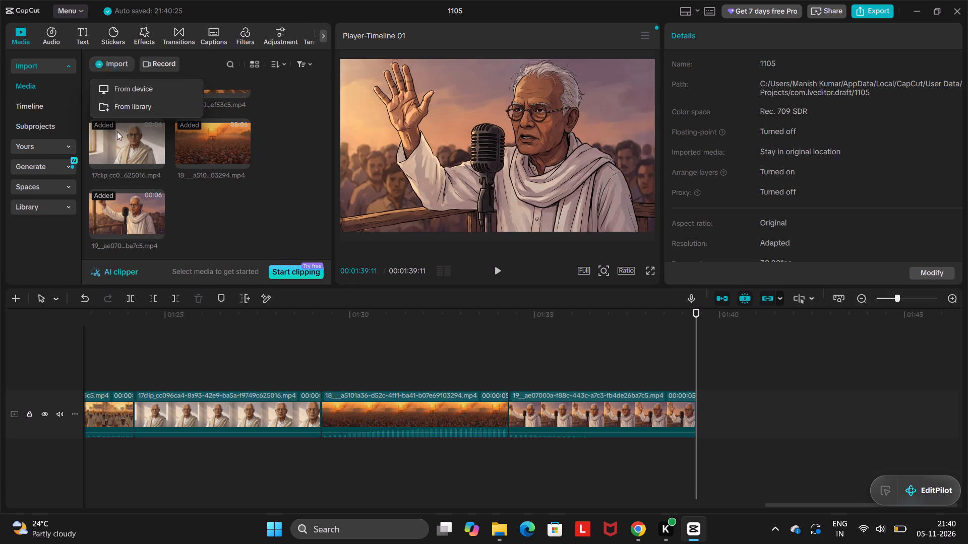
pyautogui.click(121, 85)
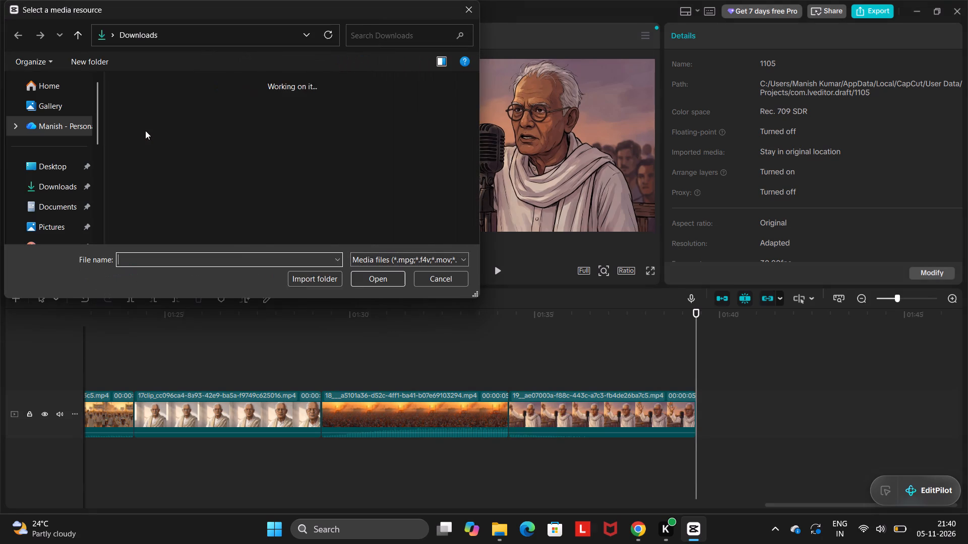
pyautogui.scroll(-1, 162, 205)
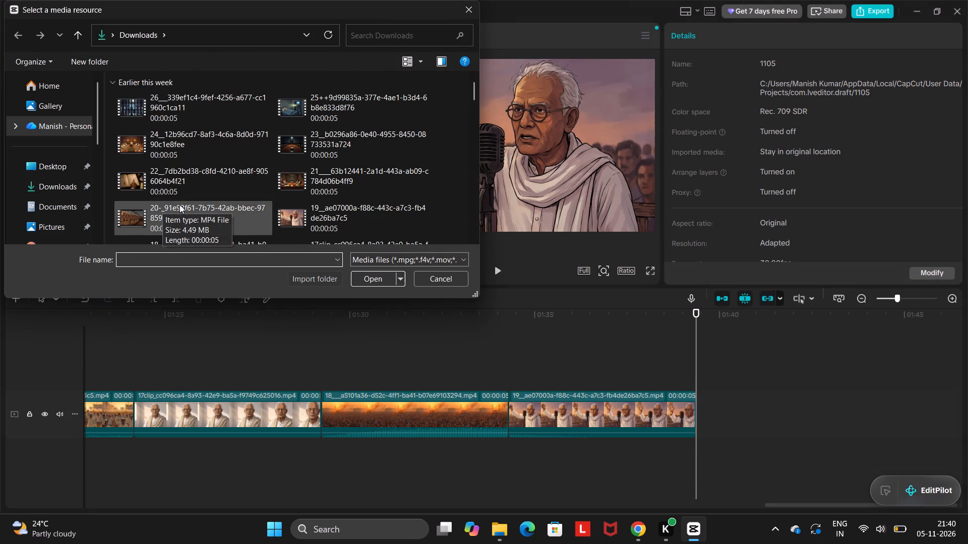
pyautogui.click(181, 206)
pyautogui.click(369, 280)
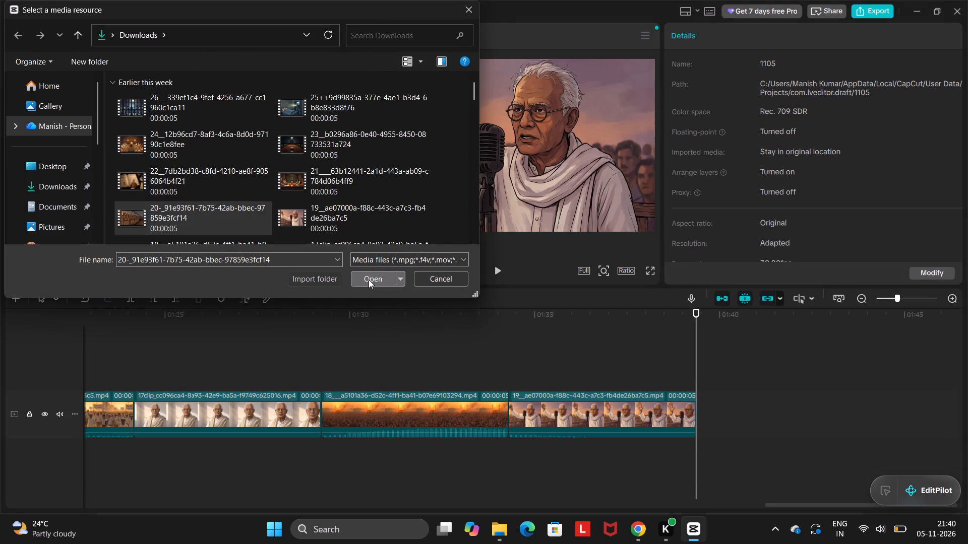
pyautogui.click(246, 232)
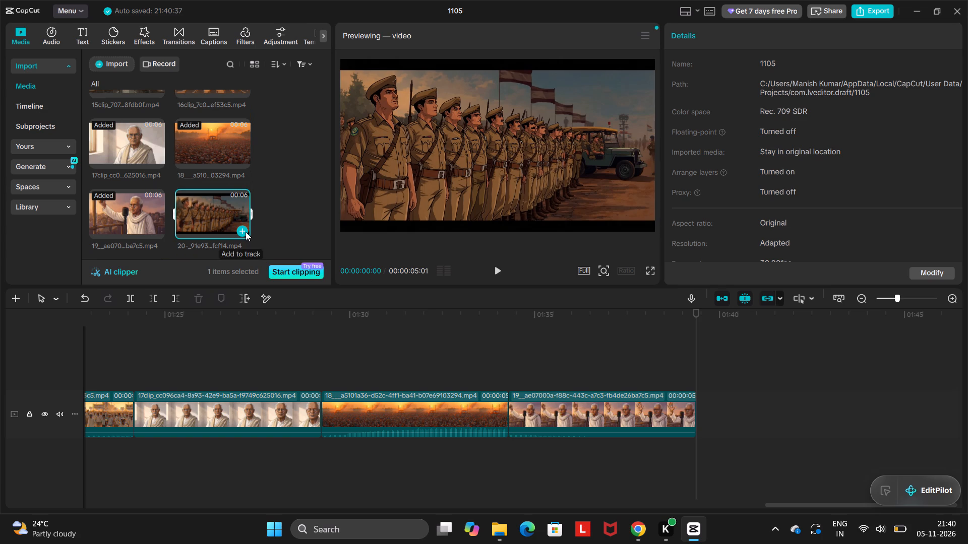
pyautogui.hscroll(-2, 699, 362)
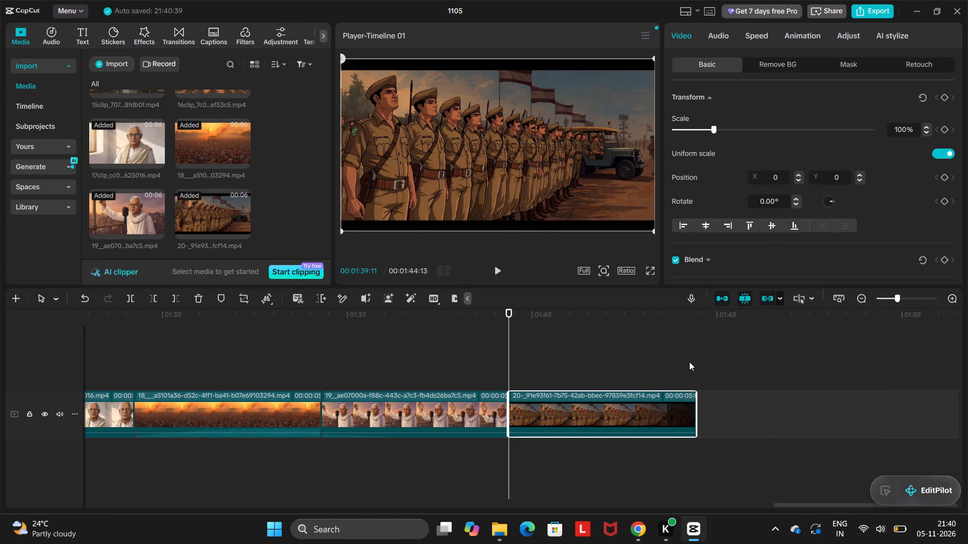
pyautogui.click(689, 362)
pyautogui.click(720, 356)
pyautogui.click(720, 356)
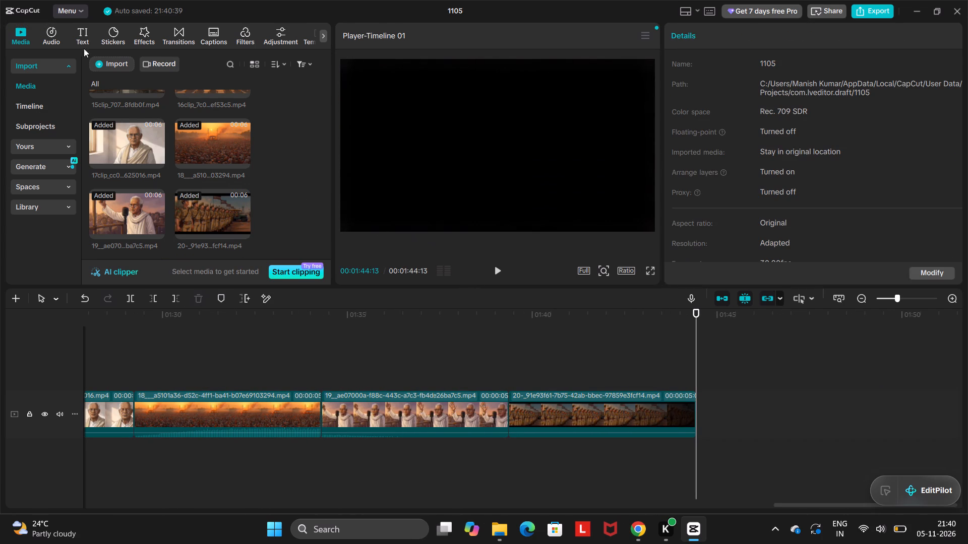
# Import 21____63b12441-2a1d-443a-ab09-c784d06b4ff9 from Downloads and append it after clip 20 on the timeline, with the playhead at its end.
pyautogui.click(104, 64)
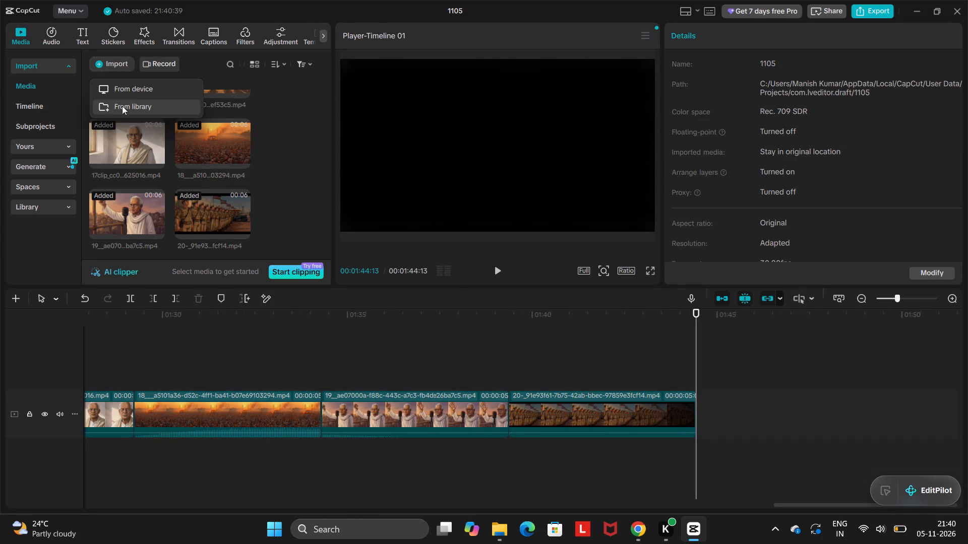
pyautogui.click(138, 88)
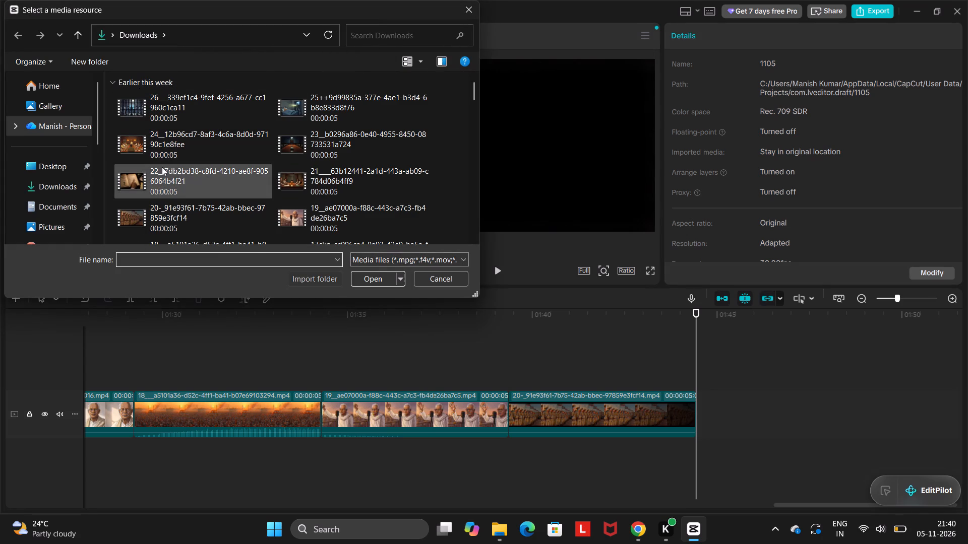
pyautogui.scroll(-1, 203, 207)
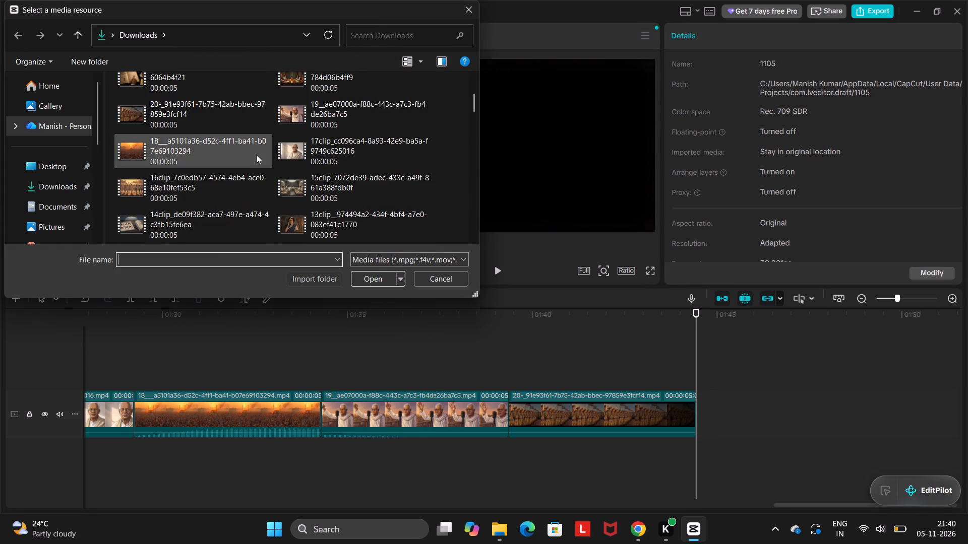
pyautogui.scroll(1, 256, 155)
pyautogui.click(332, 183)
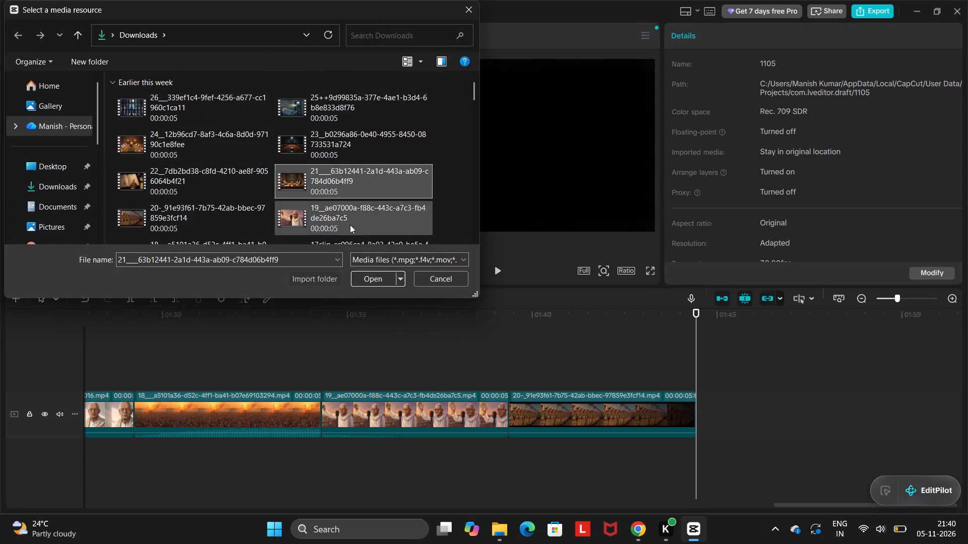
pyautogui.click(370, 274)
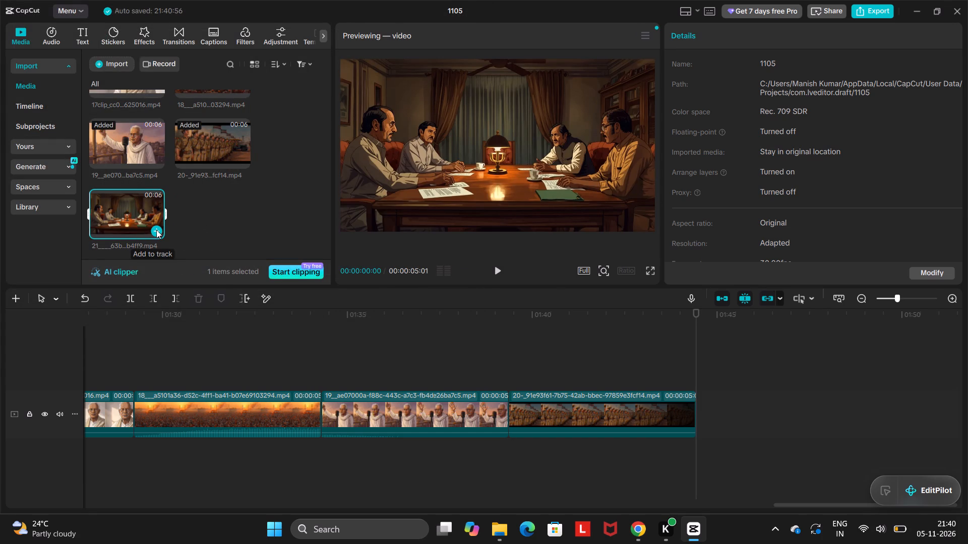
pyautogui.click(156, 230)
pyautogui.hscroll(-3, 709, 321)
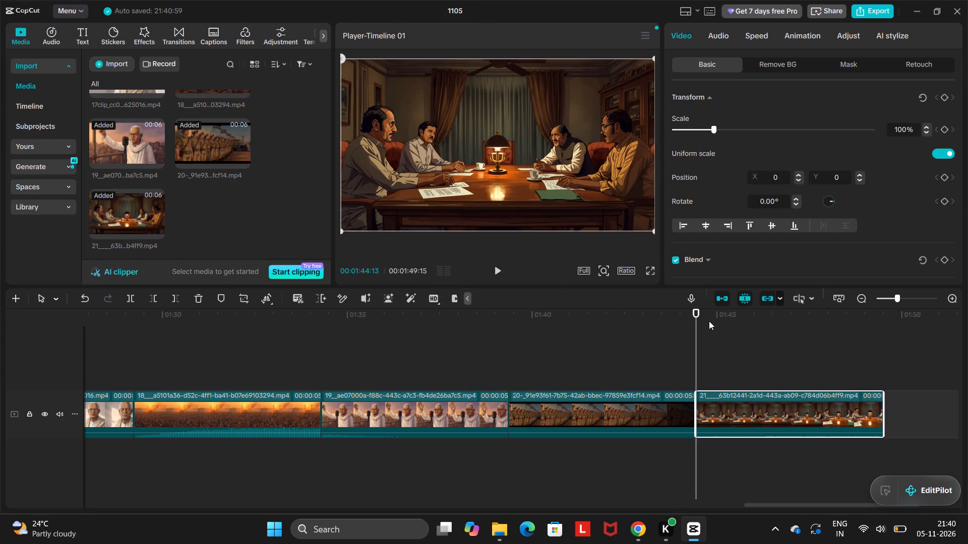
pyautogui.hscroll(1, 709, 321)
pyautogui.click(882, 371)
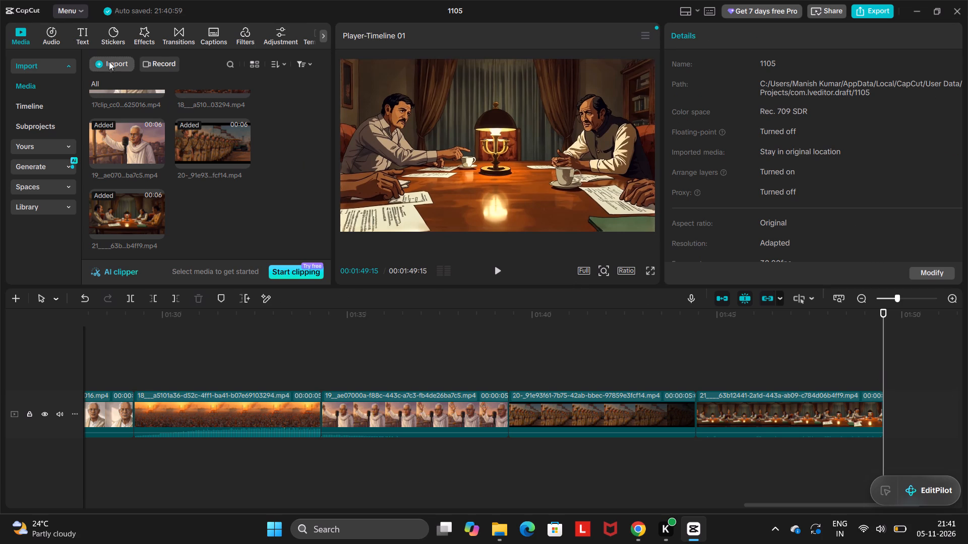
# Import 22__7db2bd38-c8fd-4210-ae8f-9056064b4f21 from Downloads and append it after clip 21 on the timeline, with the playhead at its end.
pyautogui.click(107, 61)
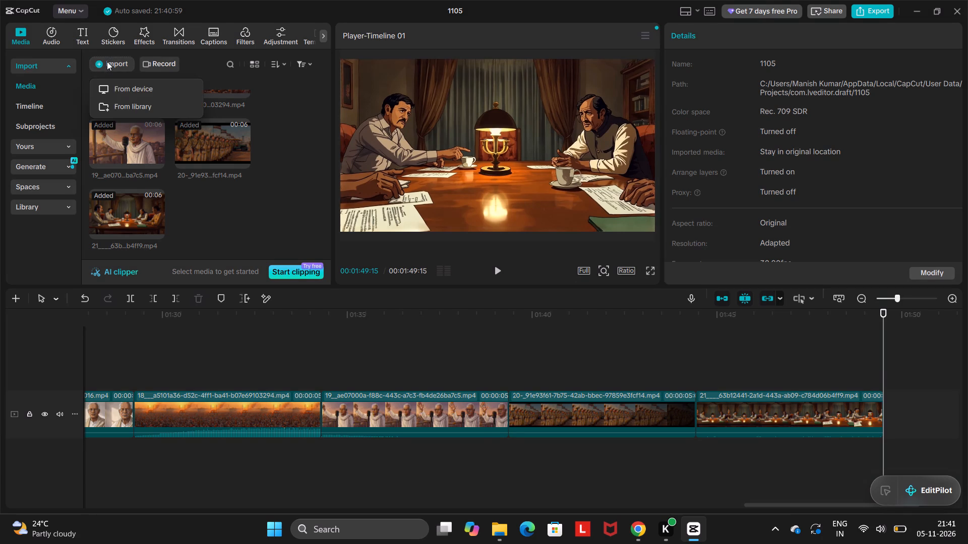
pyautogui.click(136, 94)
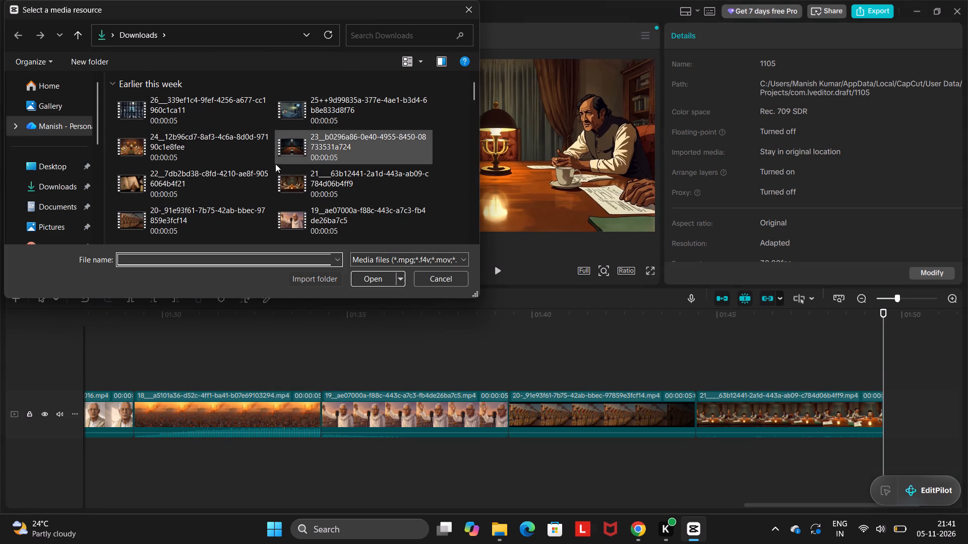
pyautogui.click(173, 194)
pyautogui.click(385, 276)
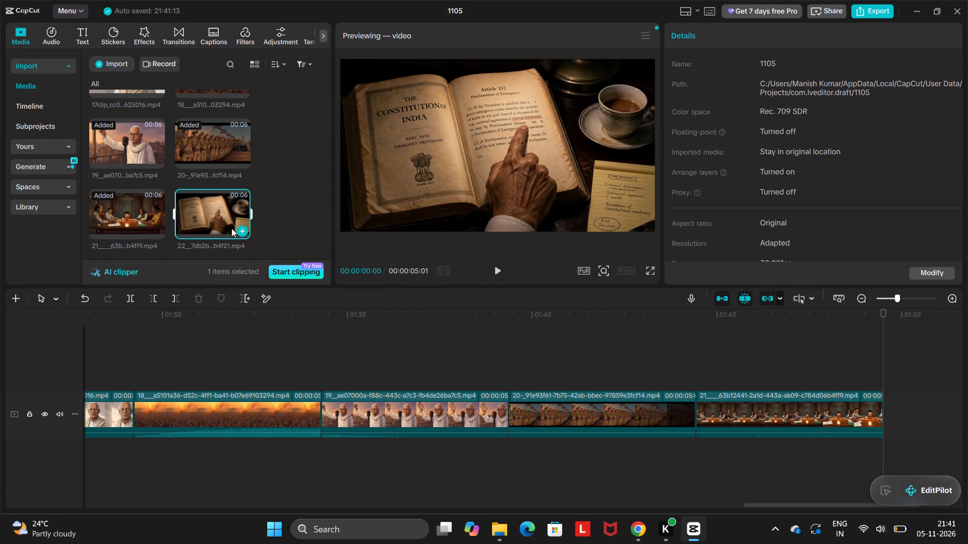
pyautogui.click(241, 229)
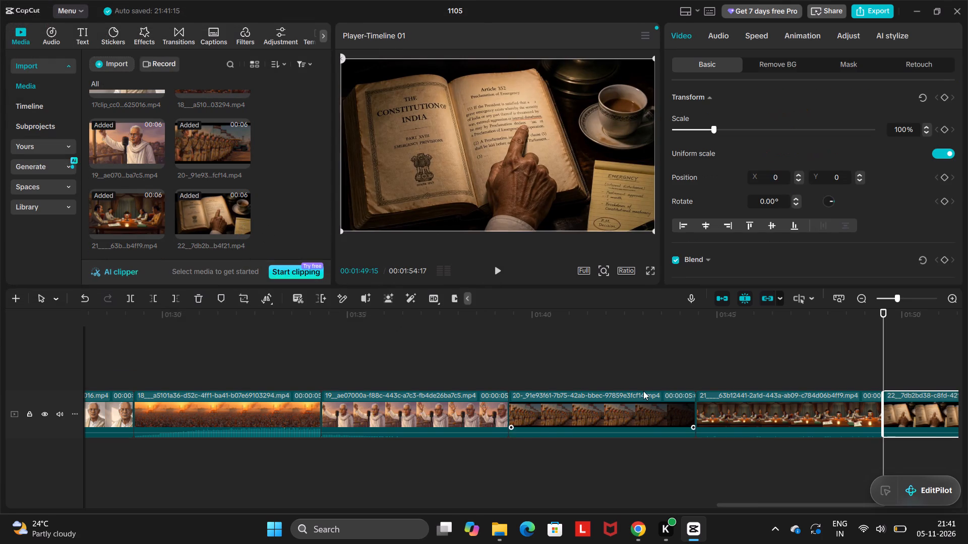
pyautogui.hscroll(-5, 643, 391)
pyautogui.click(706, 371)
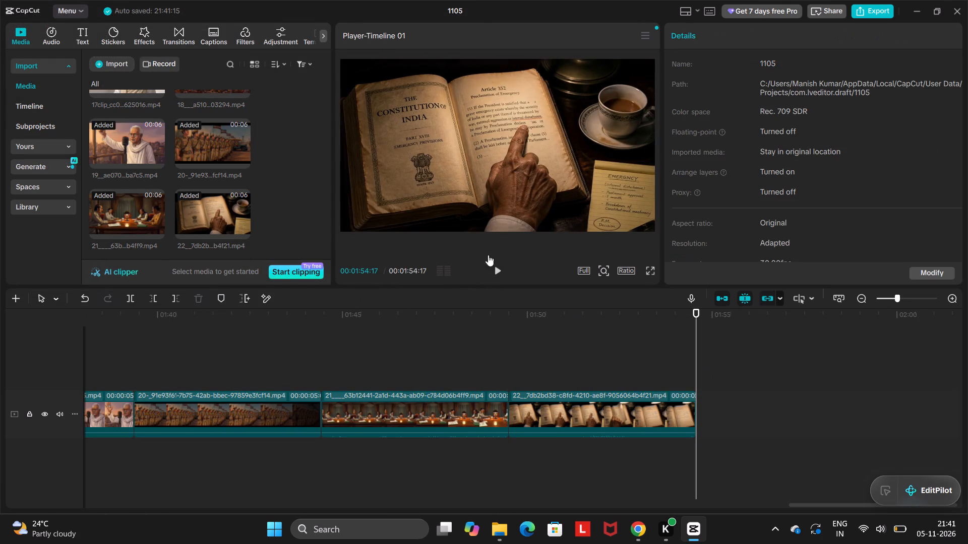
pyautogui.click(100, 64)
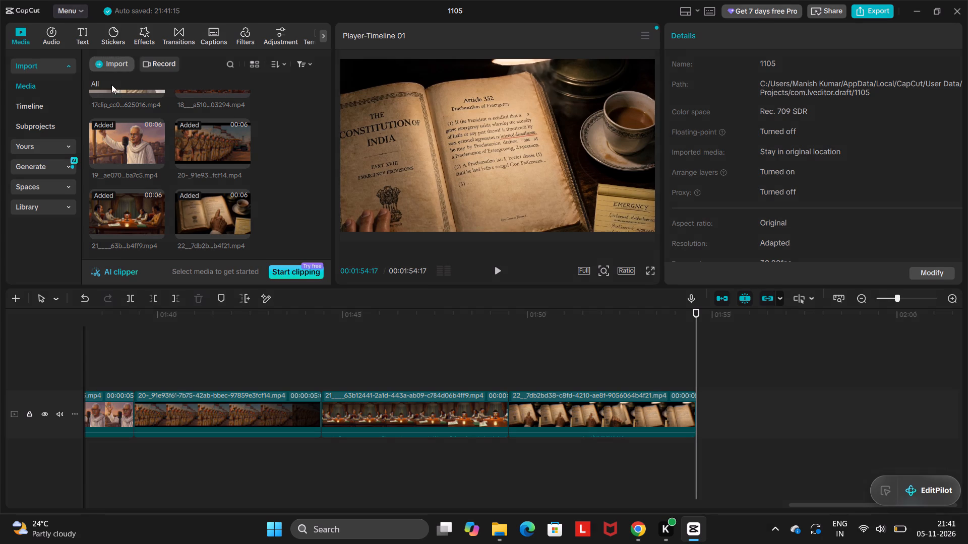
pyautogui.click(139, 88)
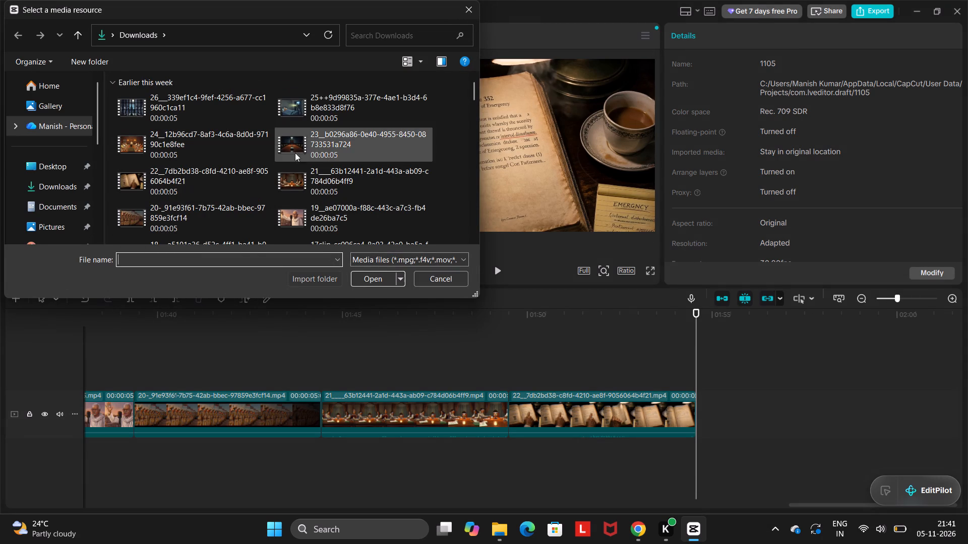
pyautogui.click(309, 138)
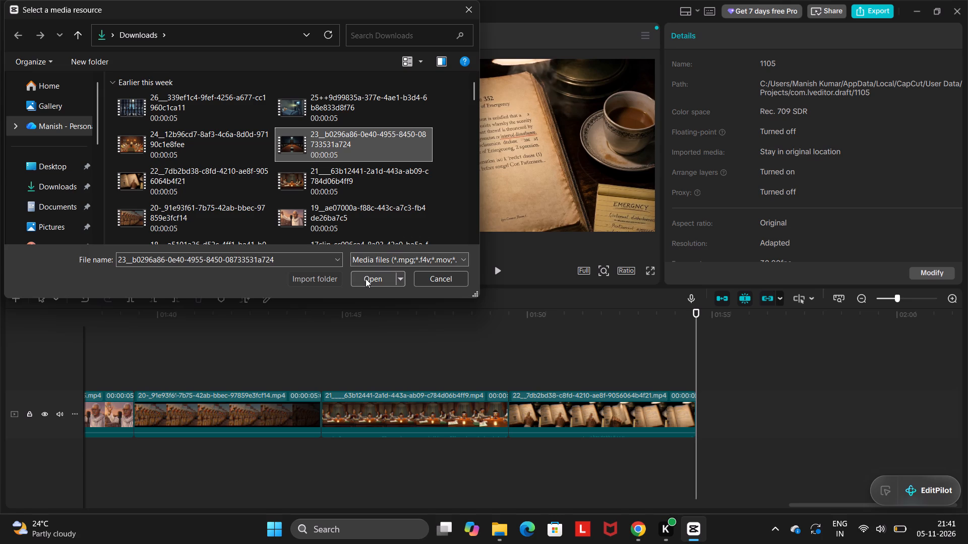
pyautogui.click(366, 279)
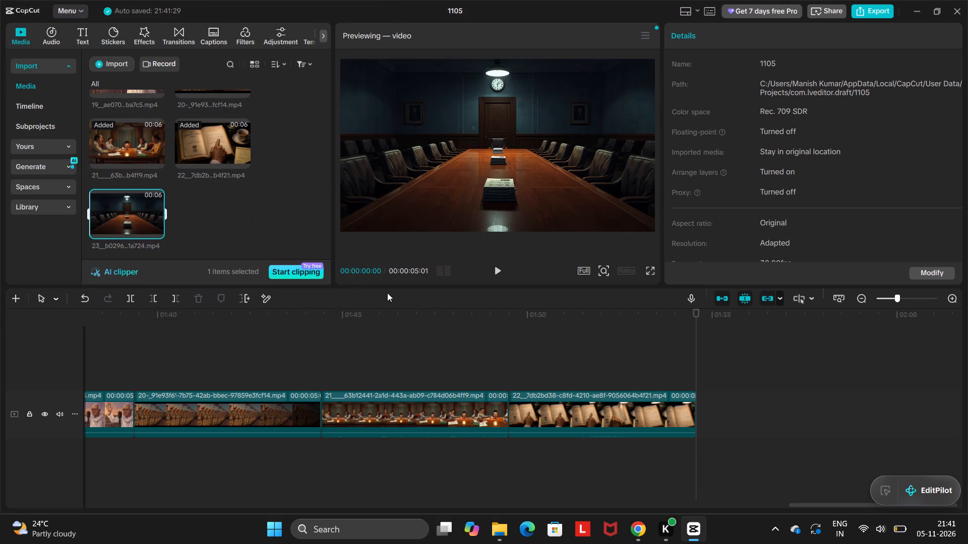
pyautogui.click(155, 229)
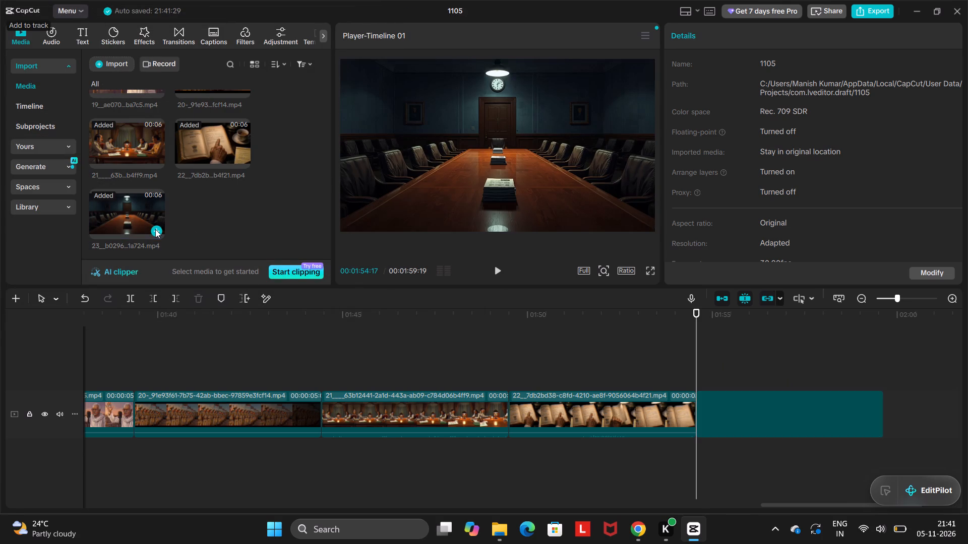
pyautogui.hscroll(-5, 722, 363)
pyautogui.click(694, 370)
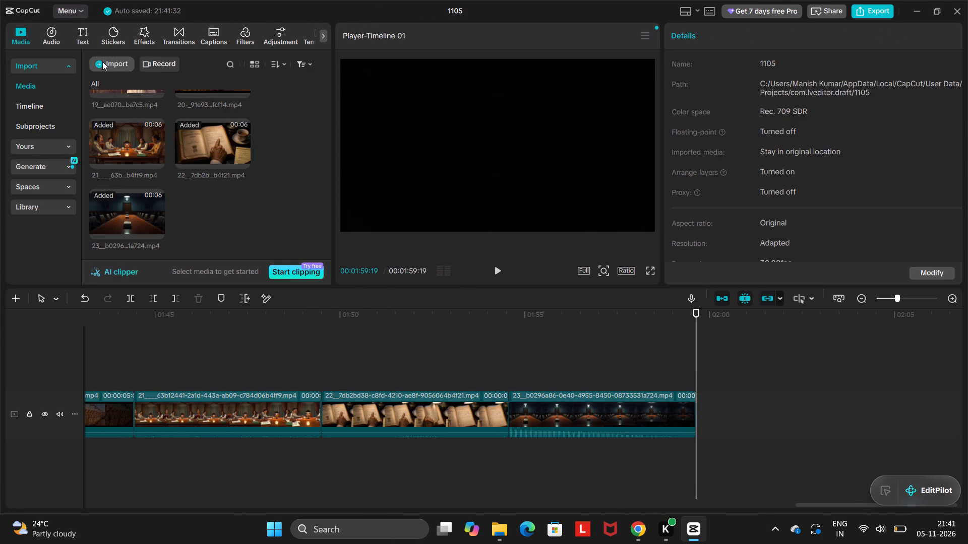
# Start importing the next clip into the project media.
pyautogui.click(102, 61)
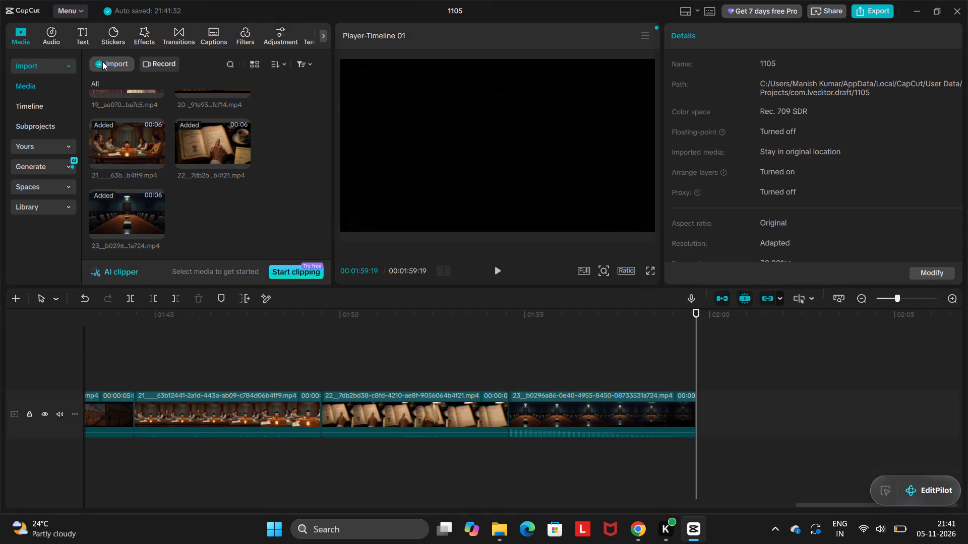
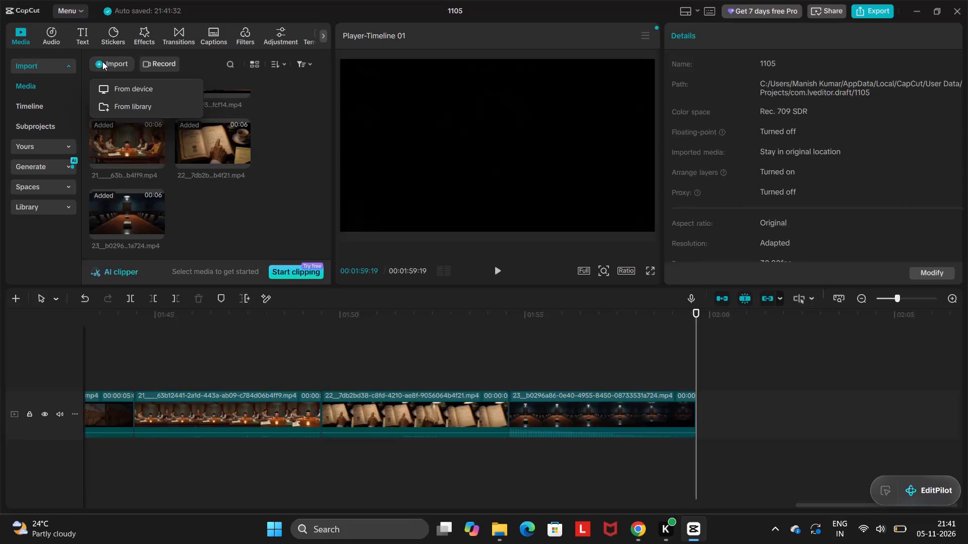
# Import 24__12b96cd7-8af3-4c6a-8d0d-97190c1e8fee from Downloads and append it after clip 23 on the timeline, with the playhead at its end.
pyautogui.click(127, 85)
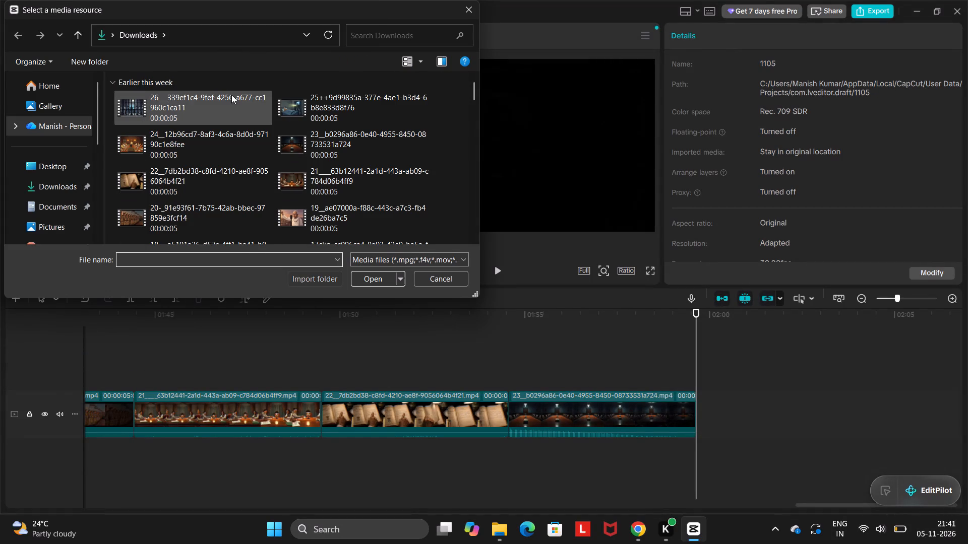
pyautogui.click(188, 152)
pyautogui.click(368, 276)
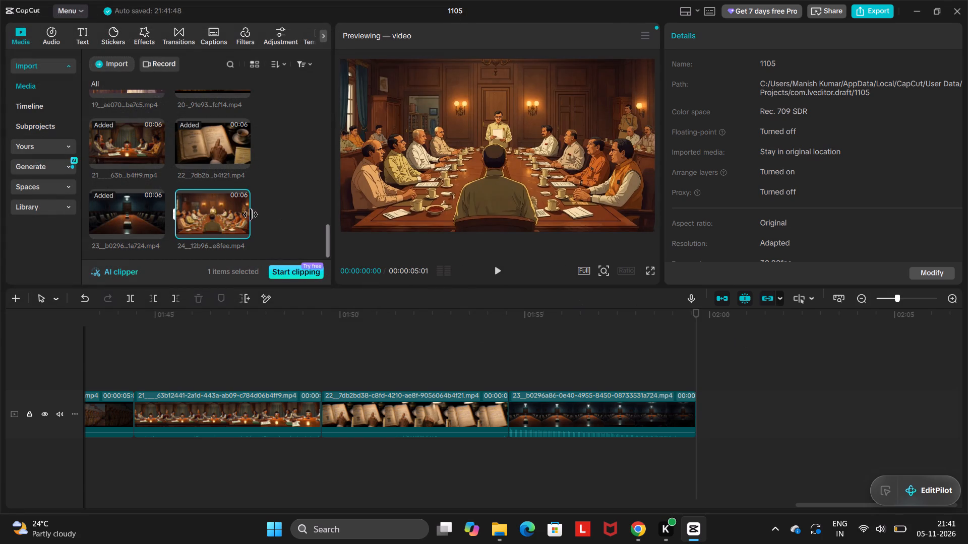
pyautogui.click(239, 232)
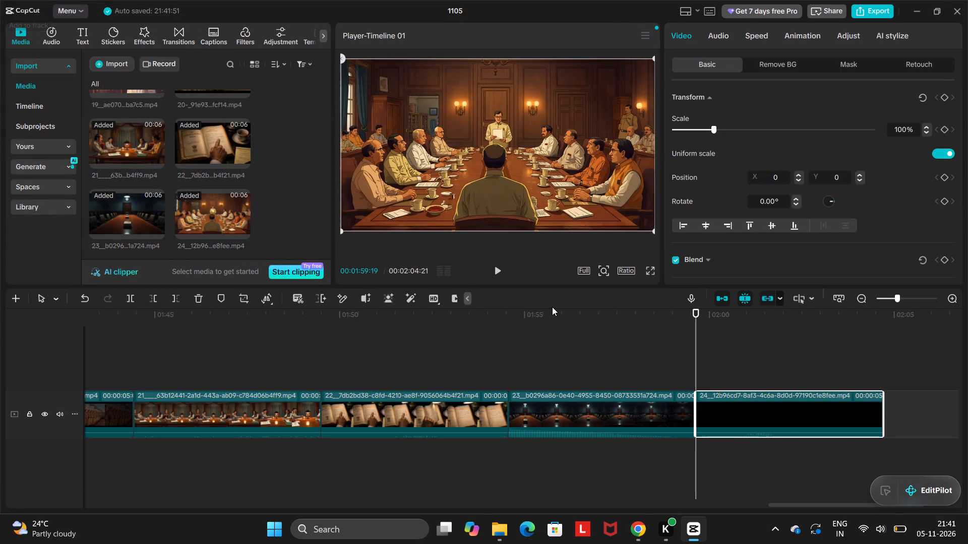
pyautogui.hscroll(-4, 552, 307)
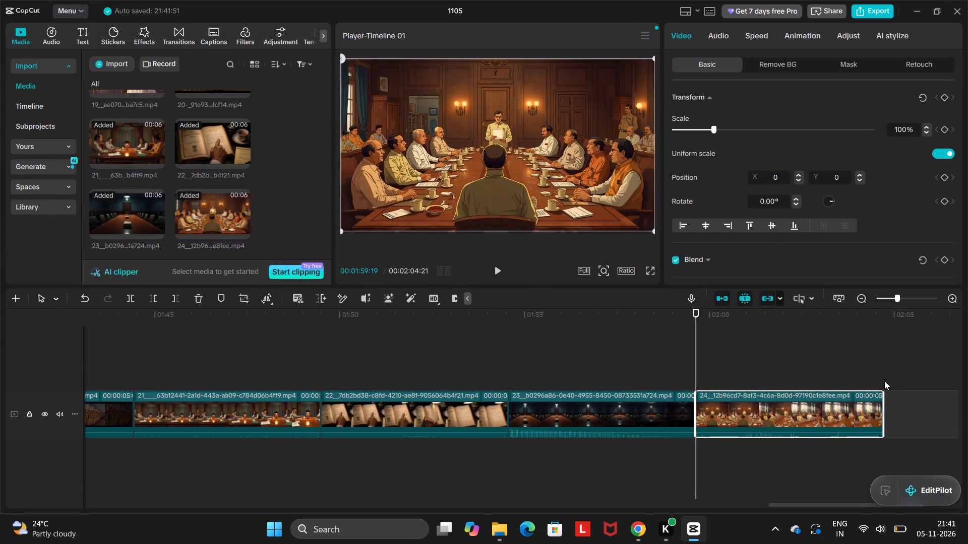
pyautogui.click(884, 381)
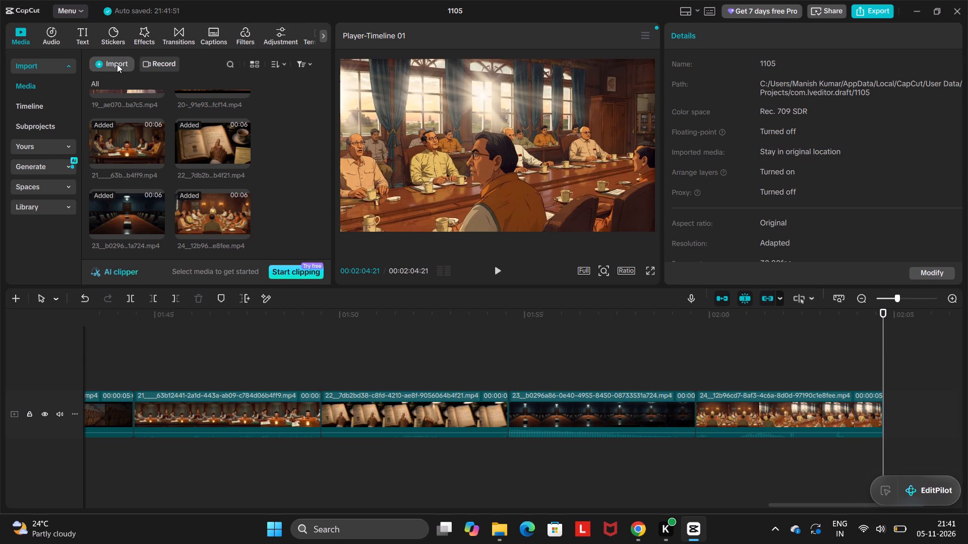
# Import 25++9d99835a-377e-4ae1-b3d4-6b8e833d8f76 from Downloads and append it after clip 24 on the timeline, with the playhead at its end.
pyautogui.click(116, 64)
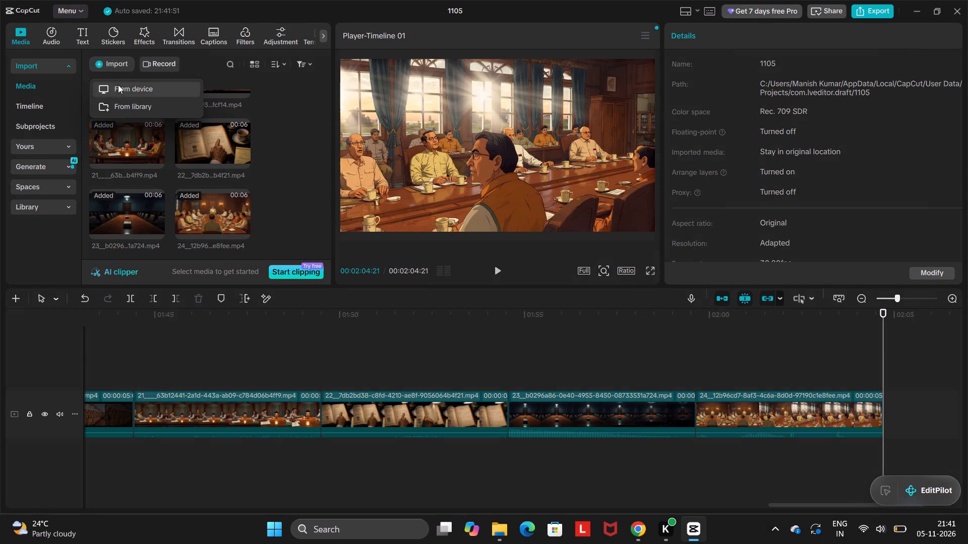
pyautogui.click(118, 85)
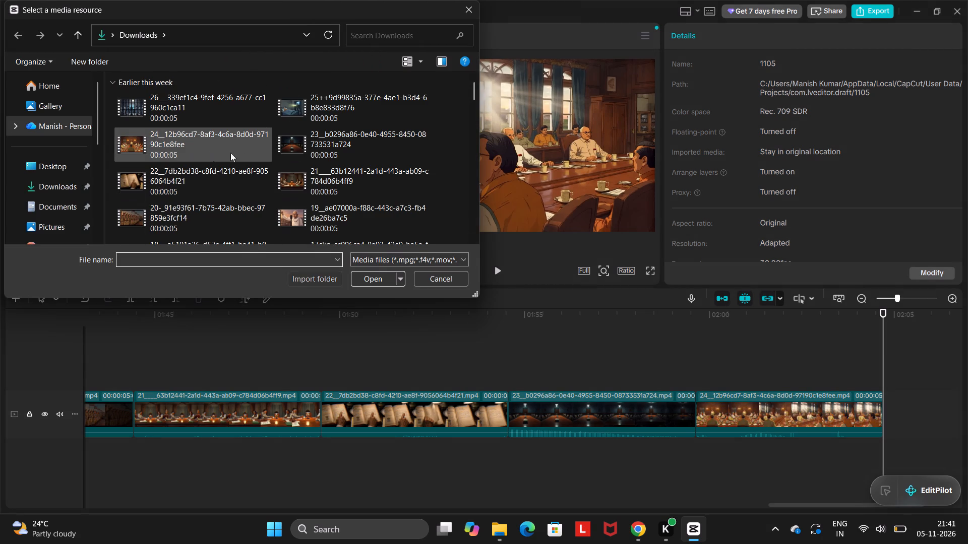
pyautogui.click(328, 106)
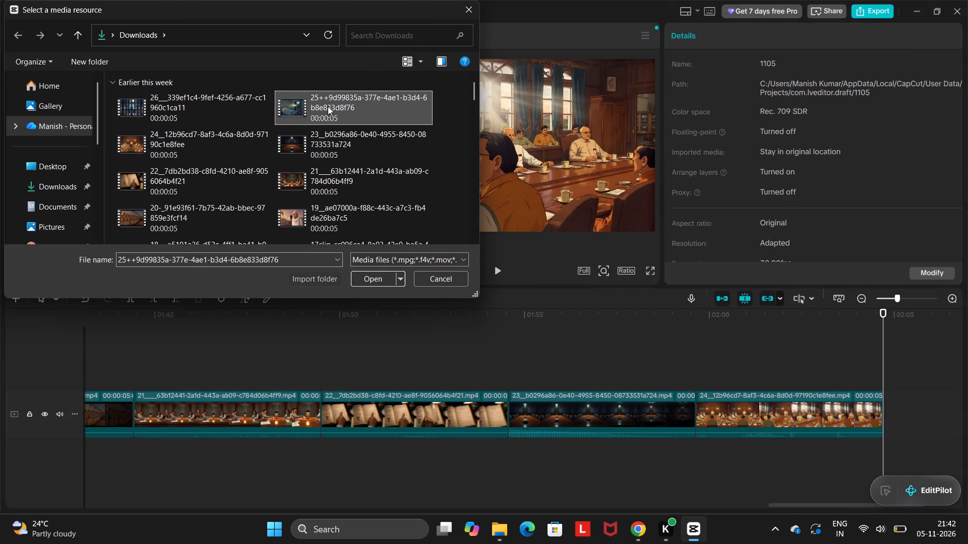
pyautogui.click(376, 283)
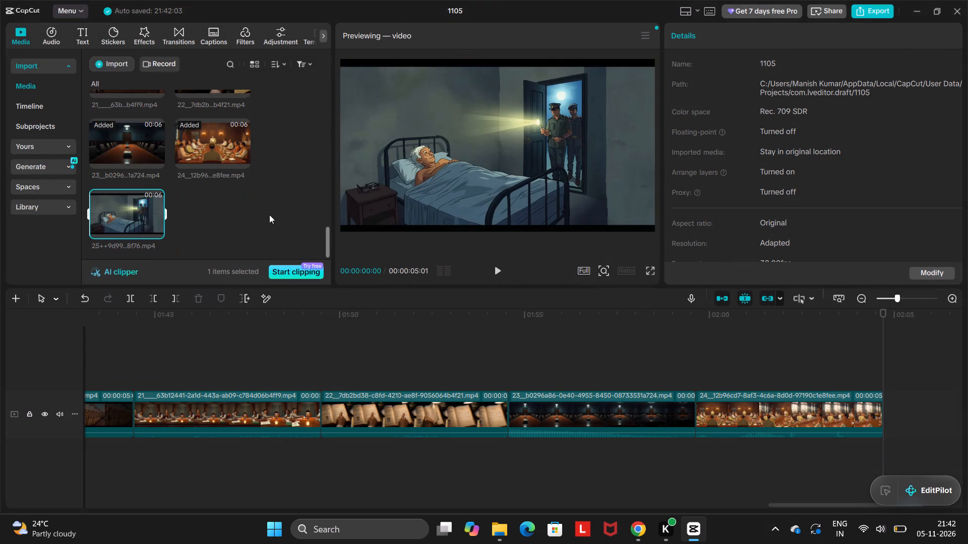
pyautogui.click(157, 230)
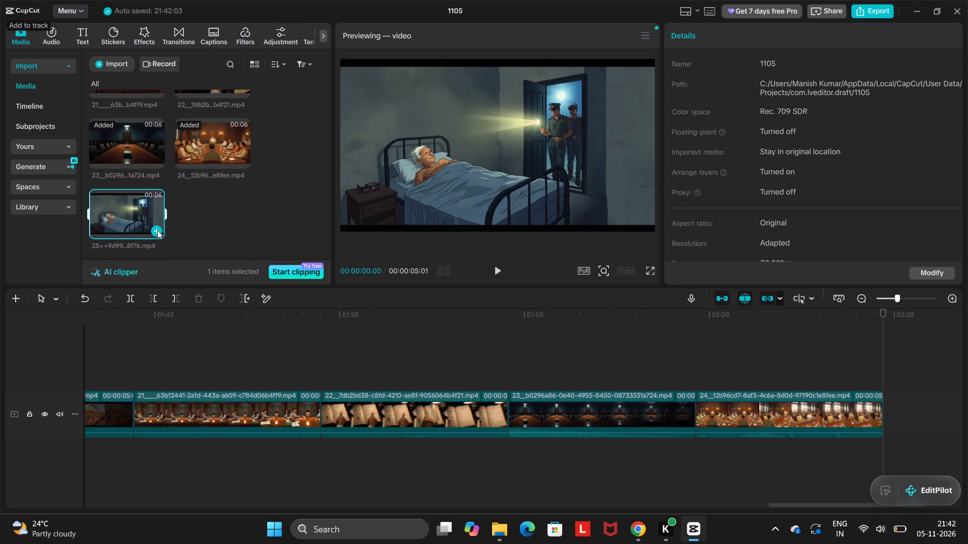
pyautogui.hscroll(-4, 812, 346)
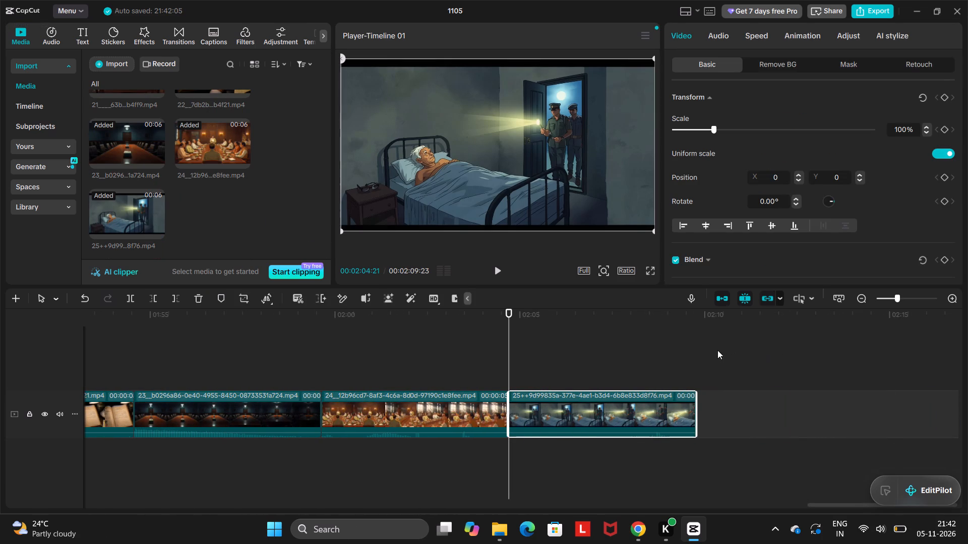
pyautogui.click(700, 355)
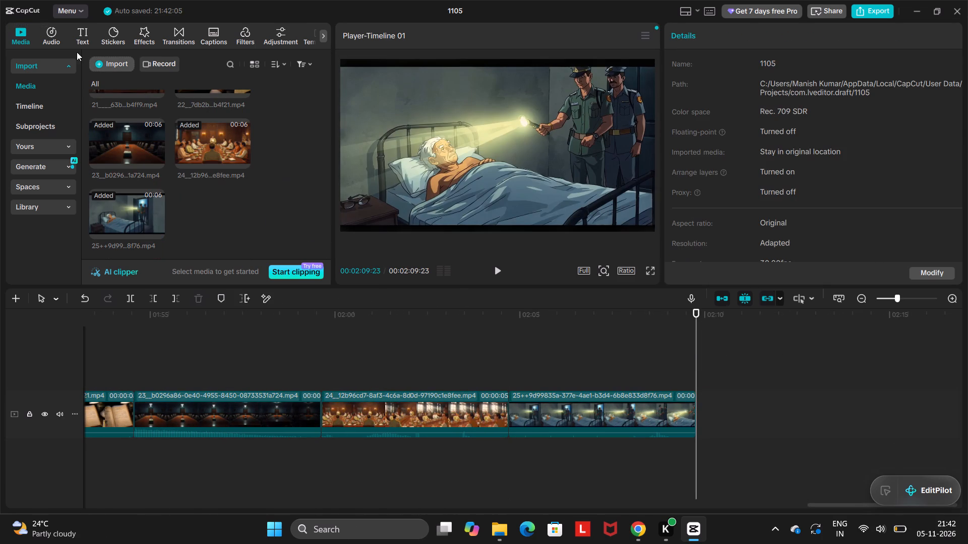
# Import 26___339ef1c4-9fef-4256-a677-cc1960c1ca11 from Downloads and append it after clip 25 on the timeline, with the playhead at its end.
pyautogui.click(110, 62)
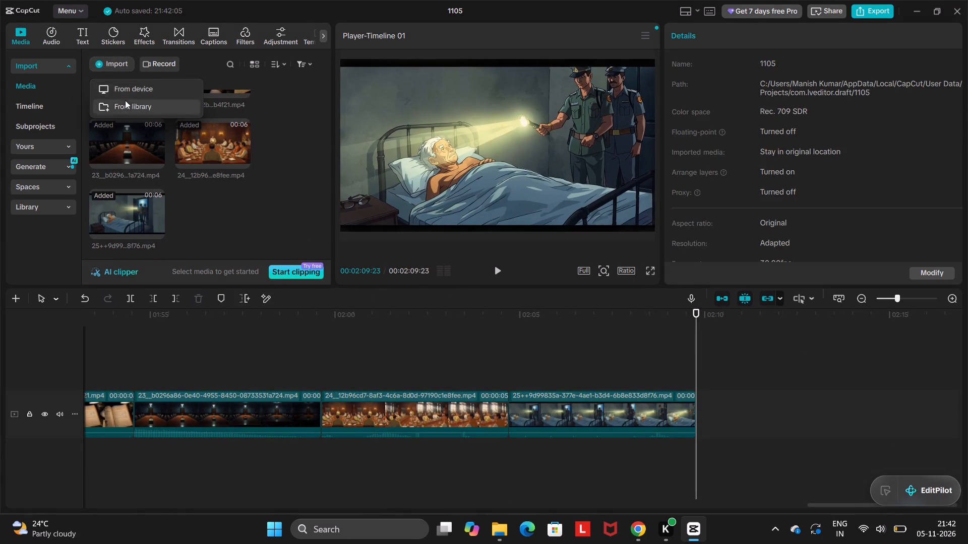
pyautogui.click(124, 89)
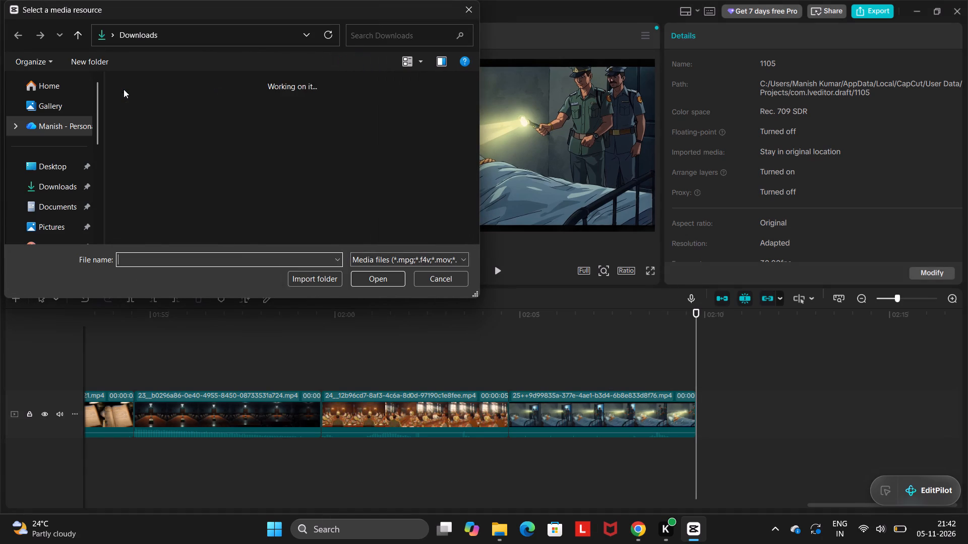
pyautogui.click(157, 107)
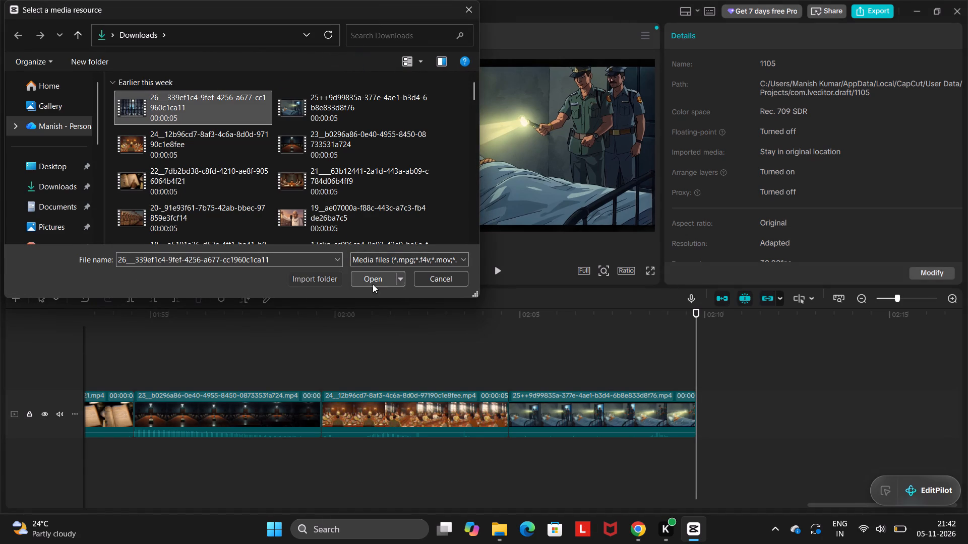
pyautogui.click(376, 278)
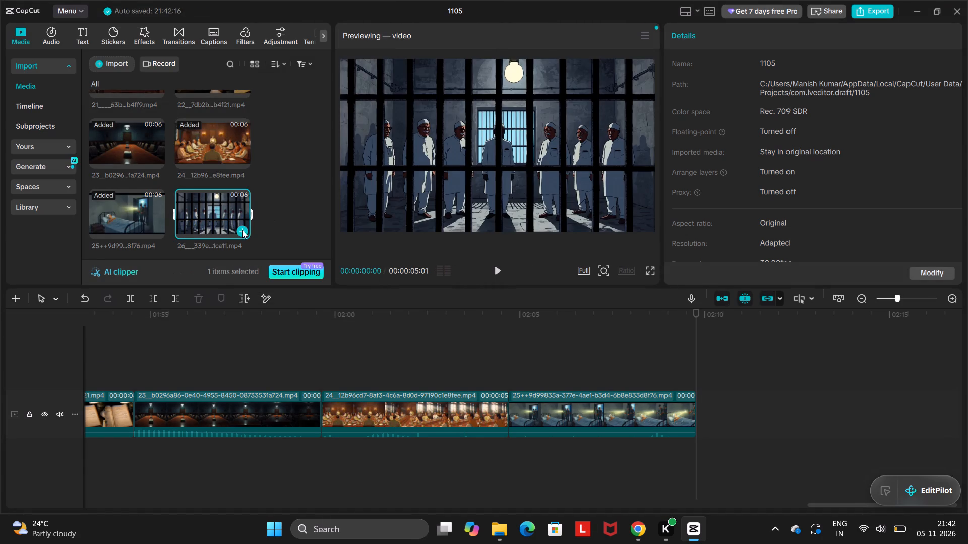
pyautogui.click(243, 230)
pyautogui.hscroll(-3, 798, 387)
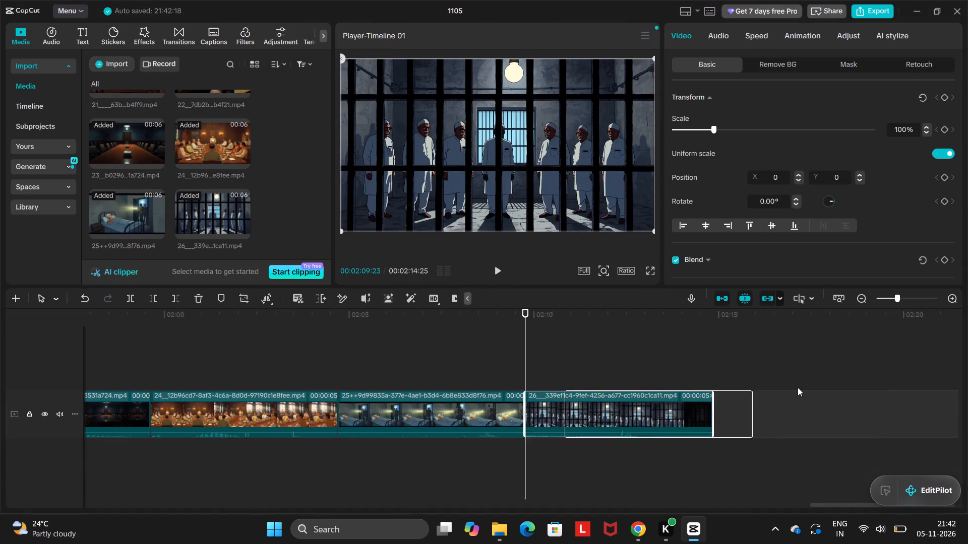
pyautogui.hscroll(-1, 798, 387)
pyautogui.click(696, 372)
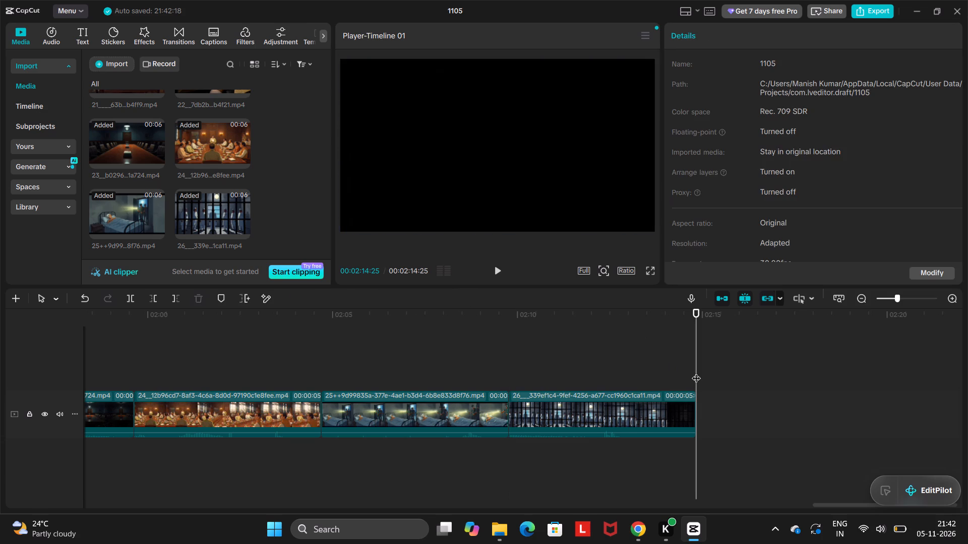
# Import the 27_lucid-origin chest-up portrait JPG from Downloads and append it after clip 26 on the timeline, with the playhead at its end.
pyautogui.click(108, 62)
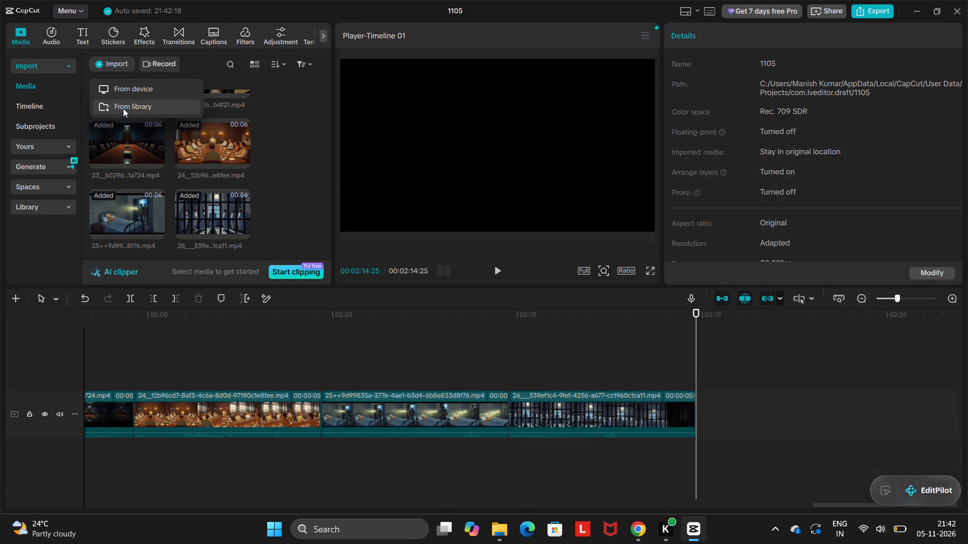
pyautogui.click(149, 89)
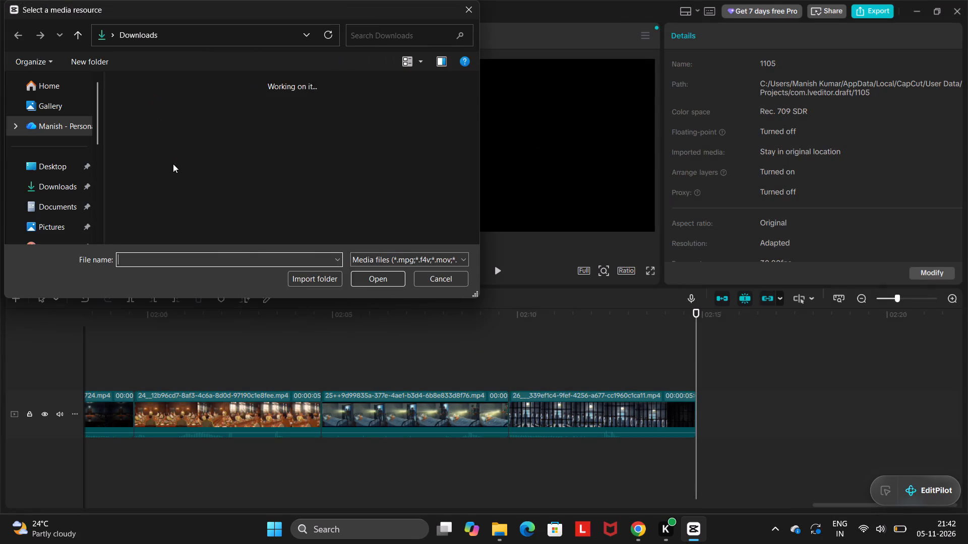
pyautogui.scroll(-1, 211, 178)
pyautogui.scroll(1, 211, 178)
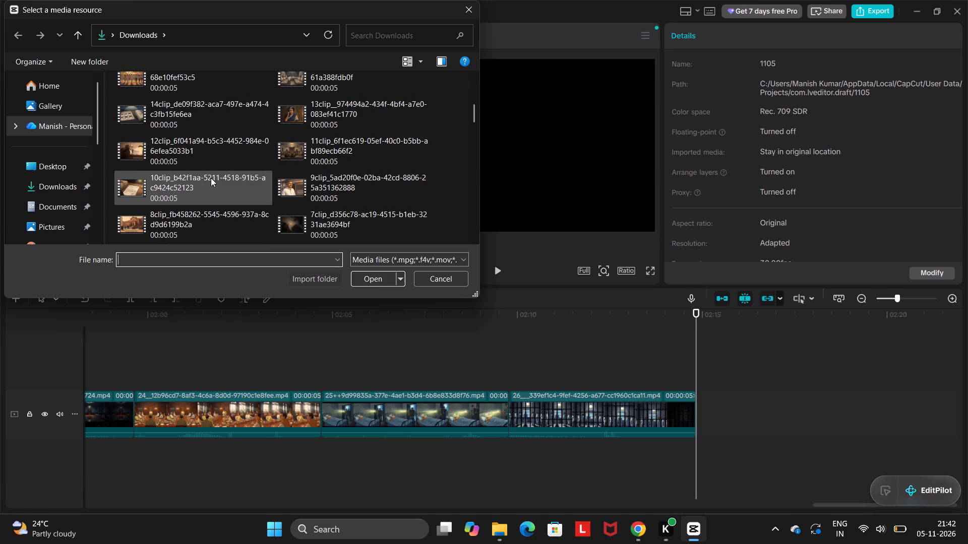
pyautogui.scroll(1, 211, 178)
pyautogui.scroll(-3, 211, 178)
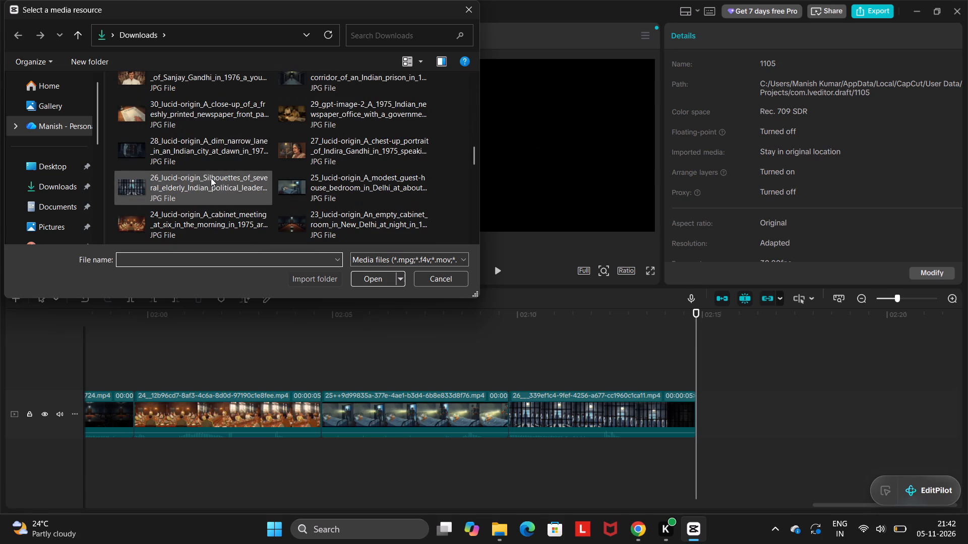
pyautogui.click(320, 143)
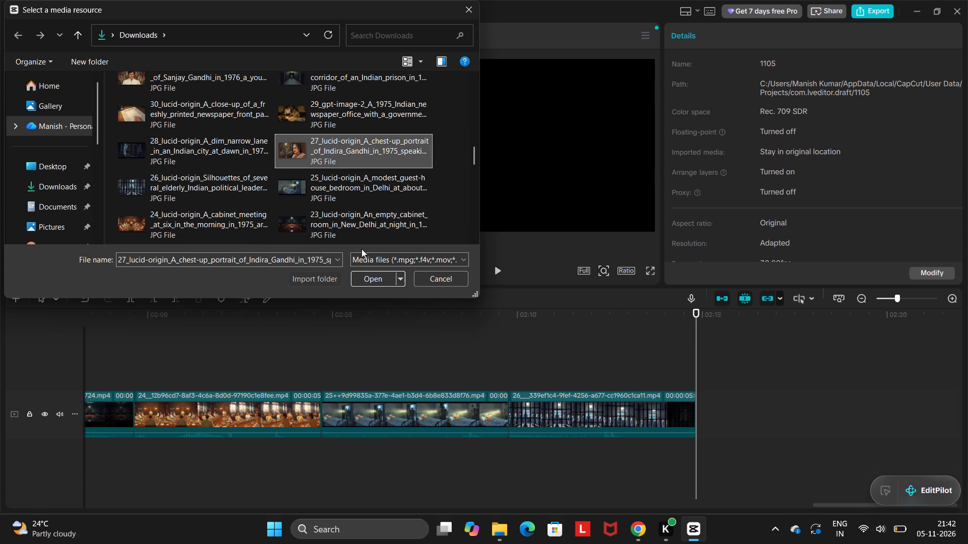
pyautogui.click(369, 281)
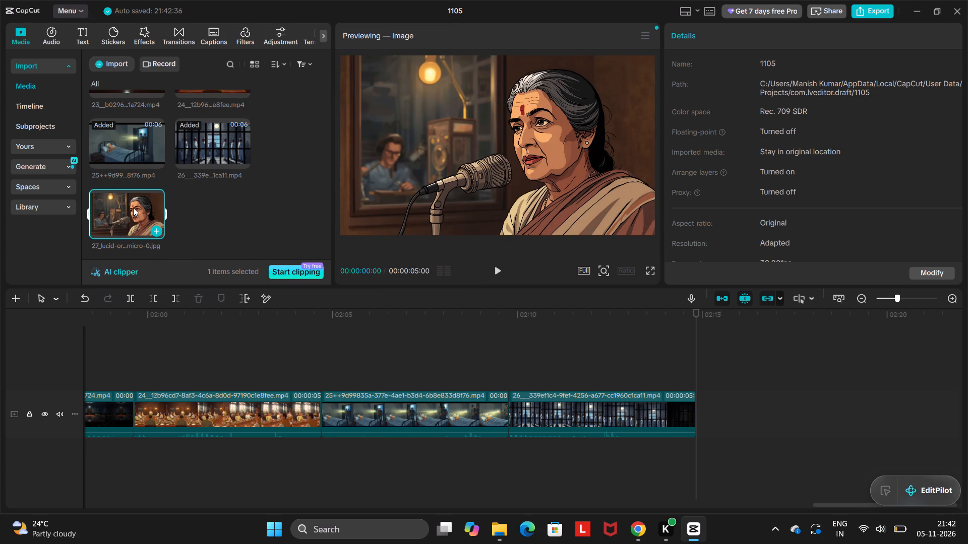
pyautogui.click(158, 231)
pyautogui.hscroll(-3, 749, 398)
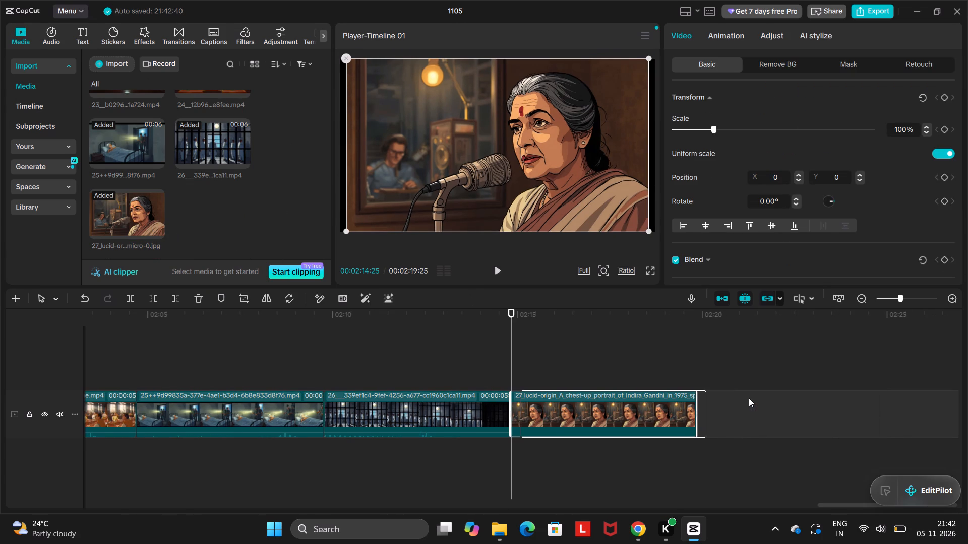
pyautogui.hscroll(-1, 749, 398)
pyautogui.click(694, 366)
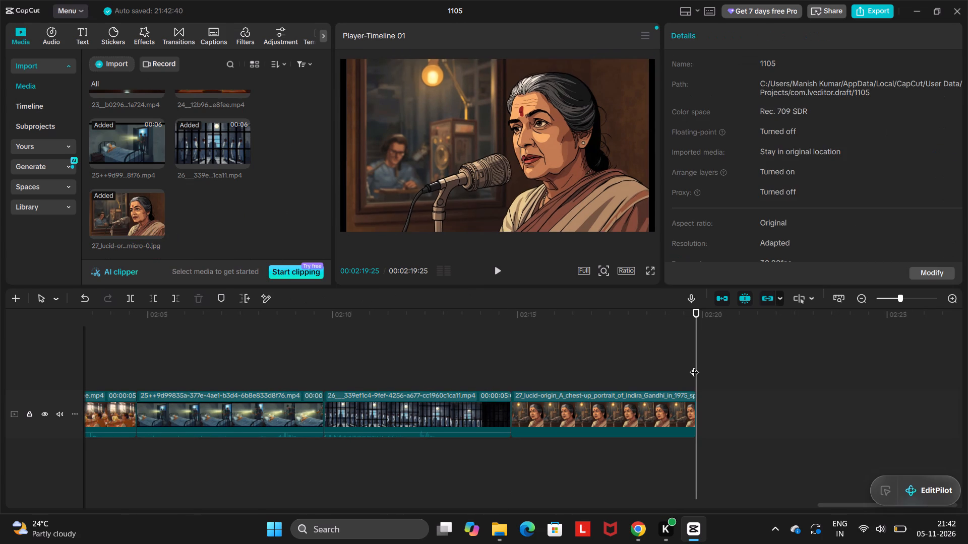
# Import the 28_lucid-origin dim narrow lane JPG from Downloads and append it after image 27 on the timeline, with the playhead at its end.
pyautogui.click(105, 64)
pyautogui.click(124, 84)
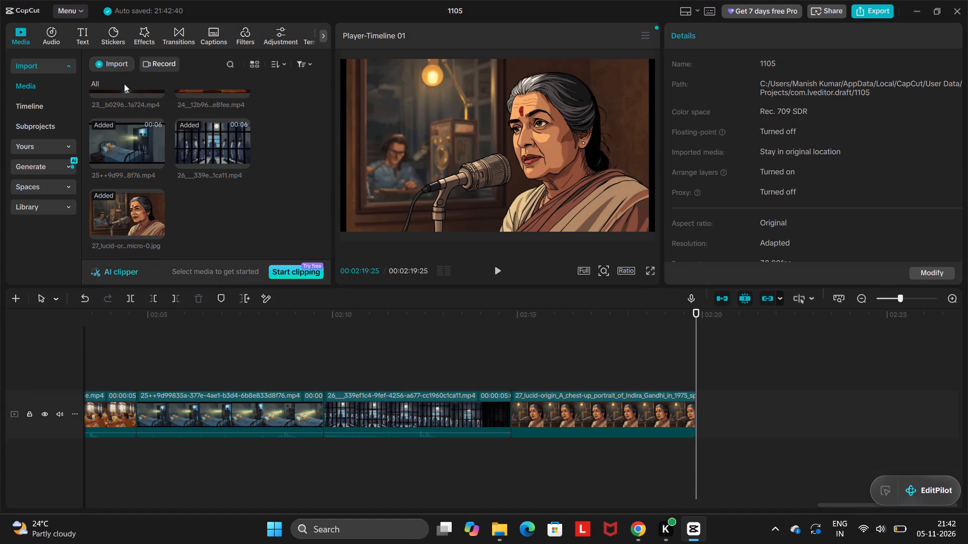
pyautogui.scroll(-1, 146, 177)
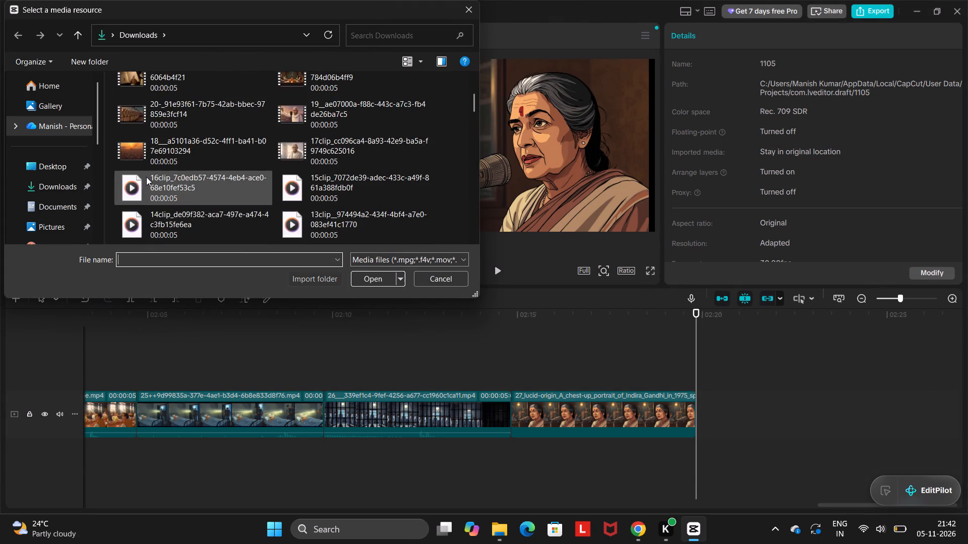
pyautogui.scroll(-3, 146, 177)
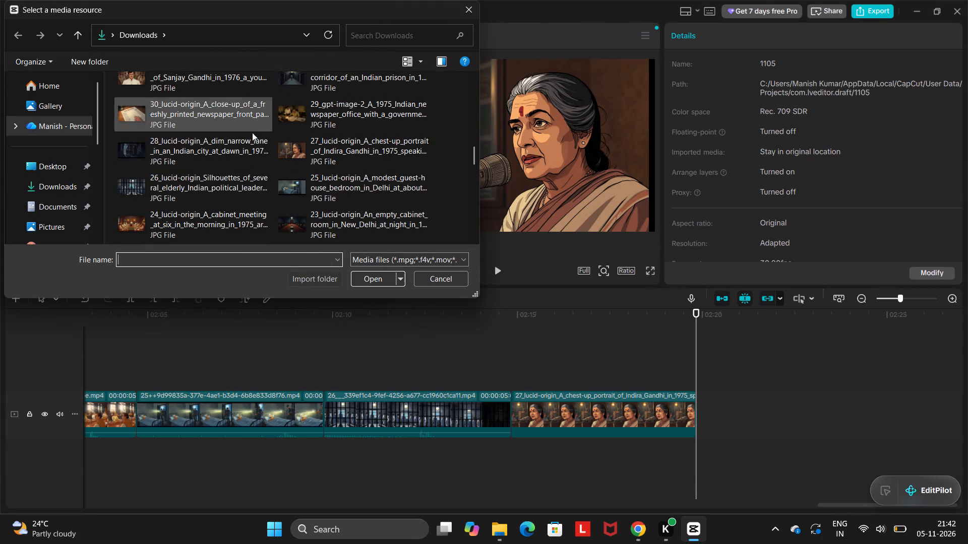
pyautogui.click(209, 147)
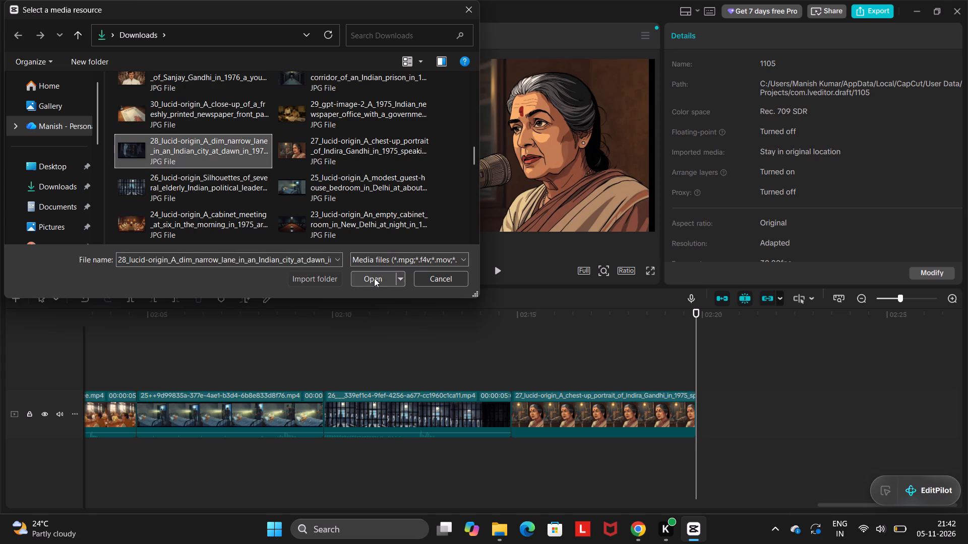
pyautogui.click(374, 278)
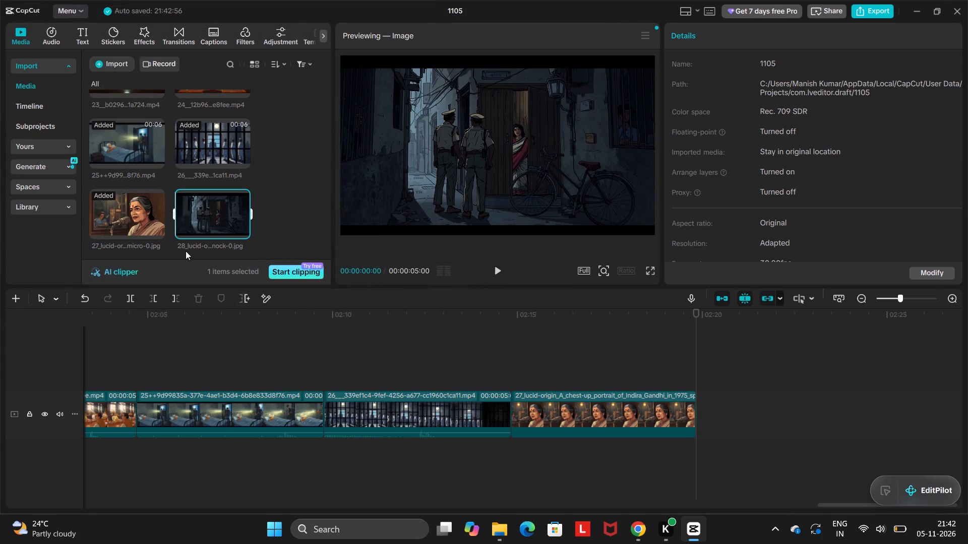
pyautogui.click(244, 228)
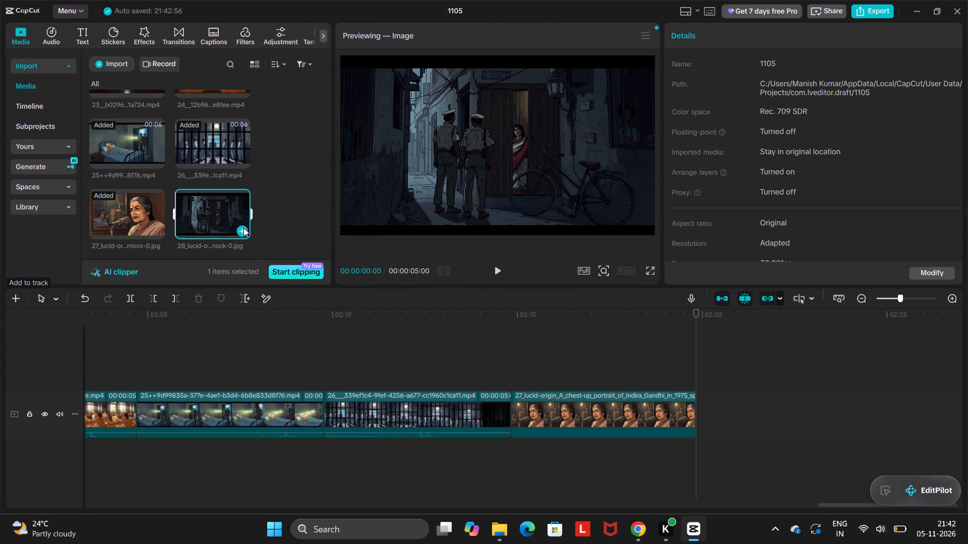
pyautogui.hscroll(-4, 737, 370)
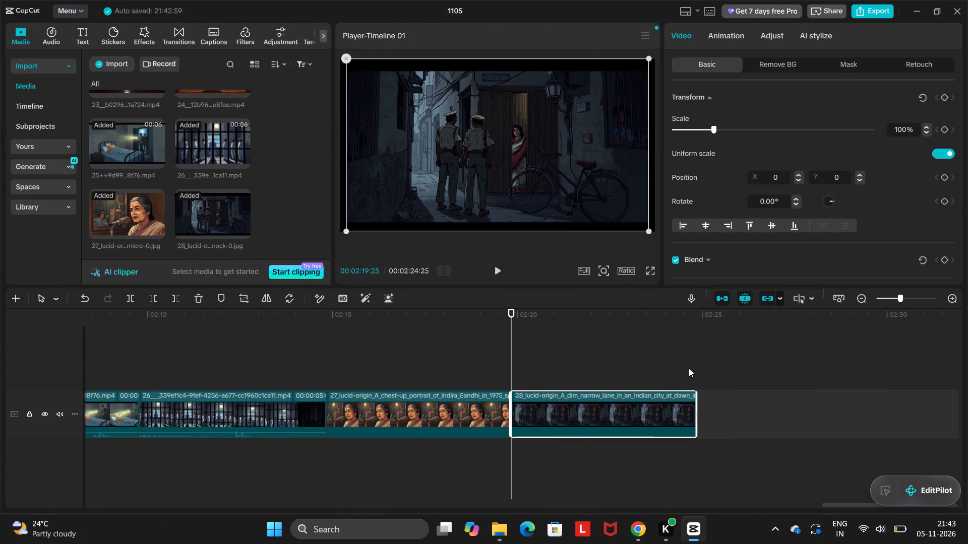
pyautogui.click(699, 371)
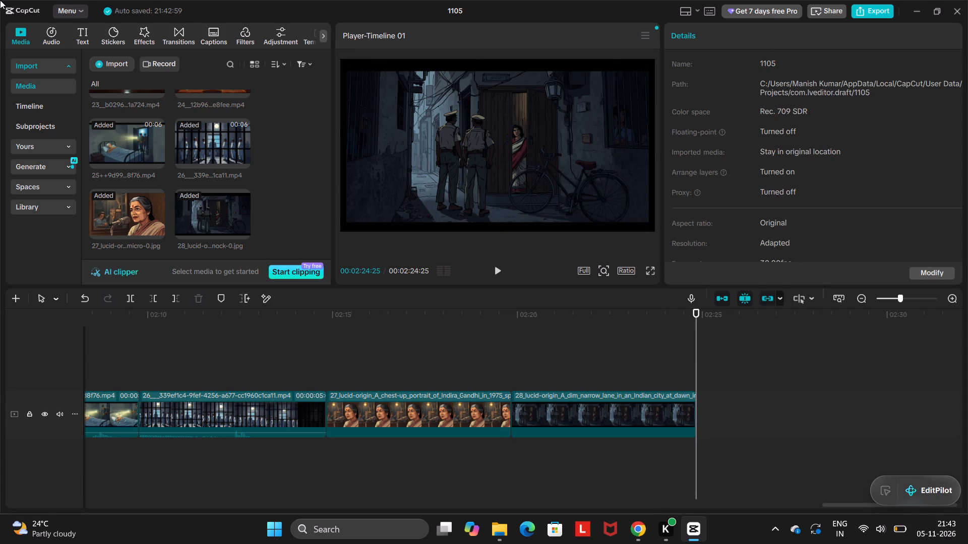
# Import the 29_gpt-image-2 1975 Indian newspaper office JPG from Downloads and append it after image 28 on the timeline, with the playhead at its end.
pyautogui.click(111, 60)
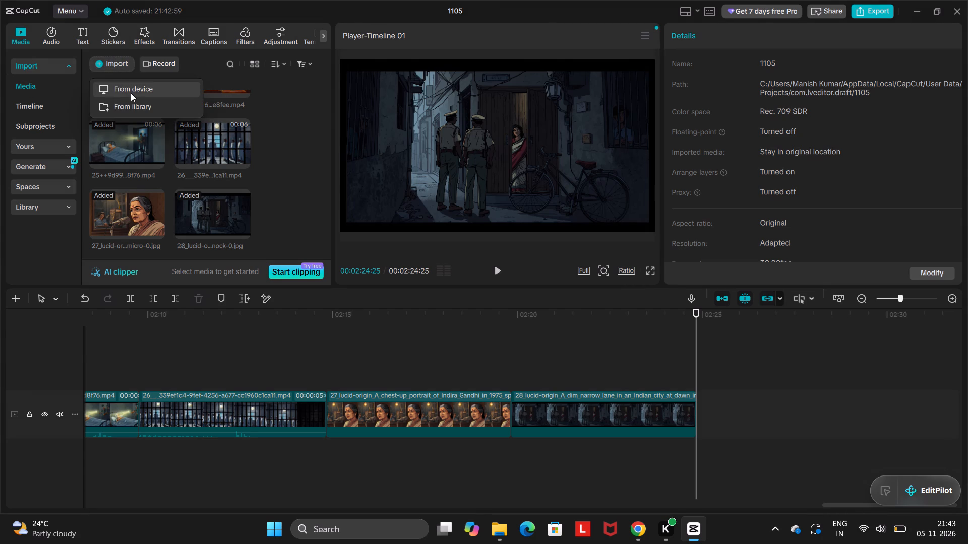
pyautogui.click(136, 90)
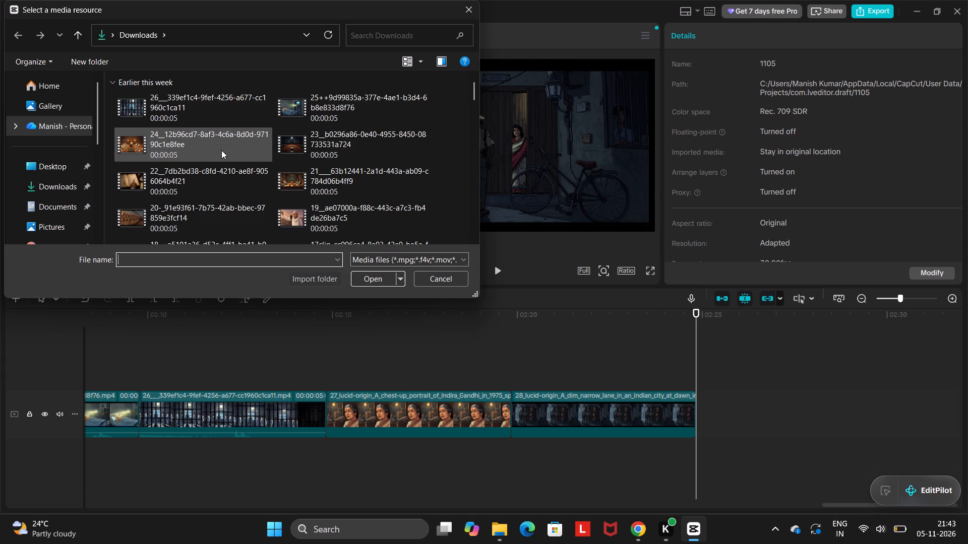
pyautogui.scroll(-1, 221, 150)
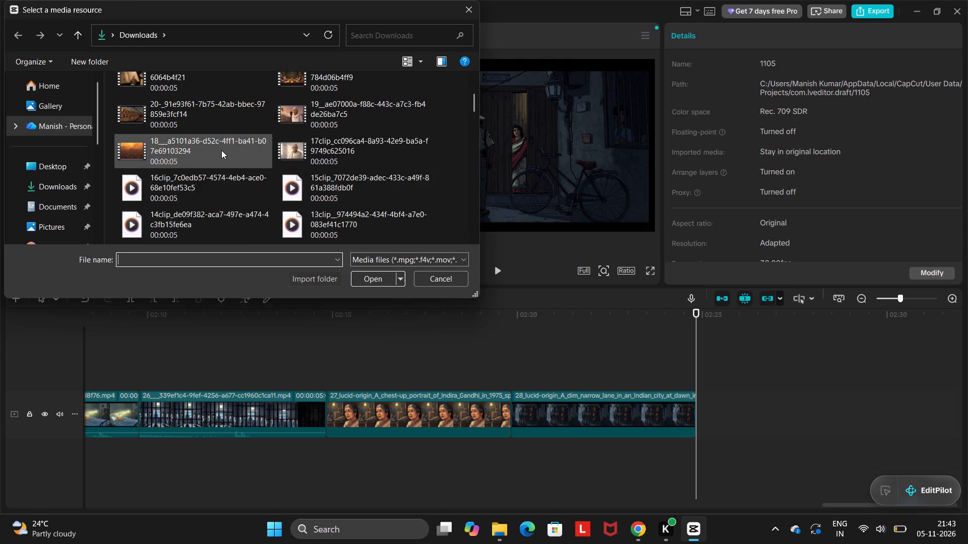
pyautogui.scroll(-2, 221, 150)
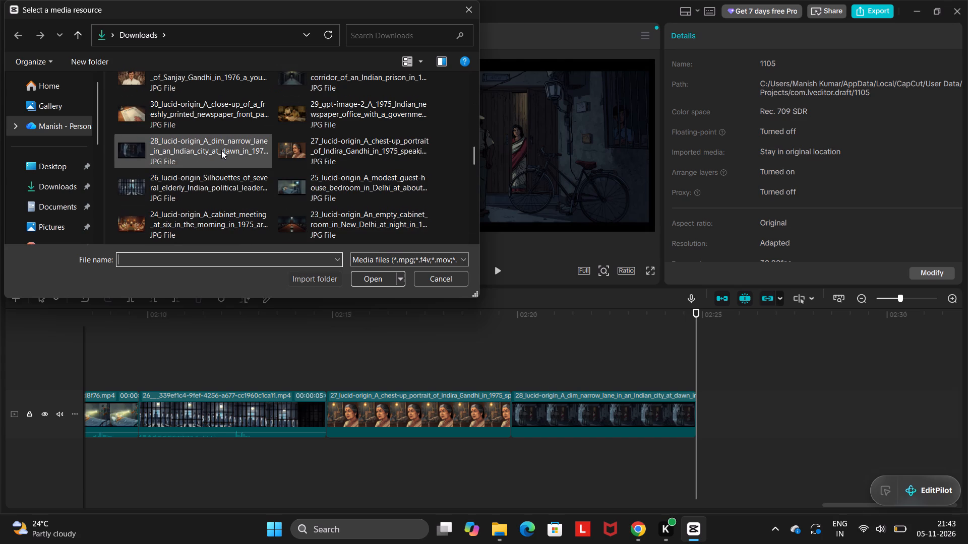
pyautogui.click(322, 118)
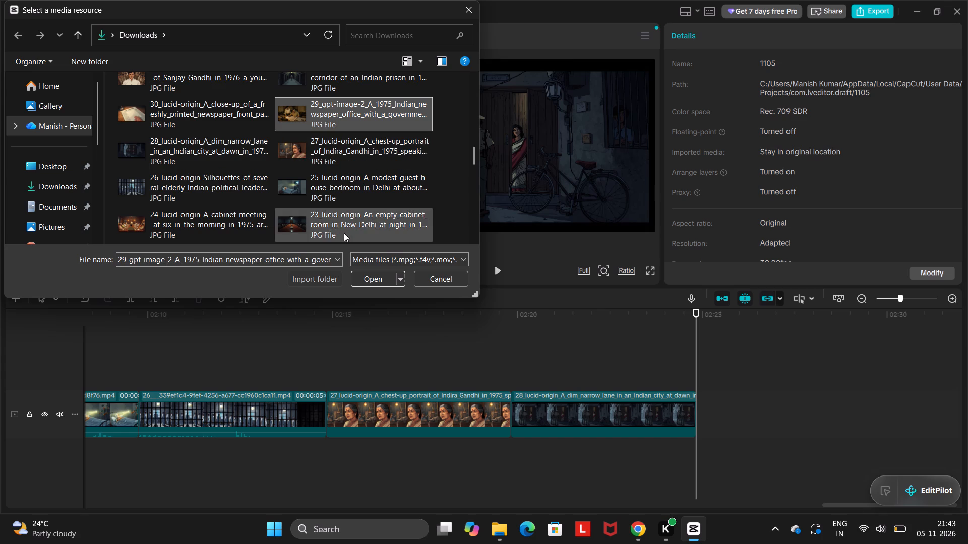
pyautogui.click(373, 280)
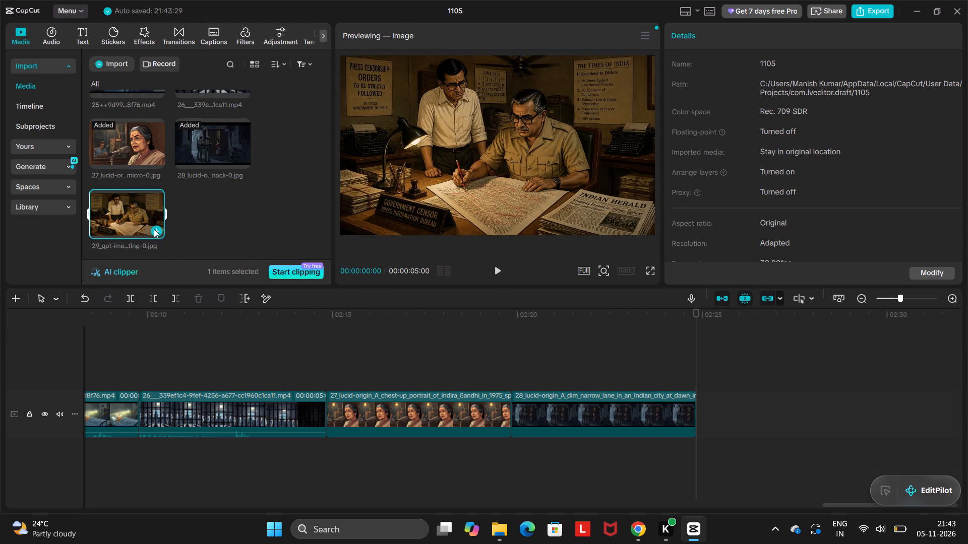
pyautogui.click(154, 229)
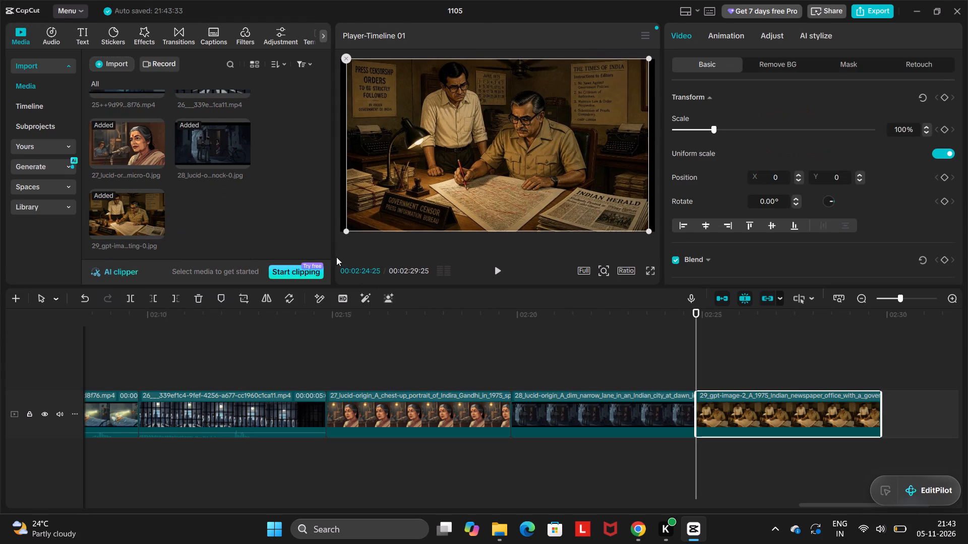
pyautogui.hscroll(-2, 773, 303)
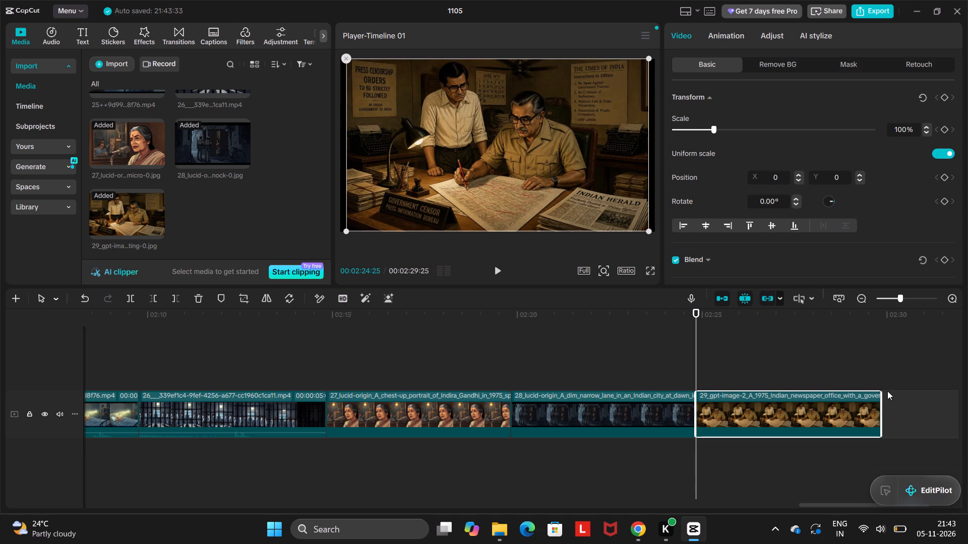
pyautogui.click(881, 381)
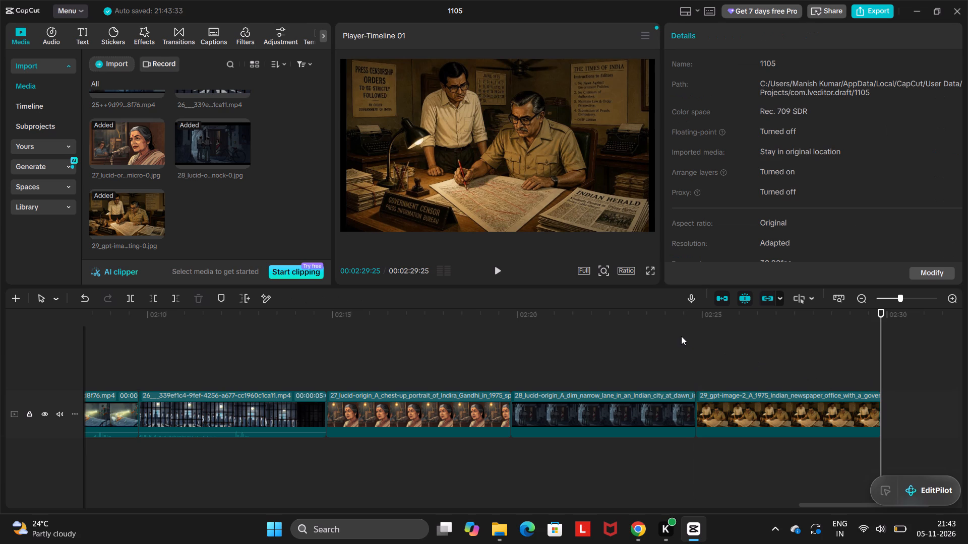
# Import the 30_lucid-origin freshly printed newspaper close-up JPG from Downloads and append it after image 29 on the timeline, with the playhead at its end.
pyautogui.click(110, 65)
pyautogui.click(140, 94)
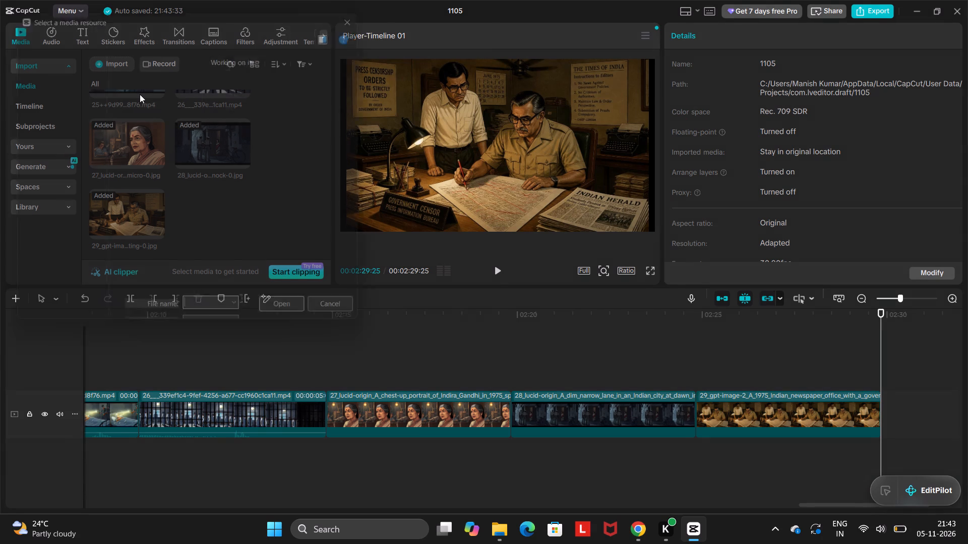
pyautogui.scroll(-2, 271, 204)
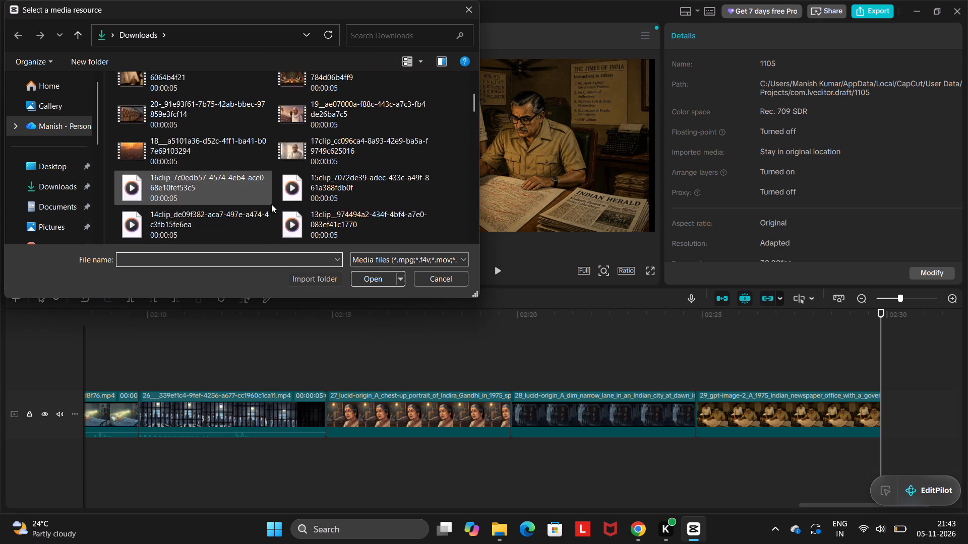
pyautogui.scroll(-1, 271, 204)
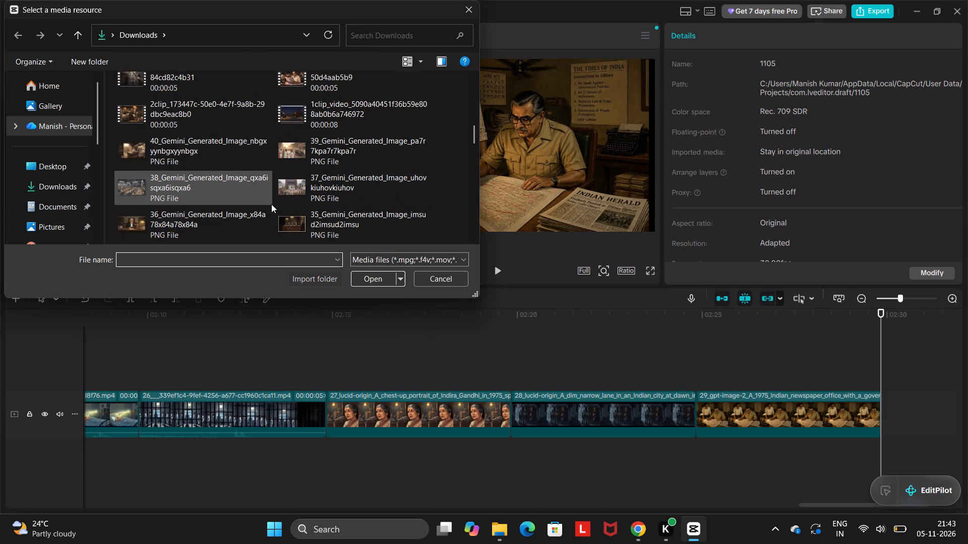
pyautogui.scroll(-1, 235, 211)
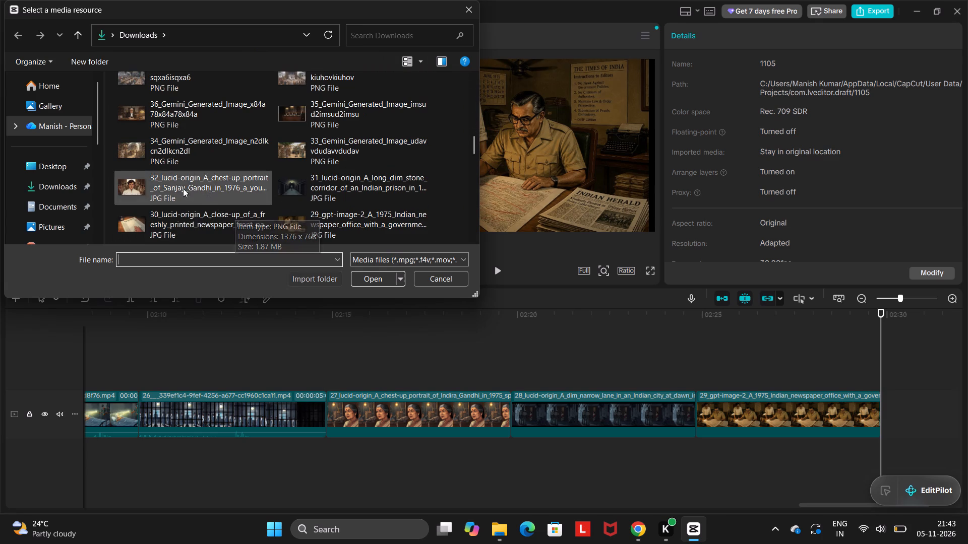
pyautogui.click(222, 222)
pyautogui.click(365, 279)
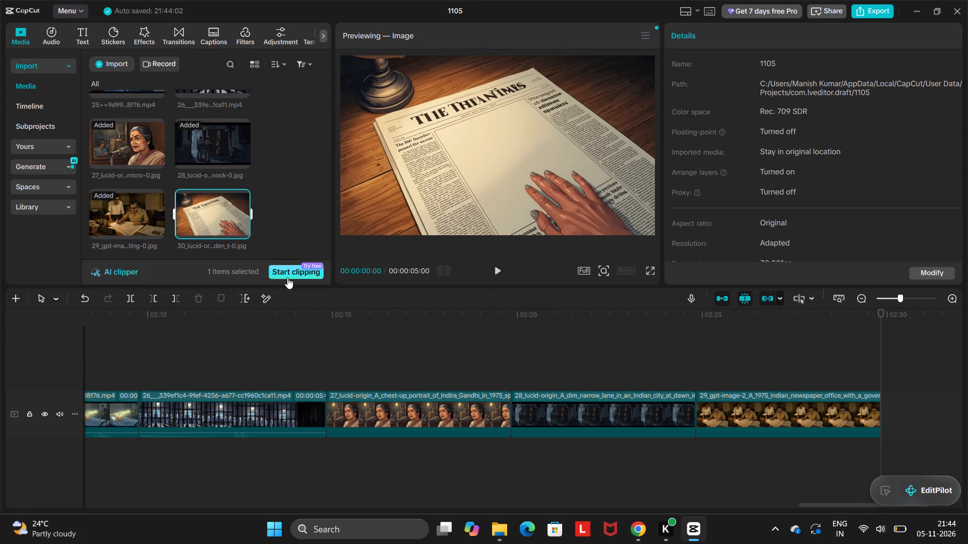
pyautogui.click(239, 229)
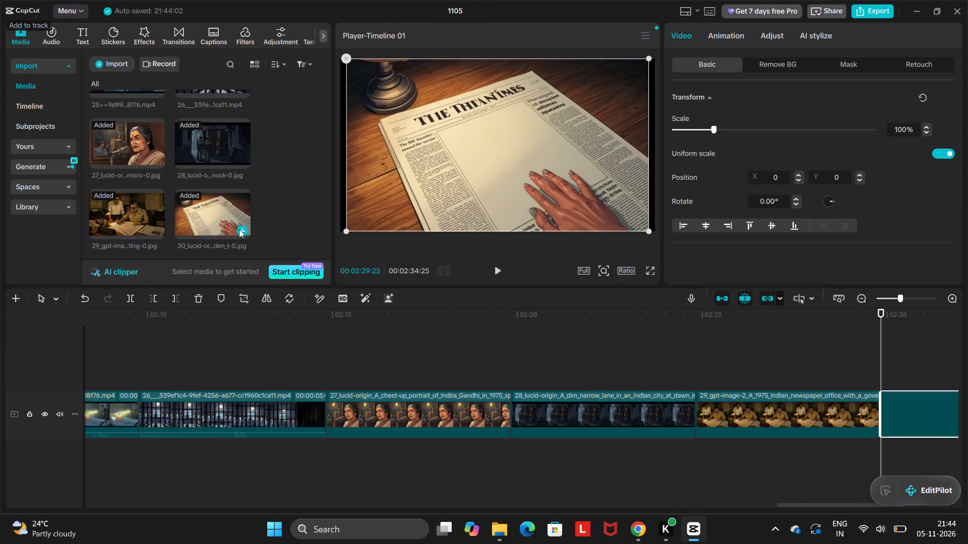
pyautogui.hscroll(-4, 830, 358)
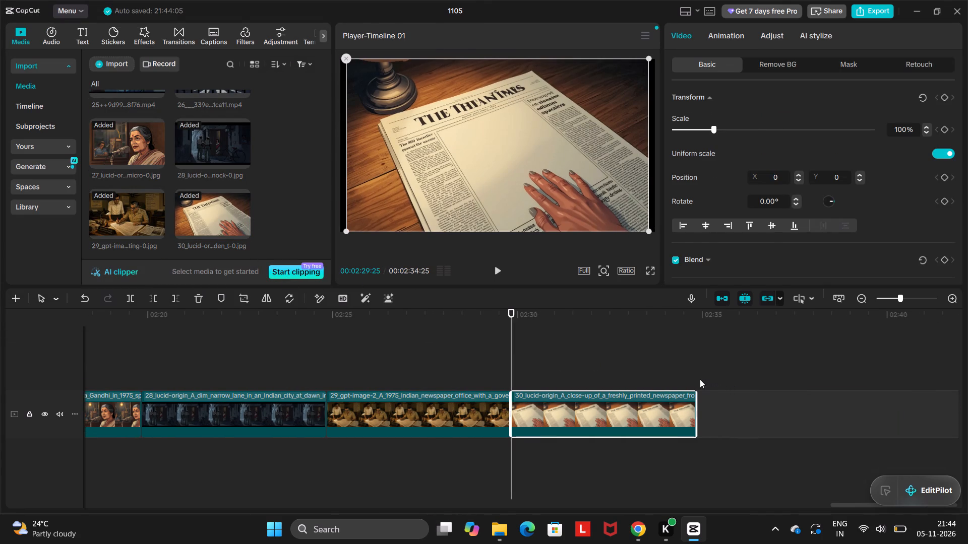
pyautogui.click(700, 379)
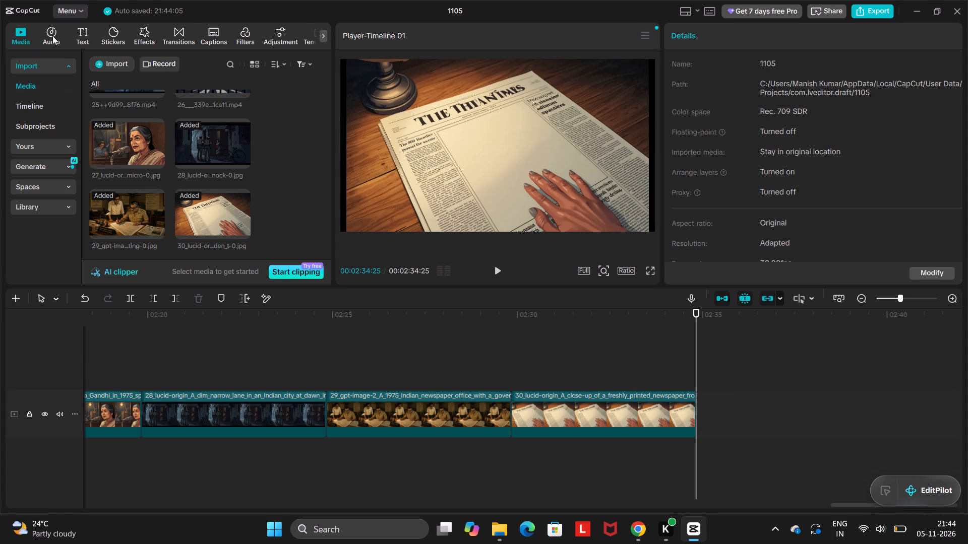
# Import the 31_lucid-origin long dim stone corridor JPG from Downloads and append it after image 30 on the timeline, with the playhead at its end.
pyautogui.click(116, 67)
pyautogui.click(138, 92)
pyautogui.scroll(-1, 218, 215)
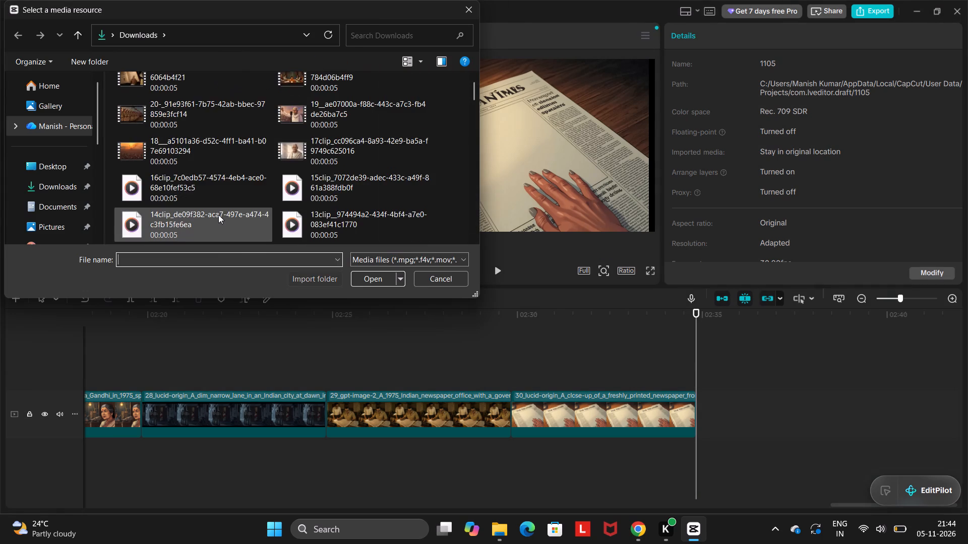
pyautogui.scroll(-1, 218, 215)
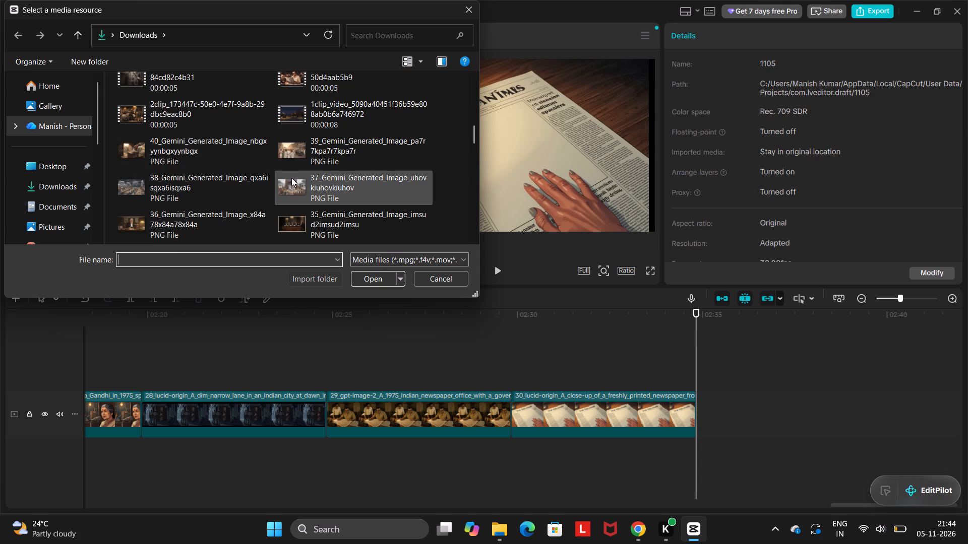
pyautogui.scroll(-1, 232, 193)
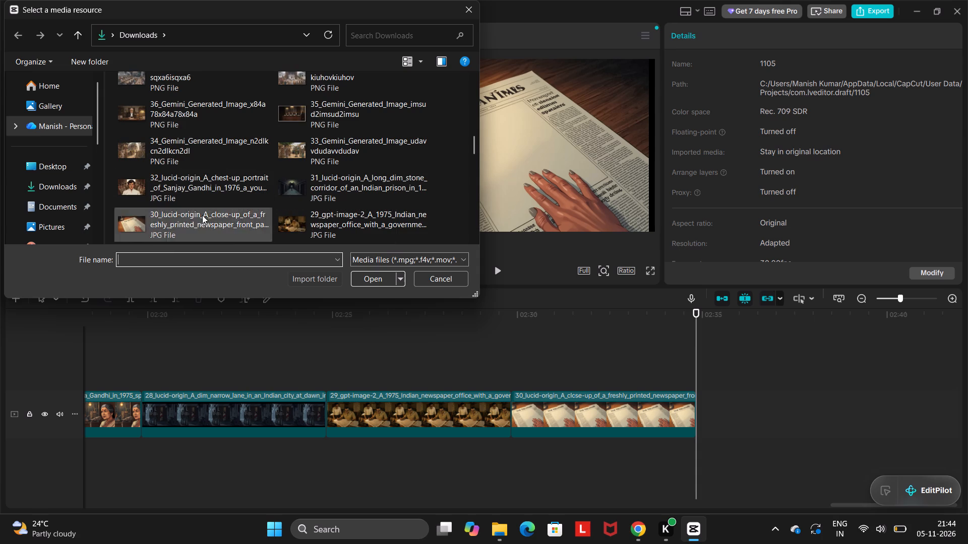
pyautogui.click(314, 192)
pyautogui.click(370, 276)
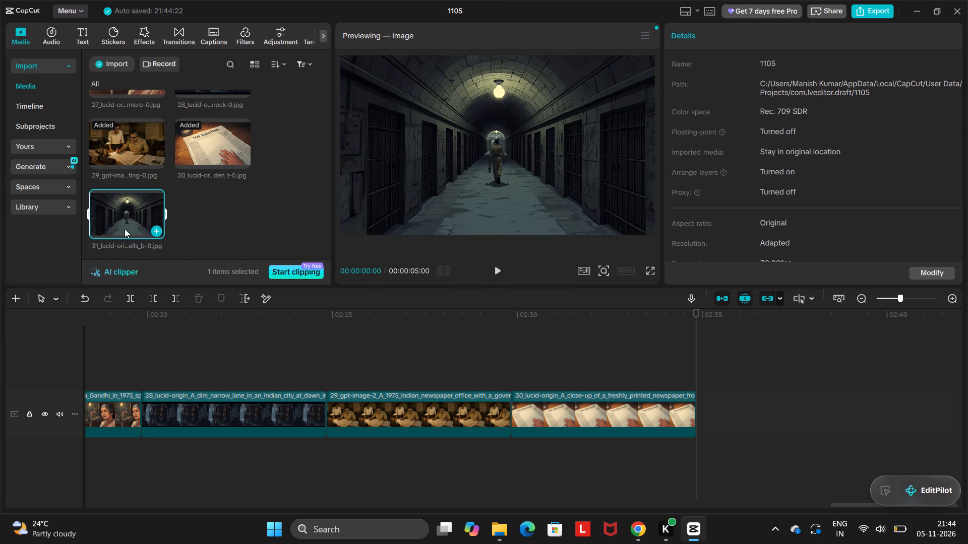
pyautogui.click(159, 230)
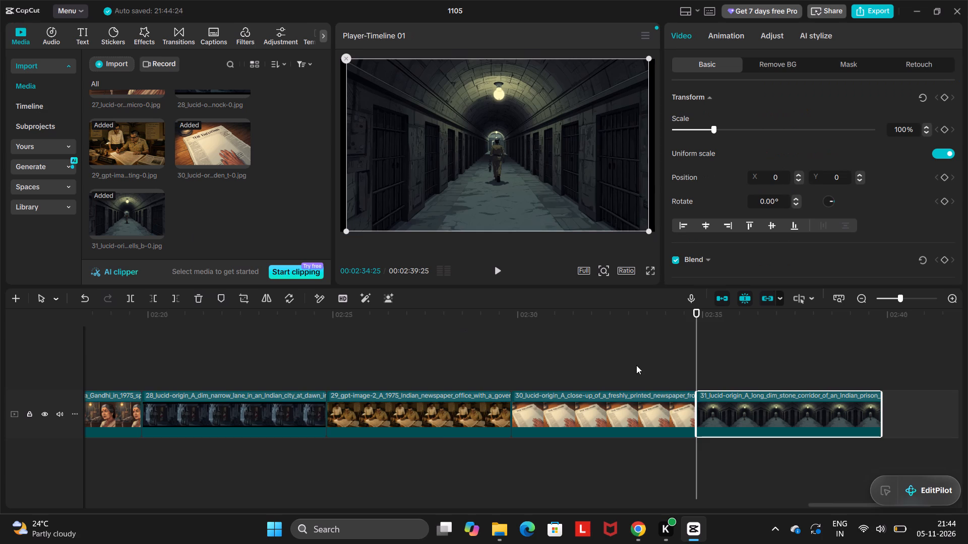
pyautogui.hscroll(-4, 636, 365)
pyautogui.click(699, 371)
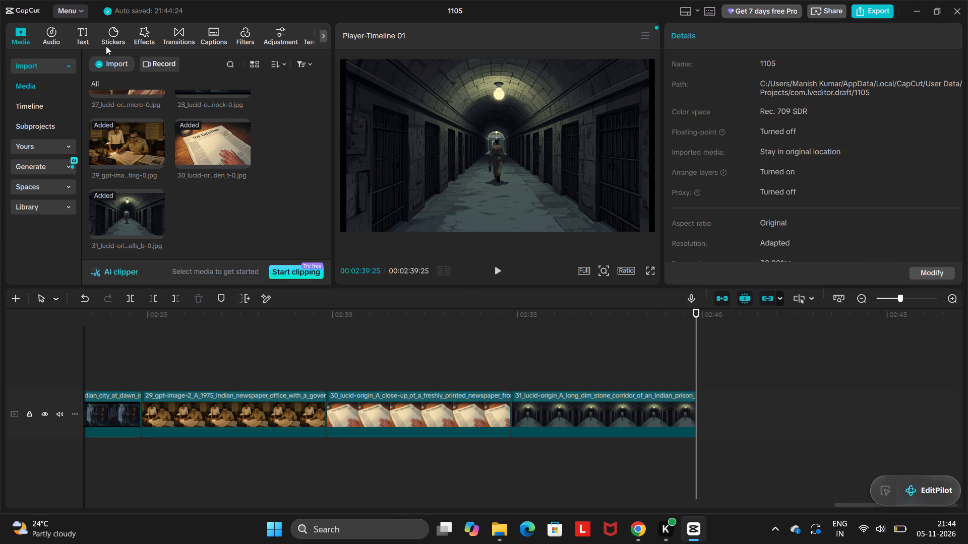
# Import the 32_lucid-origin chest-up portrait JPG from Downloads and append it after image 31 on the timeline, with the playhead at its end.
pyautogui.click(110, 63)
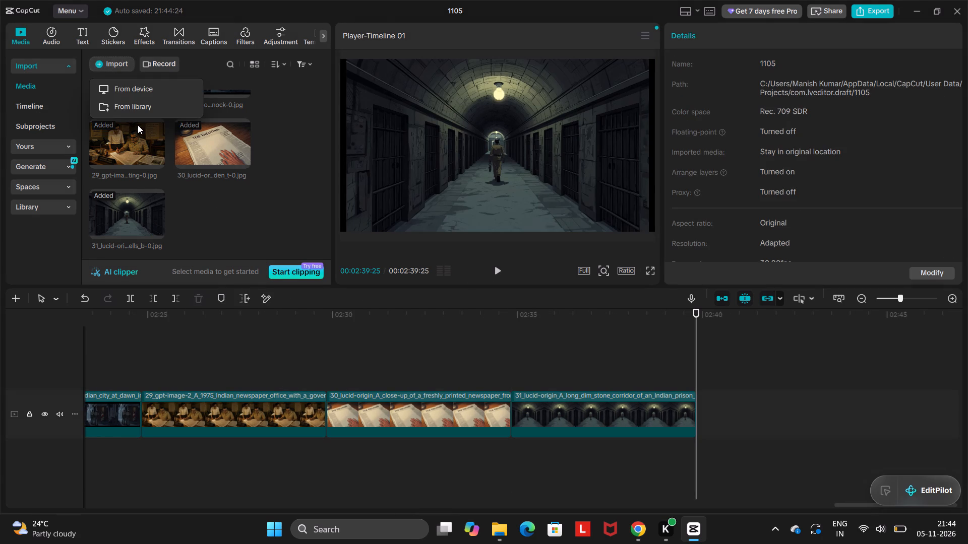
pyautogui.click(143, 91)
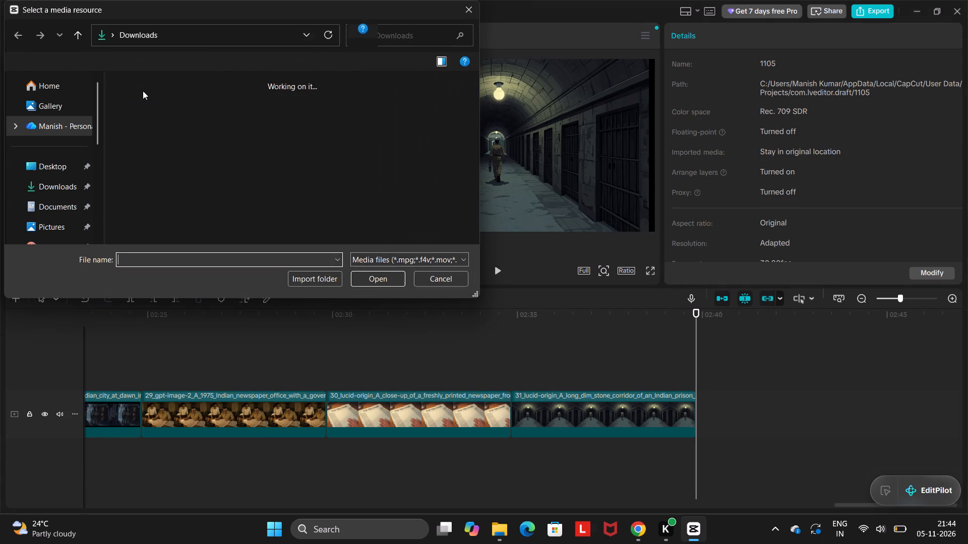
pyautogui.scroll(-4, 206, 131)
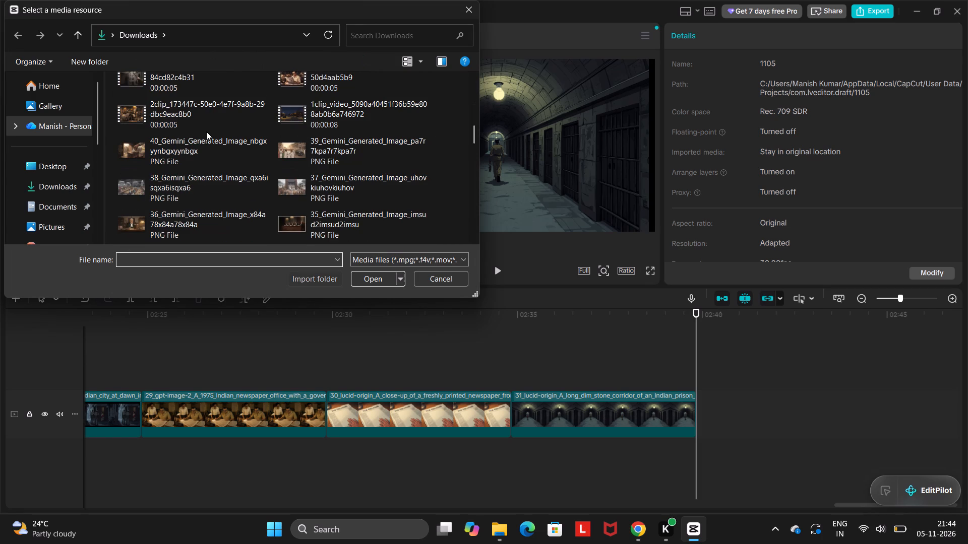
pyautogui.scroll(-1, 182, 207)
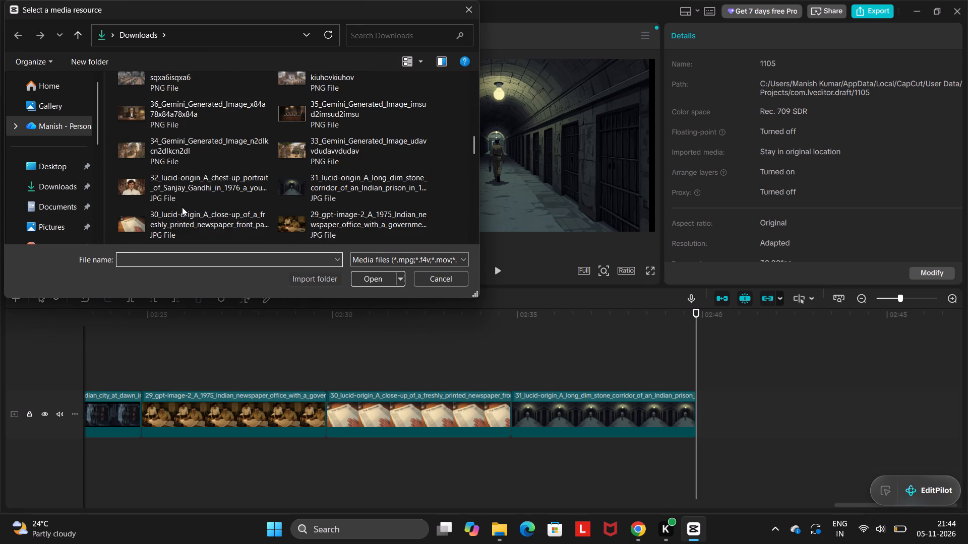
pyautogui.click(173, 186)
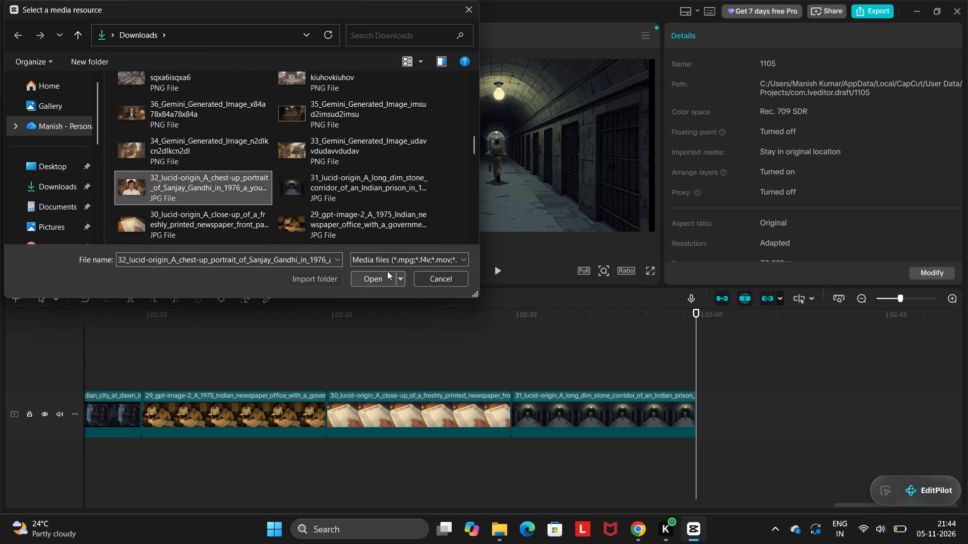
pyautogui.click(376, 277)
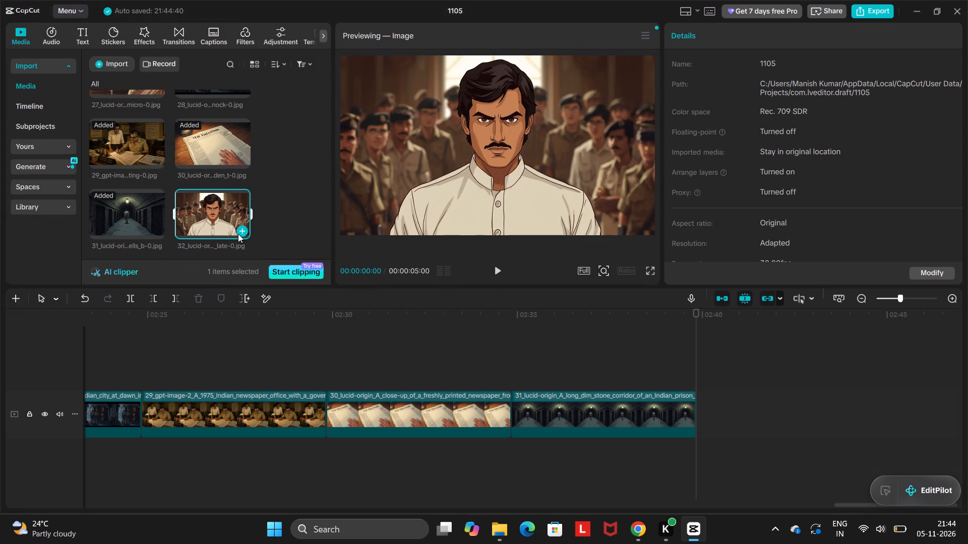
pyautogui.click(241, 227)
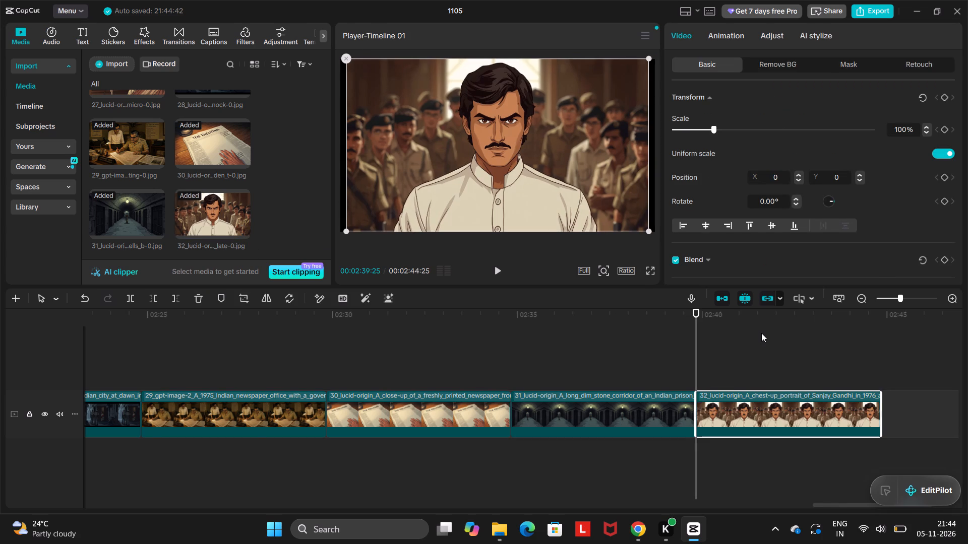
pyautogui.hscroll(-2, 761, 333)
pyautogui.click(703, 364)
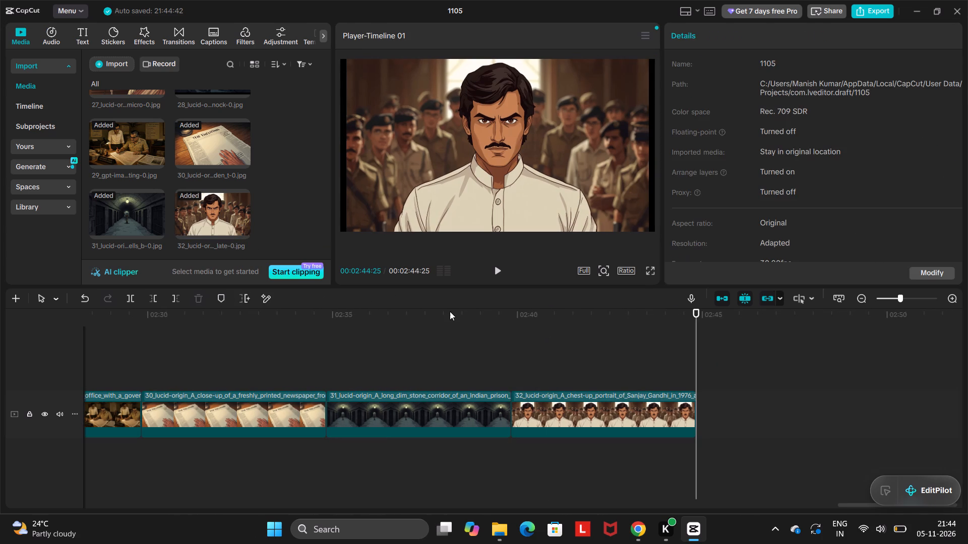
# Import the 33_Gemini_Generated_Image PNG from Downloads and append it after image 32 on the timeline, with the playhead at its end.
pyautogui.click(108, 64)
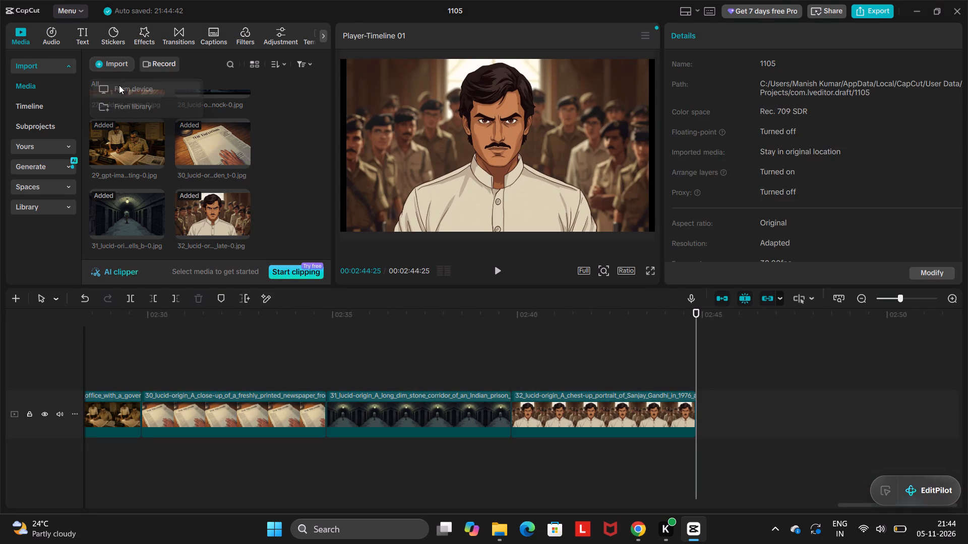
pyautogui.click(118, 87)
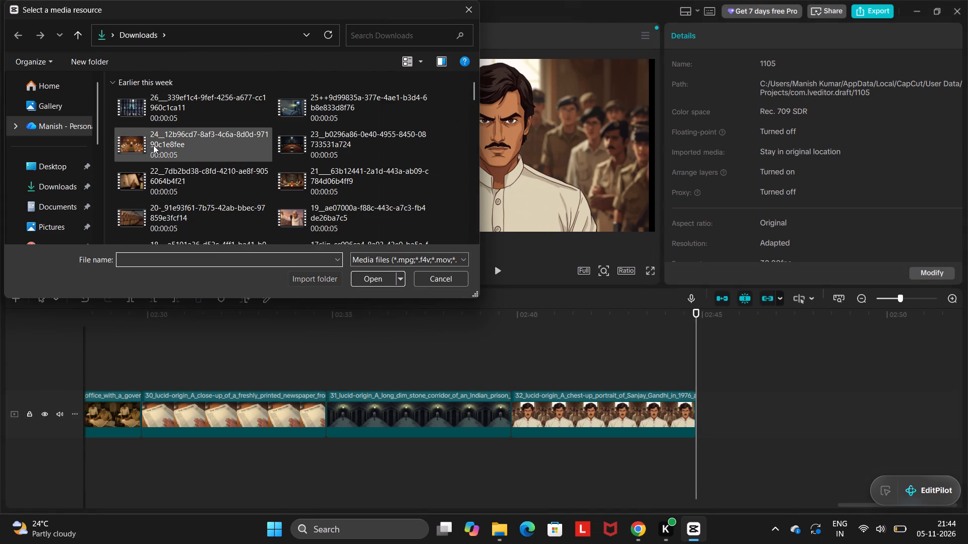
pyautogui.scroll(-5, 153, 145)
pyautogui.scroll(1, 153, 145)
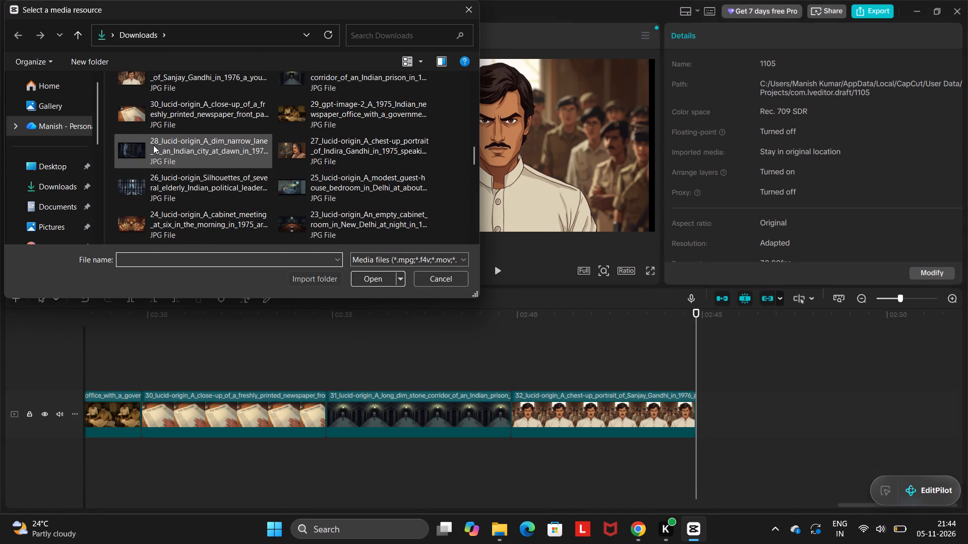
pyautogui.scroll(1, 153, 145)
pyautogui.click(313, 133)
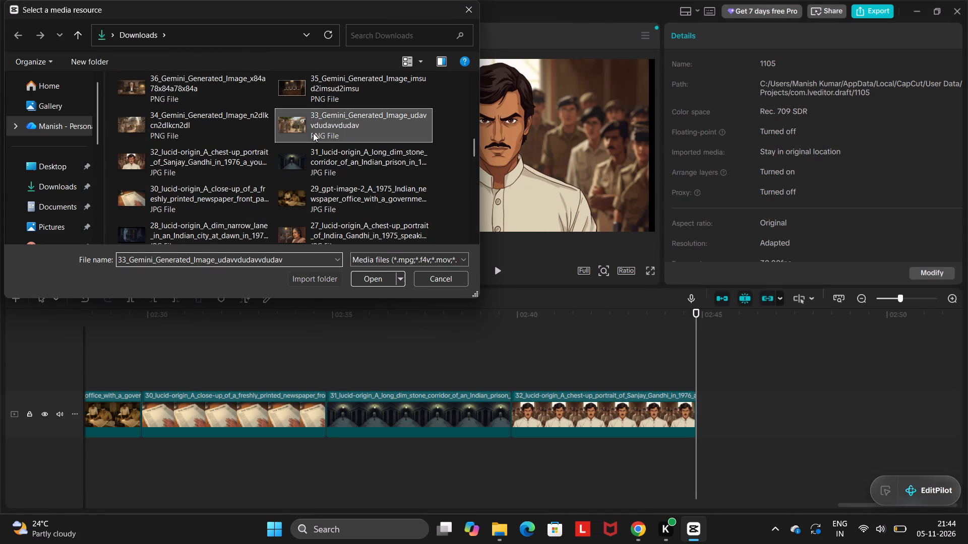
pyautogui.click(381, 276)
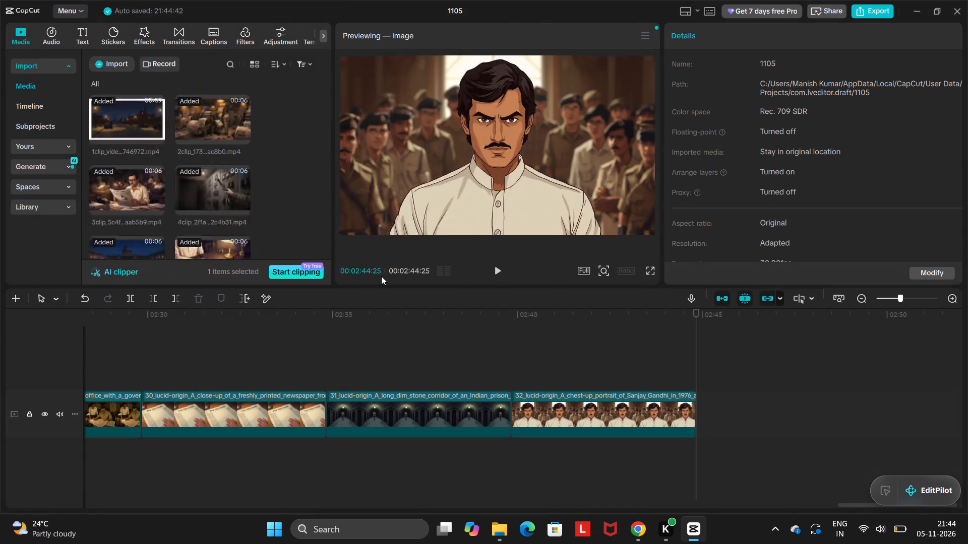
pyautogui.click(158, 231)
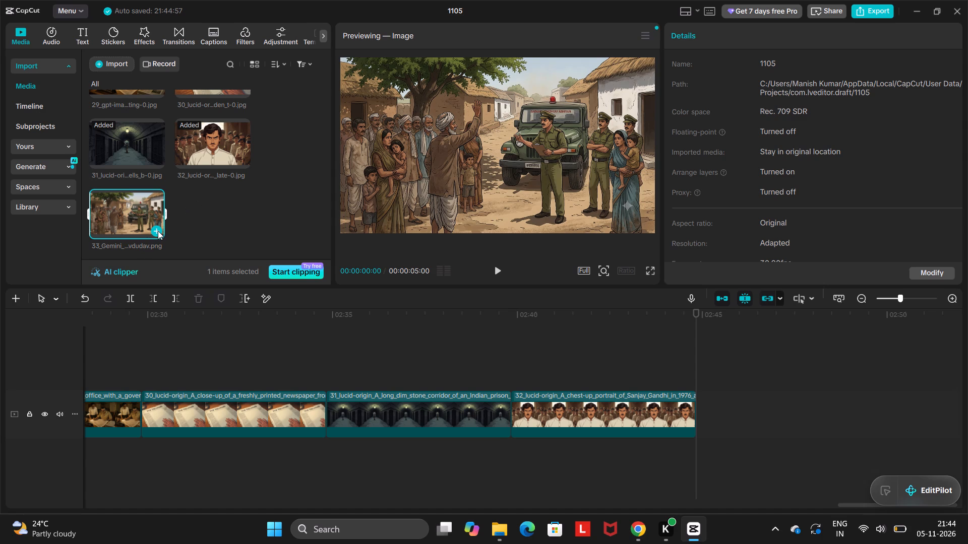
pyautogui.hscroll(-4, 670, 371)
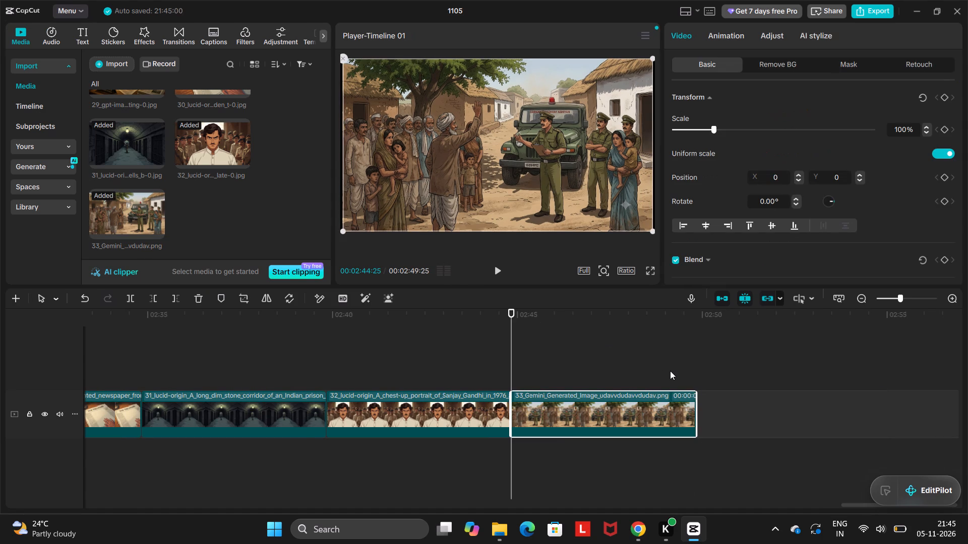
pyautogui.click(712, 376)
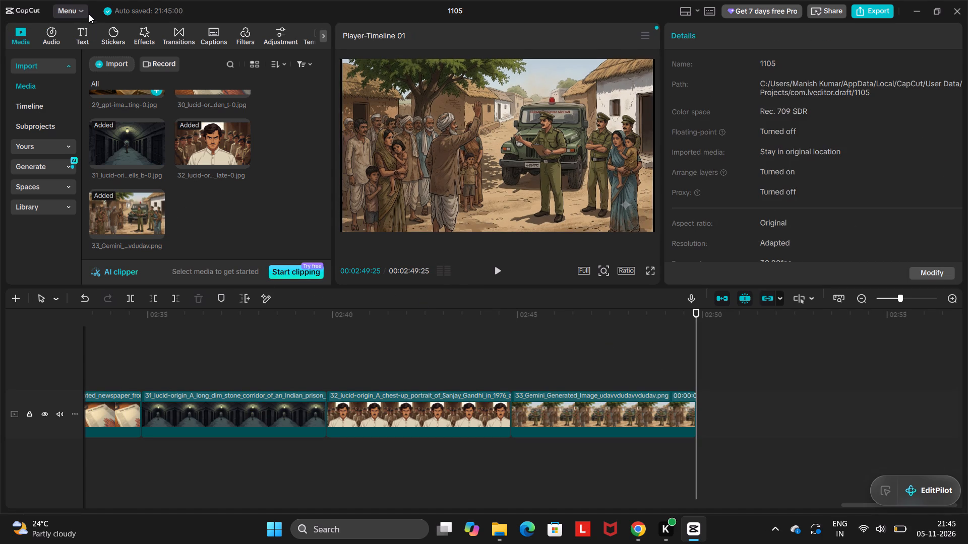
# Import the 34_Gemini_Generated_Image PNG from Downloads and append it after image 33 on the timeline, with the playhead at its end.
pyautogui.click(111, 67)
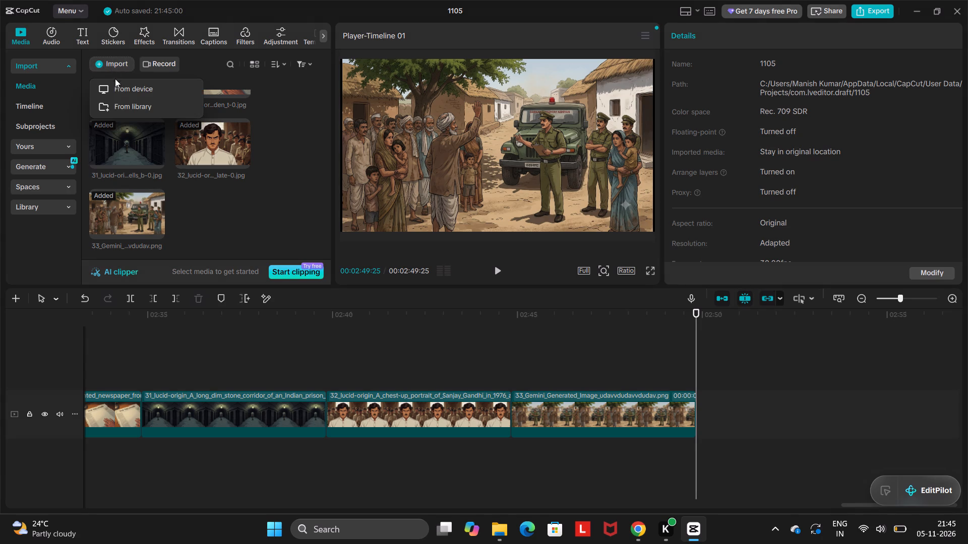
pyautogui.click(118, 84)
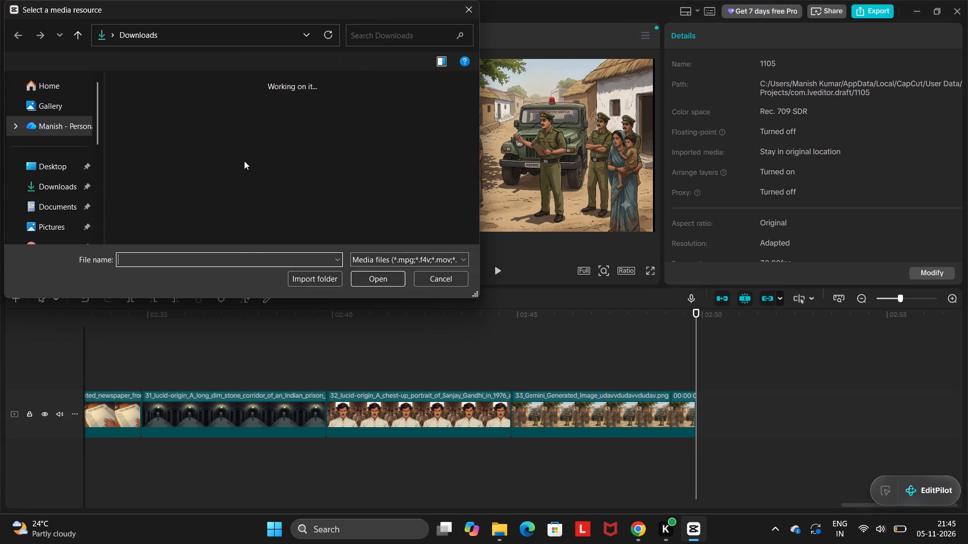
pyautogui.scroll(-1, 248, 212)
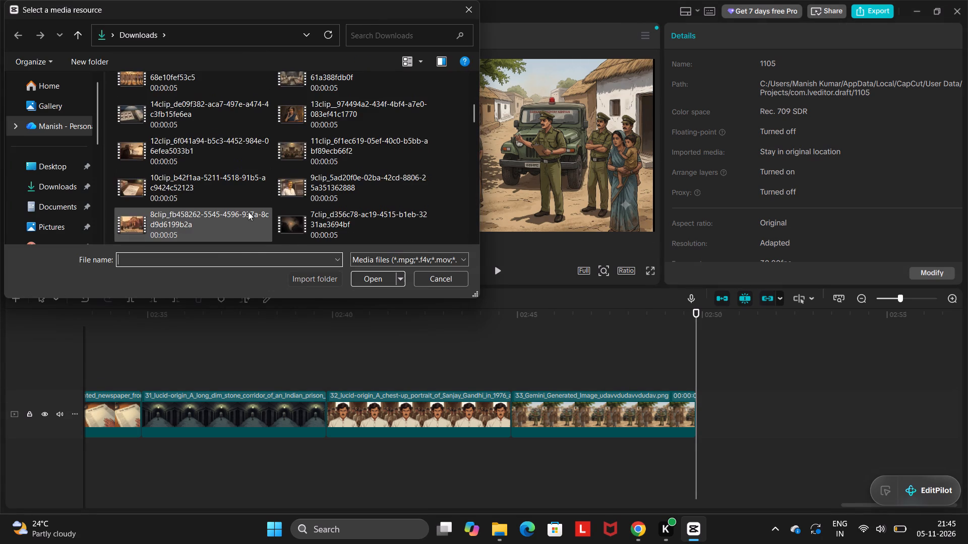
pyautogui.scroll(-1, 248, 212)
pyautogui.scroll(-1, 231, 173)
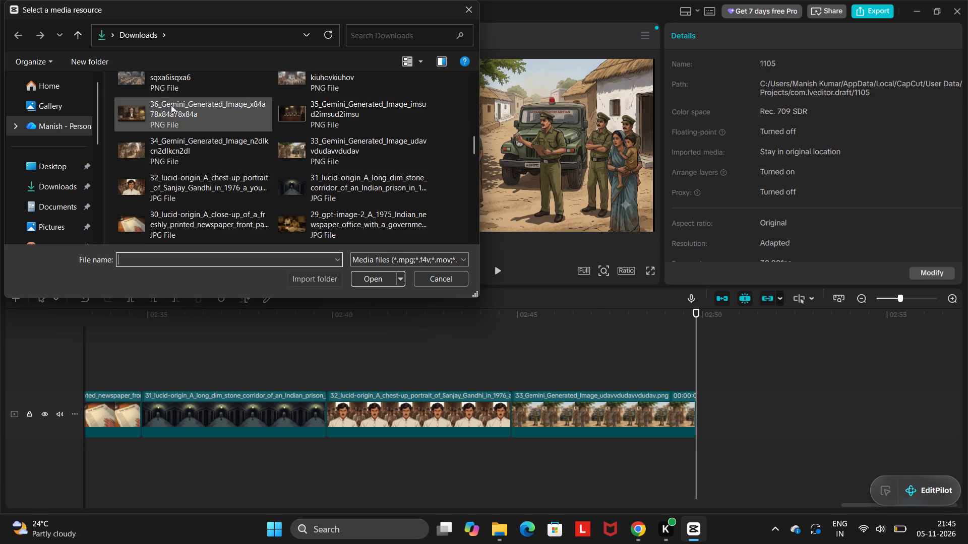
pyautogui.click(198, 147)
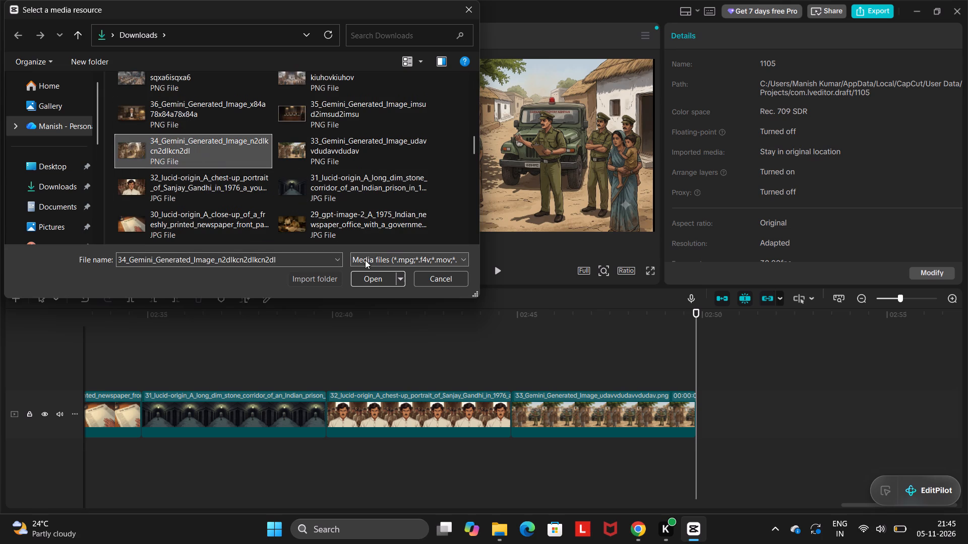
pyautogui.click(389, 277)
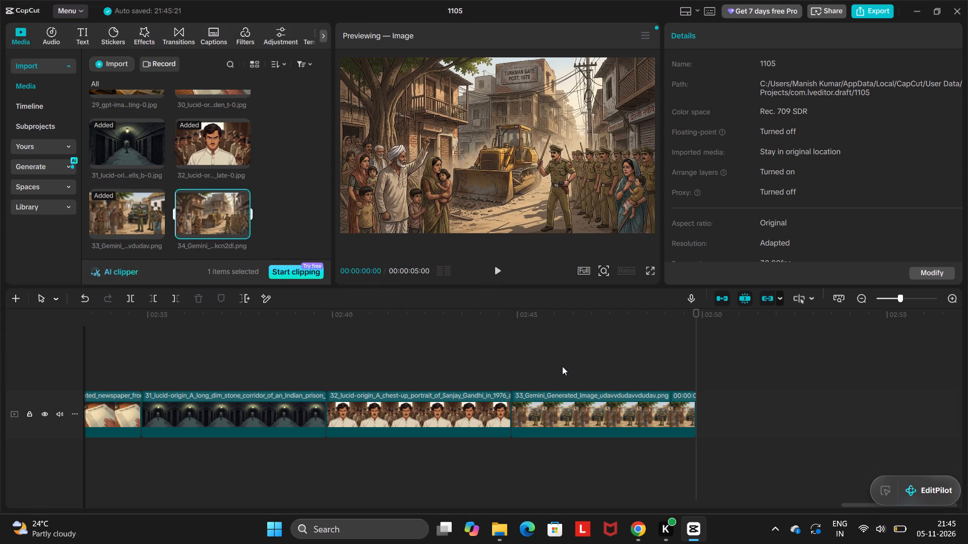
pyautogui.click(240, 227)
pyautogui.hscroll(-3, 660, 403)
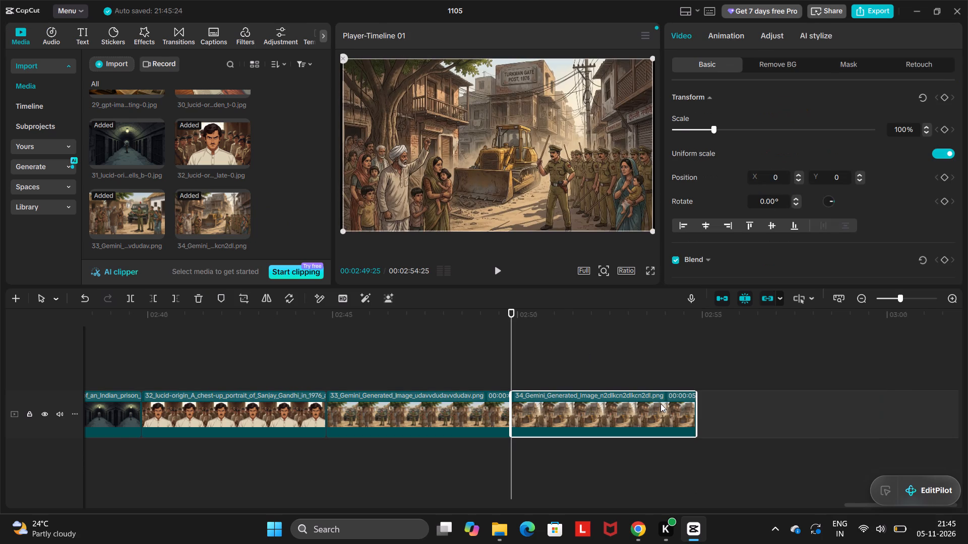
pyautogui.click(701, 381)
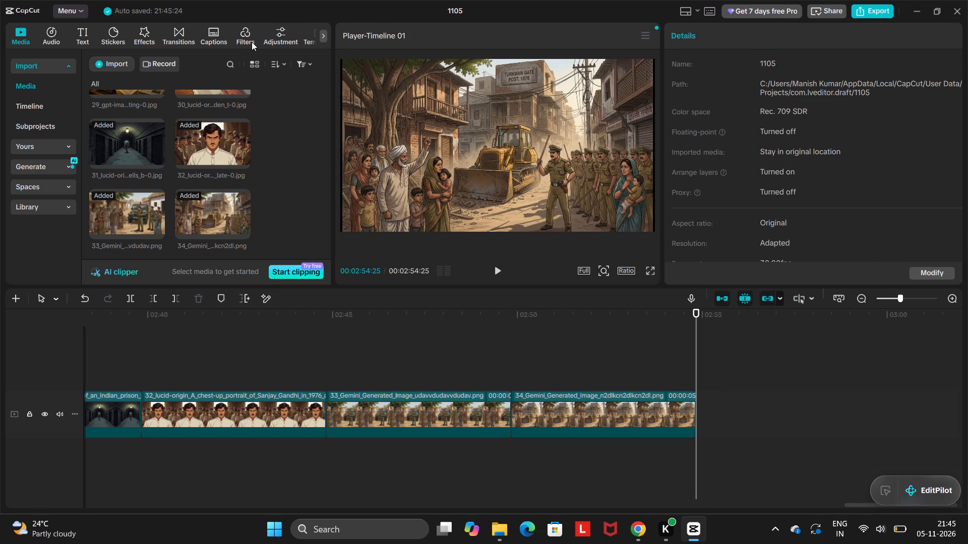
# Import the 35_Gemini_Generated_Image PNG from Downloads and append it after image 34 on the timeline, with the playhead at its end.
pyautogui.click(113, 59)
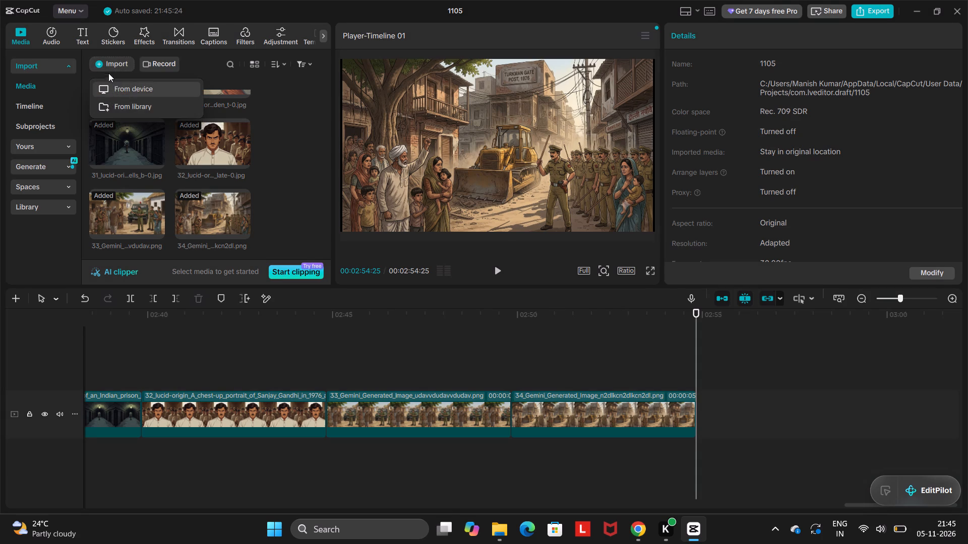
pyautogui.click(114, 85)
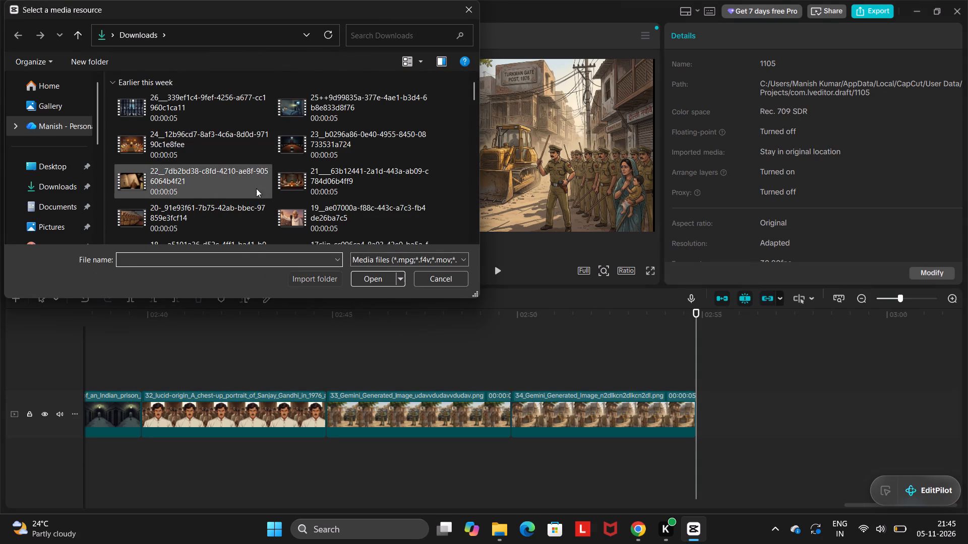
pyautogui.scroll(-9, 313, 178)
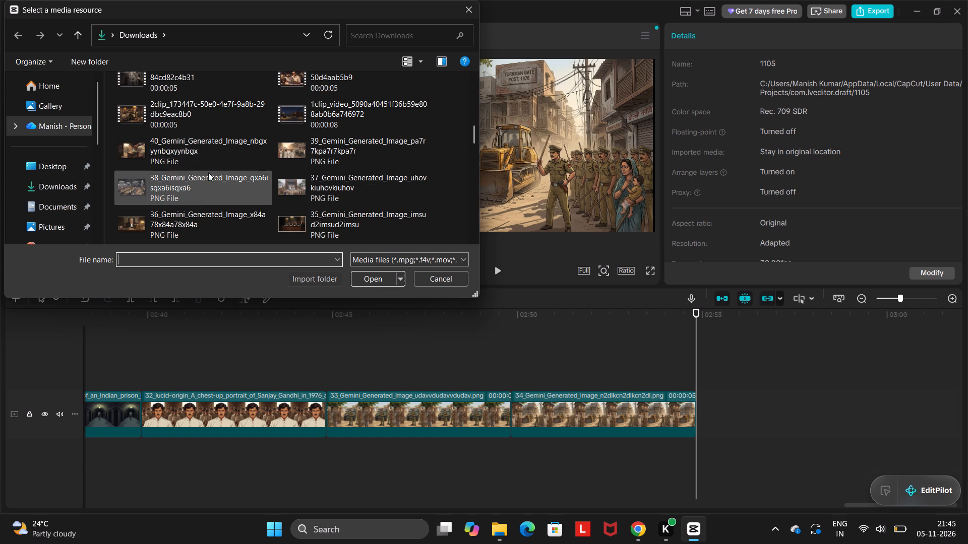
pyautogui.click(305, 221)
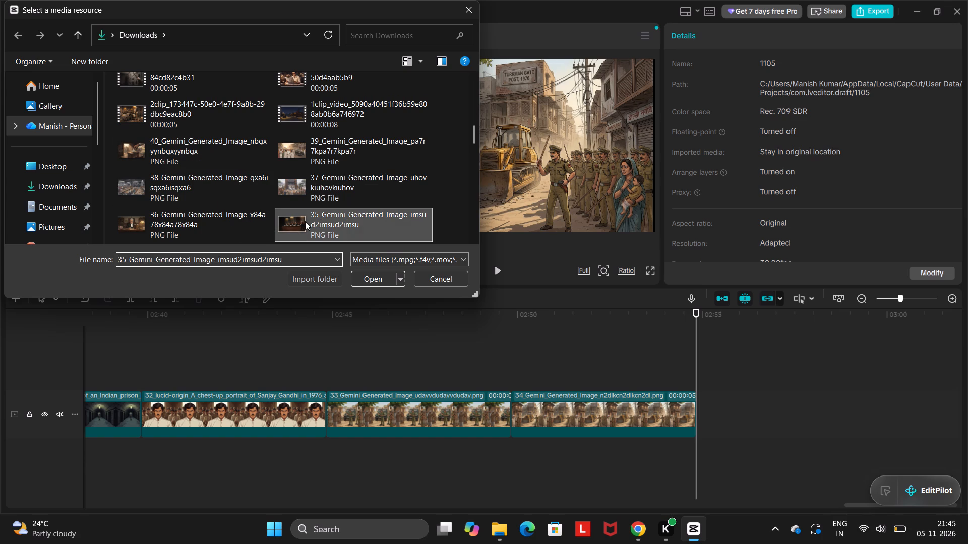
pyautogui.click(378, 276)
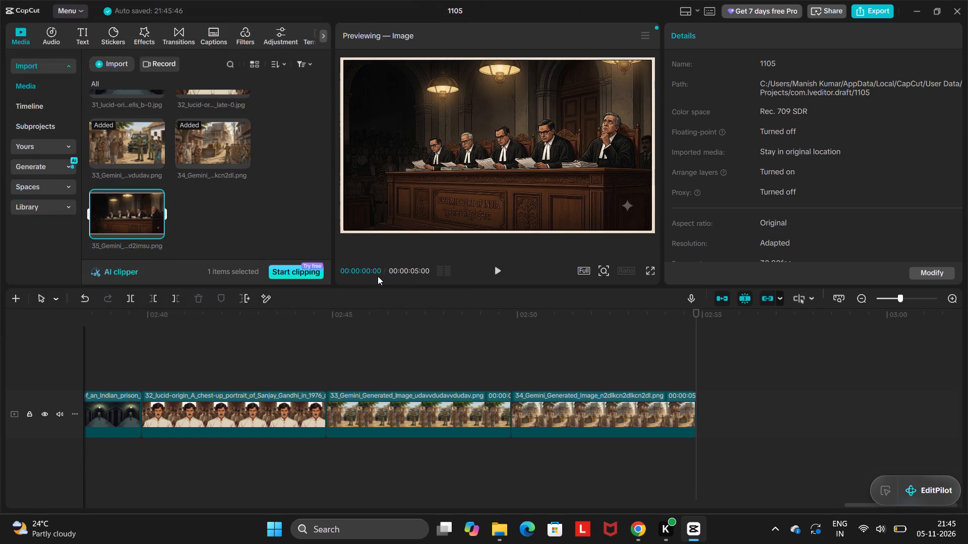
pyautogui.click(155, 228)
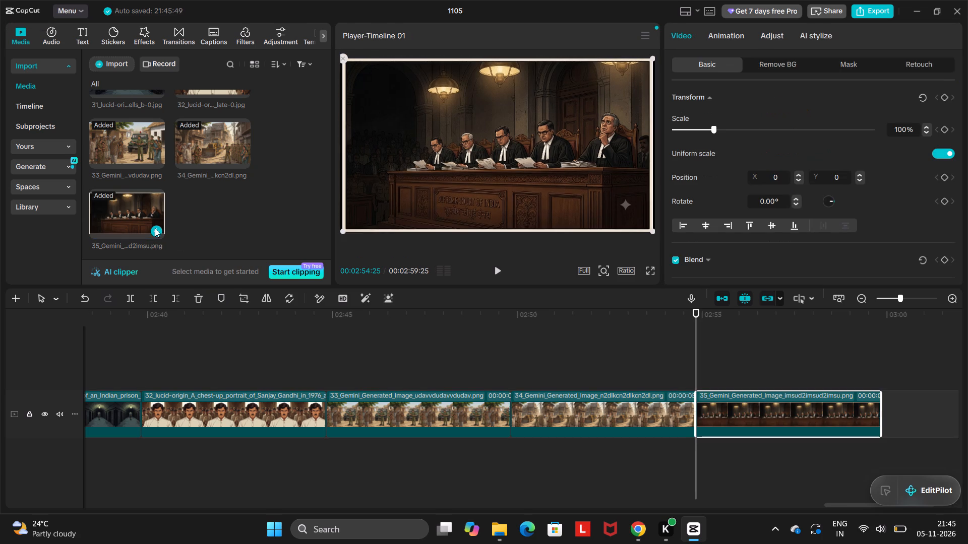
pyautogui.hscroll(1, 609, 368)
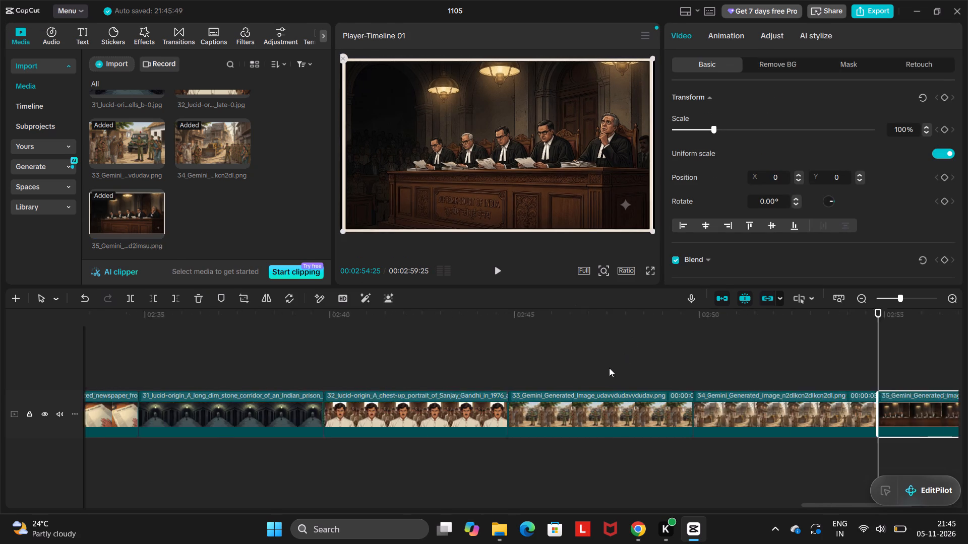
pyautogui.hscroll(1, 609, 368)
pyautogui.click(673, 362)
pyautogui.hscroll(-6, 673, 362)
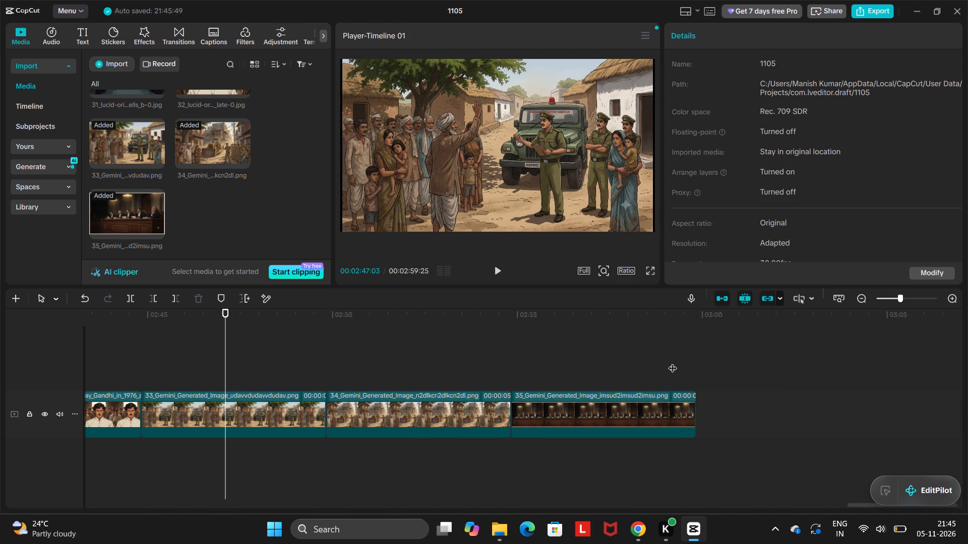
pyautogui.click(713, 359)
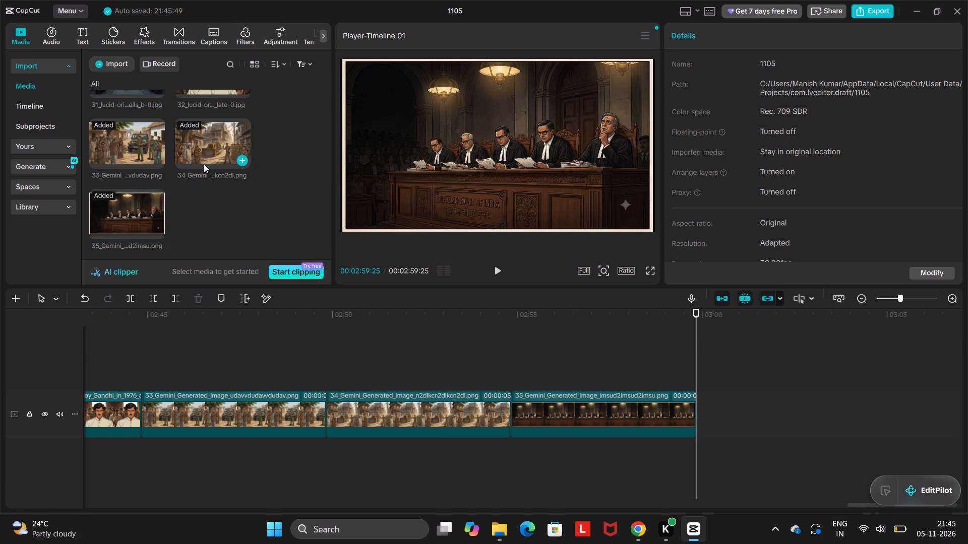
# Import the 36_Gemini_Generated_Image PNG from Downloads and append it after image 35 on the timeline, with the playhead at its end.
pyautogui.click(103, 60)
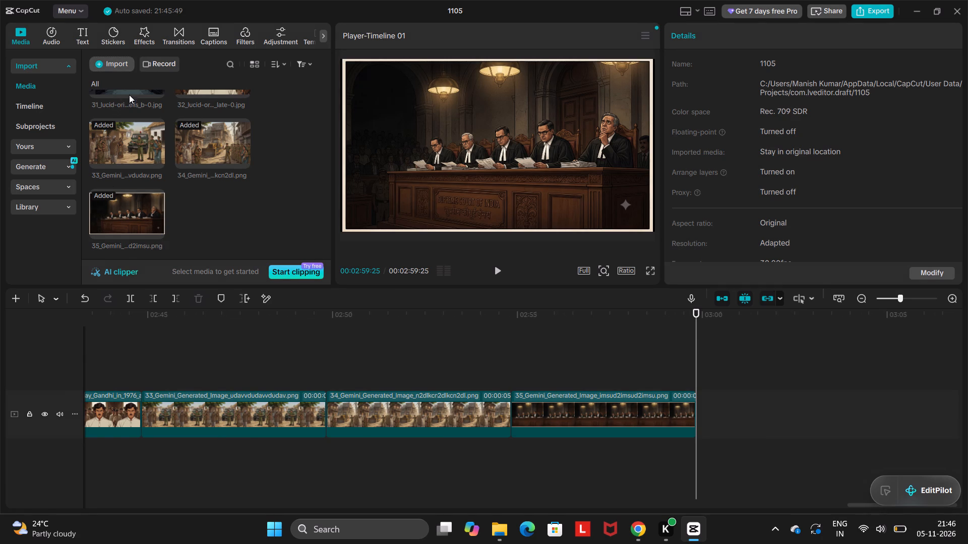
pyautogui.click(126, 92)
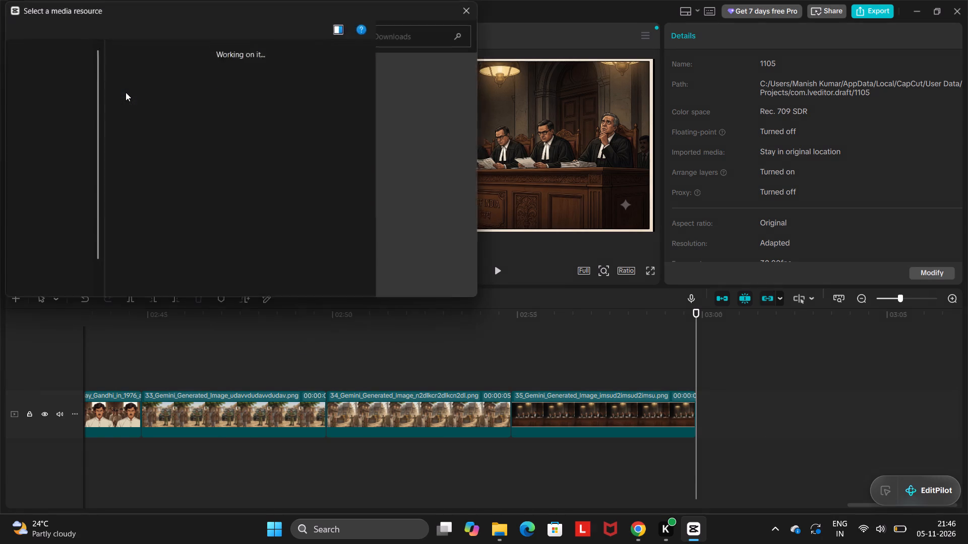
pyautogui.scroll(-8, 242, 159)
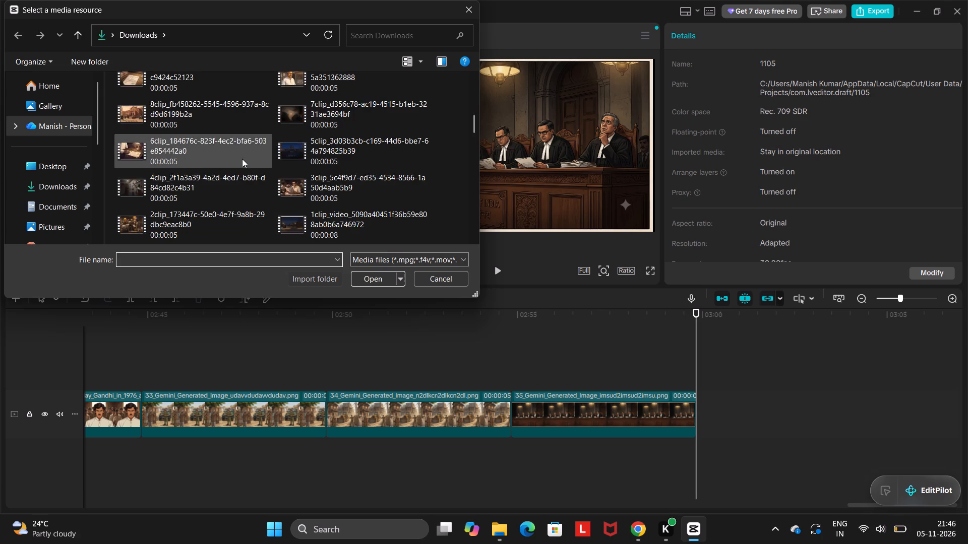
pyautogui.scroll(-1, 242, 159)
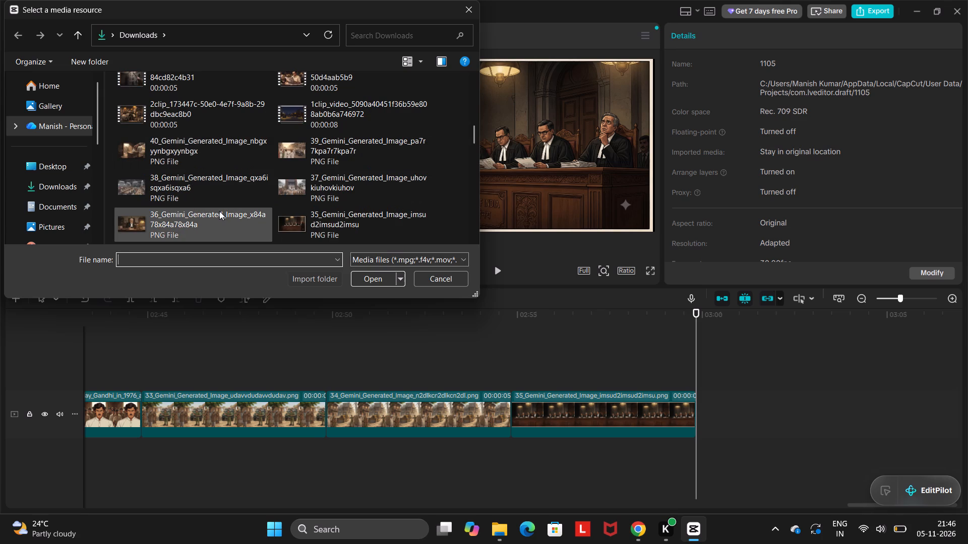
pyautogui.click(219, 211)
pyautogui.click(382, 281)
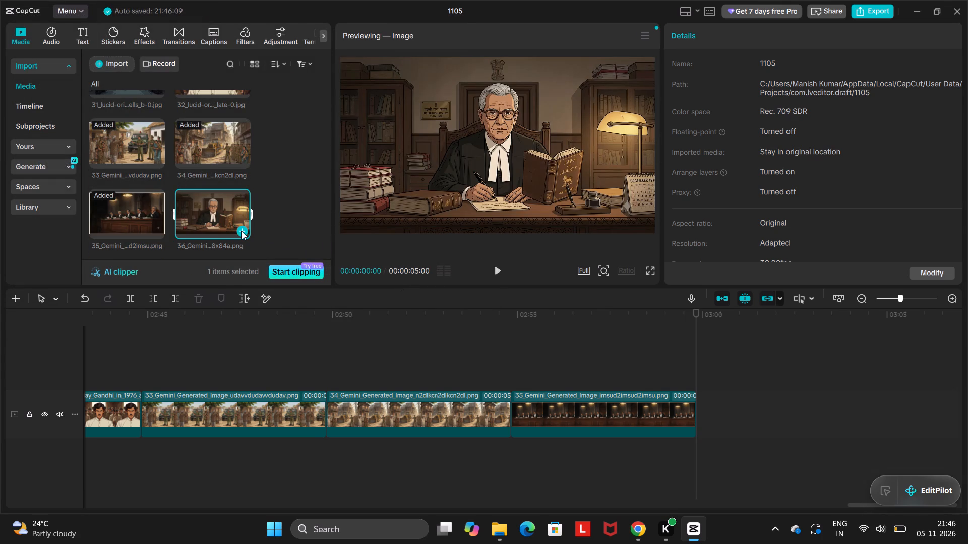
pyautogui.click(241, 231)
pyautogui.hscroll(-1, 503, 288)
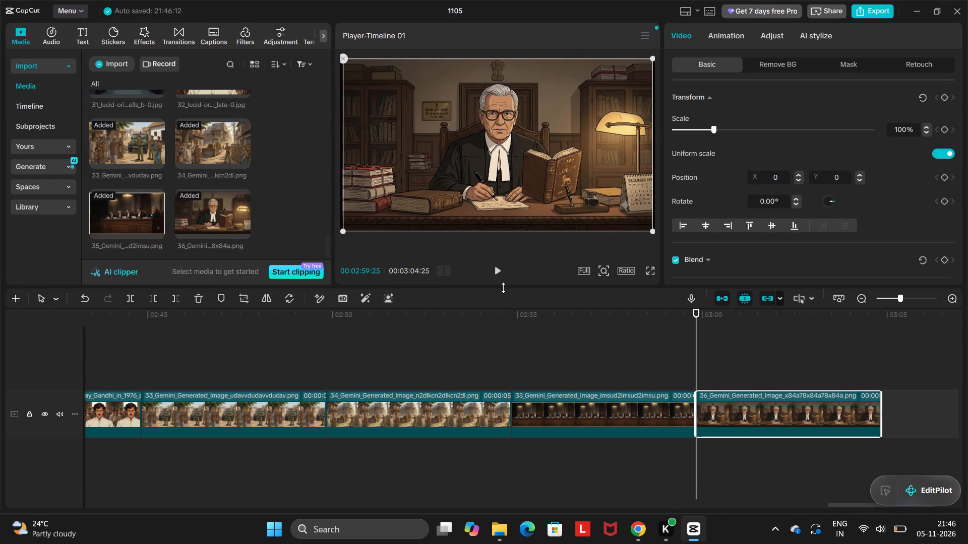
pyautogui.hscroll(-3, 564, 370)
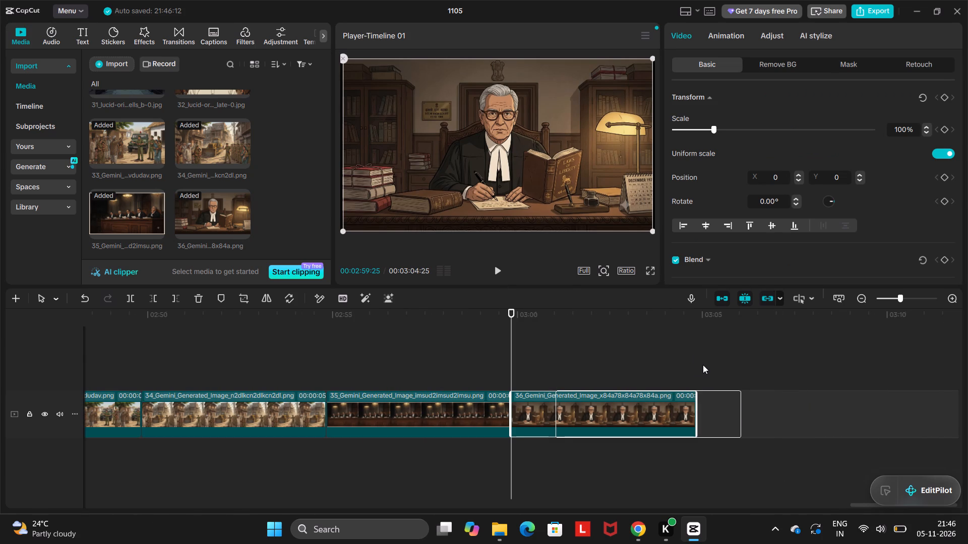
pyautogui.click(703, 365)
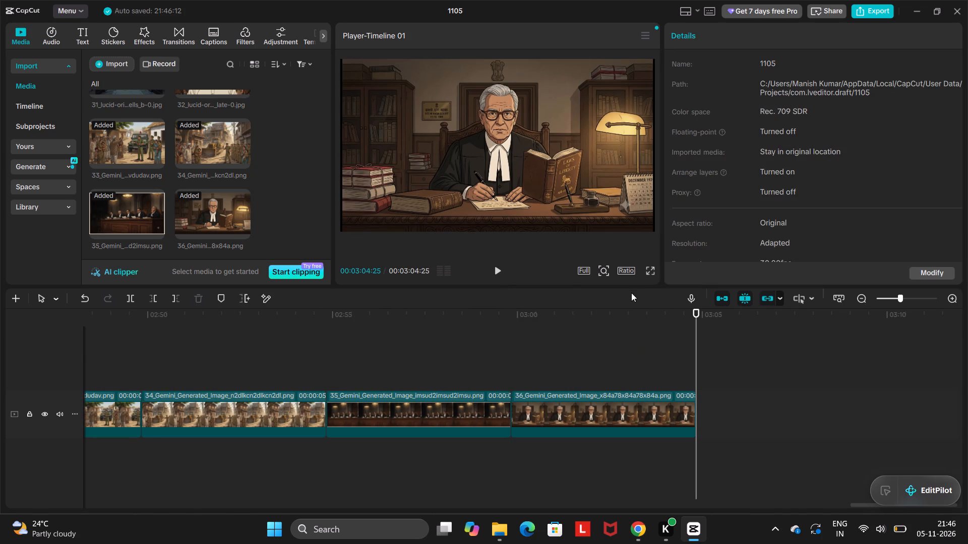
# Set the project's aspect ratio to 16:9.
pyautogui.click(628, 271)
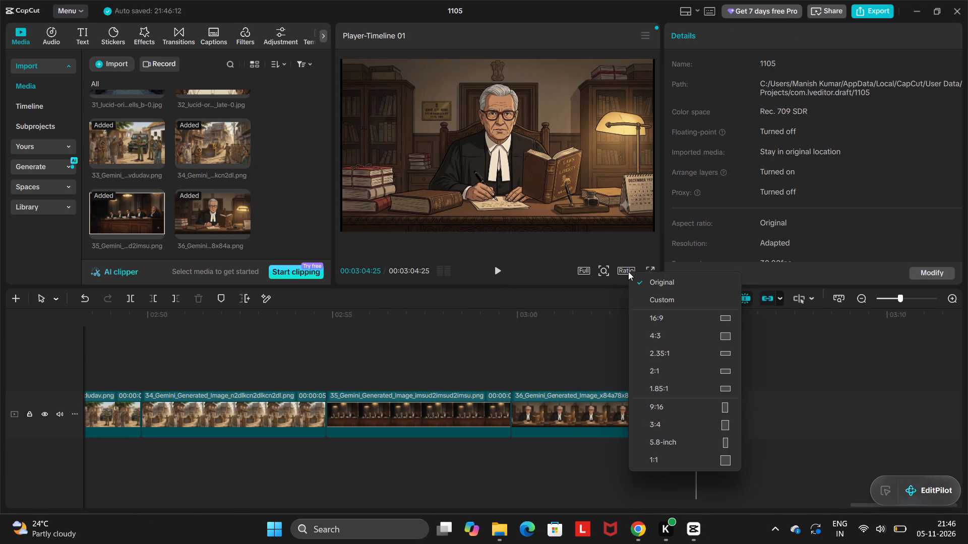
pyautogui.click(677, 320)
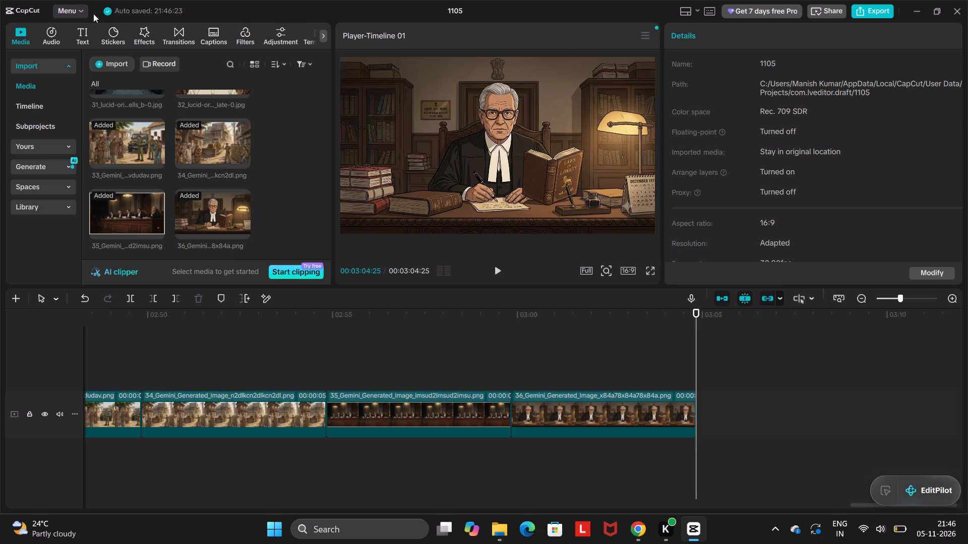
# Import the 37_Gemini_Generated_Image PNG from Downloads and append it after image 36 on the timeline, with the playhead at its end.
pyautogui.click(123, 63)
pyautogui.click(132, 90)
pyautogui.scroll(-1, 308, 191)
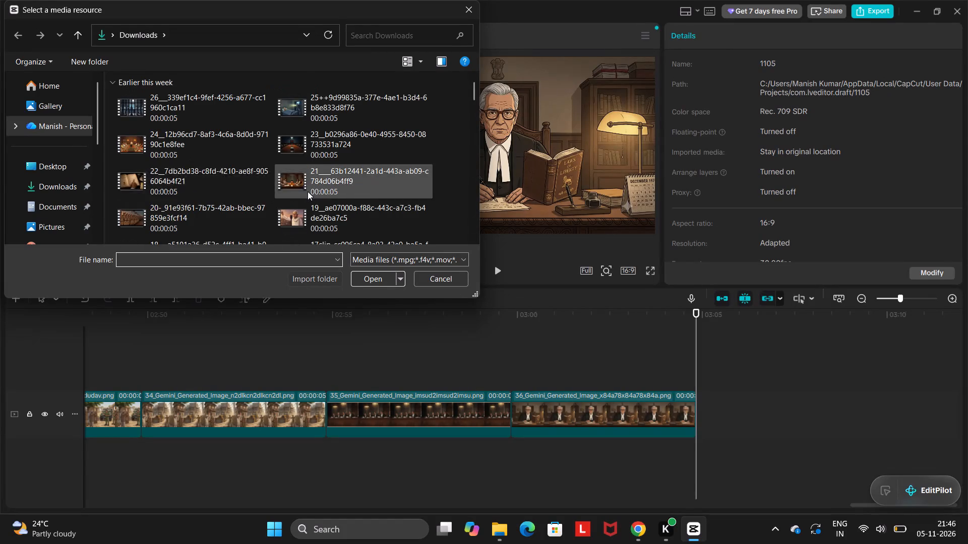
pyautogui.scroll(-3, 308, 191)
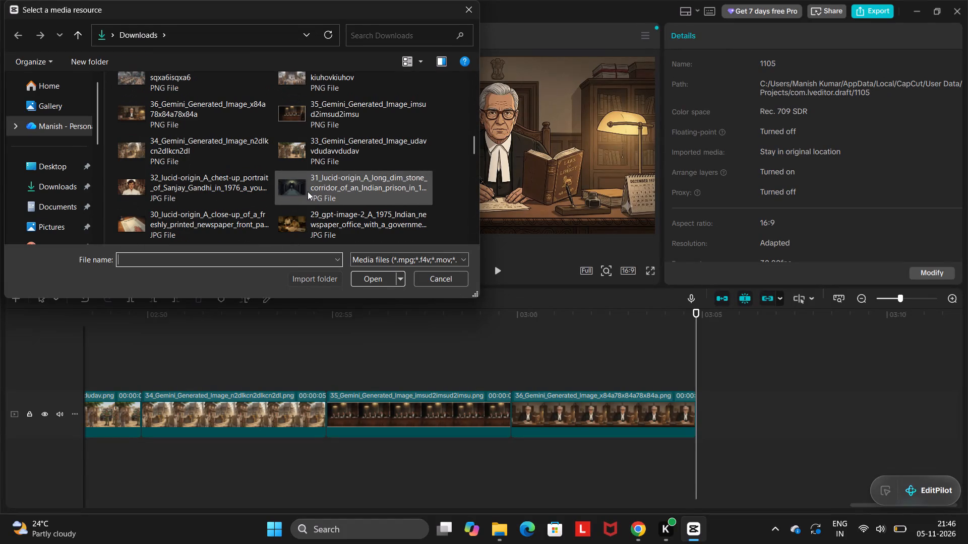
pyautogui.scroll(1, 300, 93)
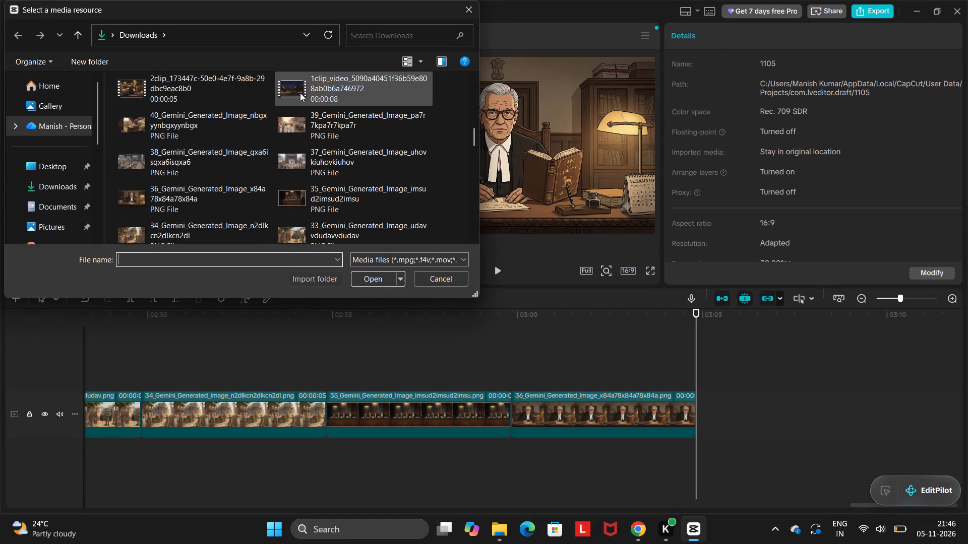
pyautogui.scroll(1, 300, 93)
pyautogui.click(313, 165)
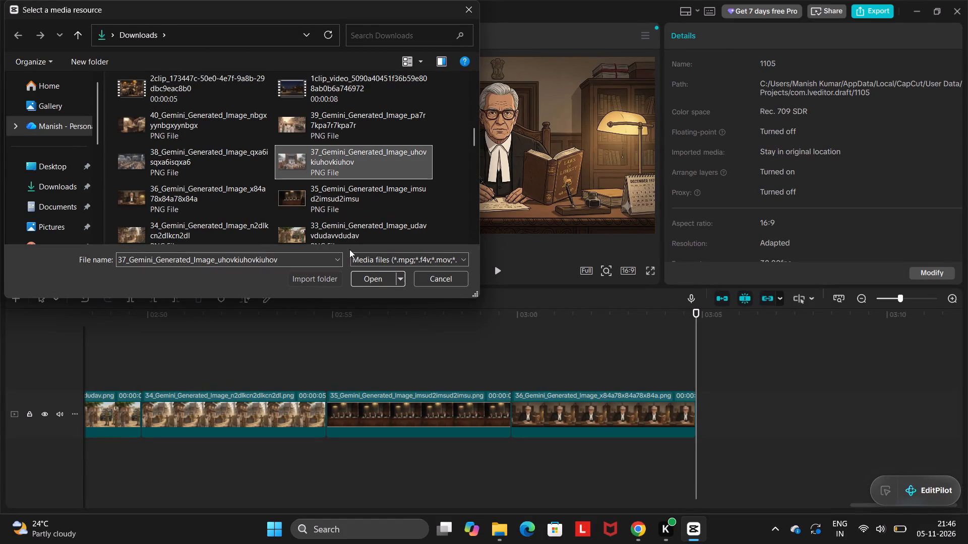
pyautogui.click(382, 279)
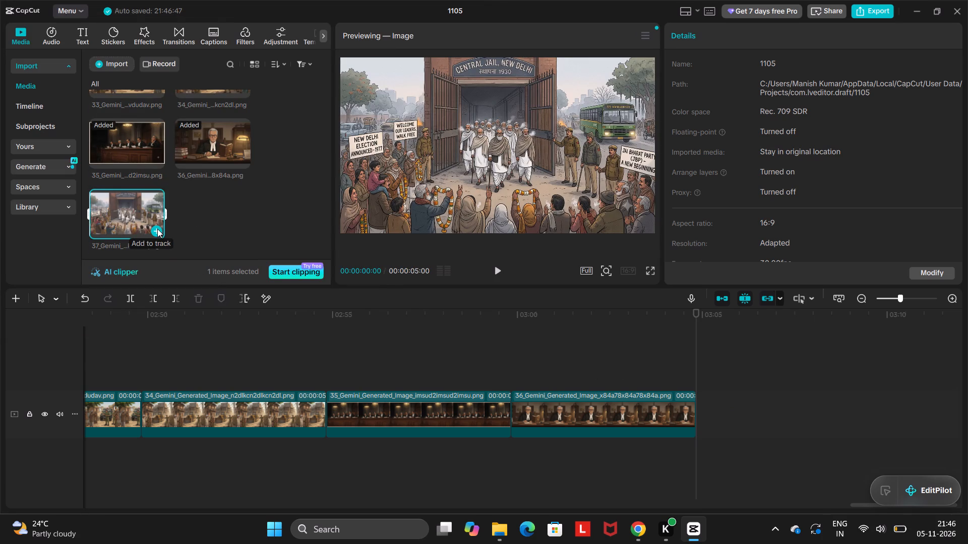
pyautogui.click(157, 229)
pyautogui.hscroll(-2, 725, 353)
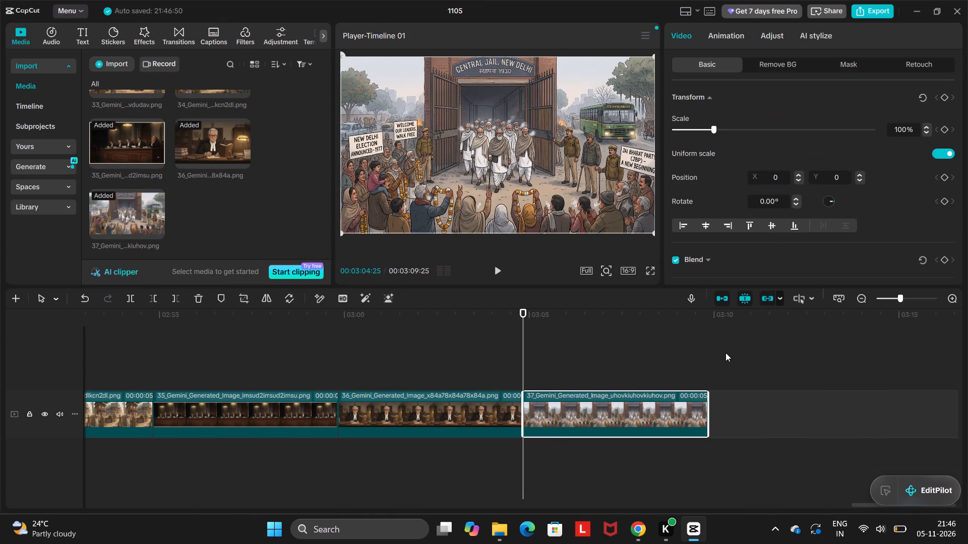
pyautogui.click(699, 356)
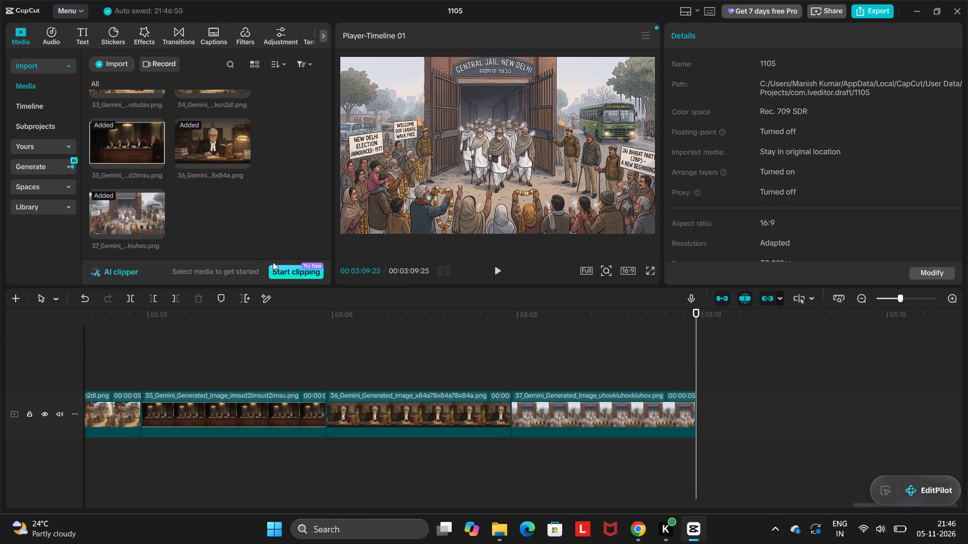
# Import the 38_Gemini_Generated_Image PNG from Downloads and append it after image 37 on the timeline, with the playhead at its end.
pyautogui.click(108, 63)
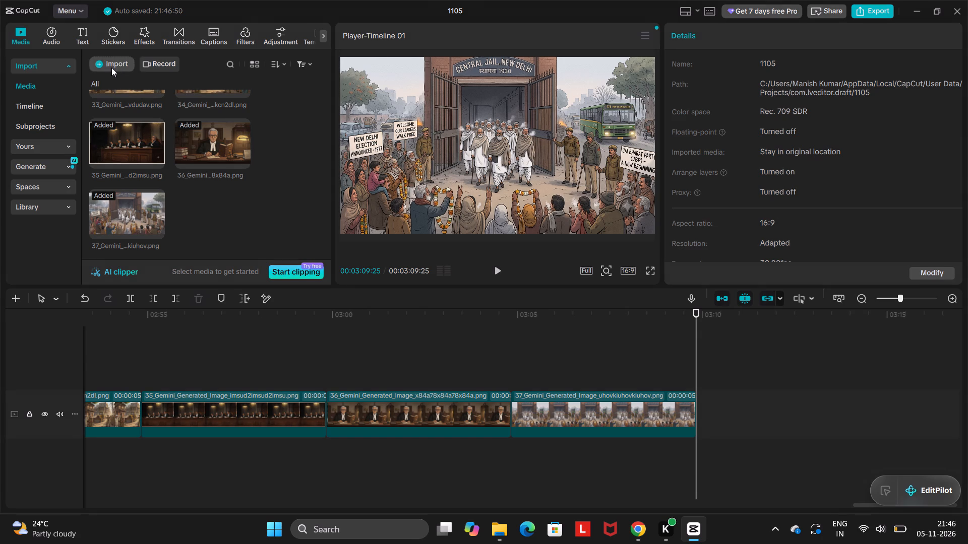
pyautogui.click(114, 85)
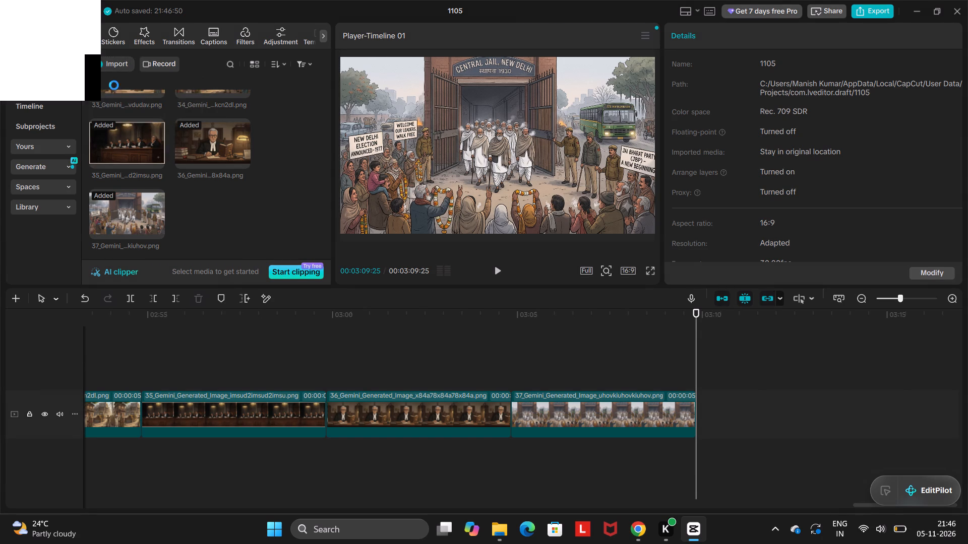
pyautogui.scroll(-1, 199, 177)
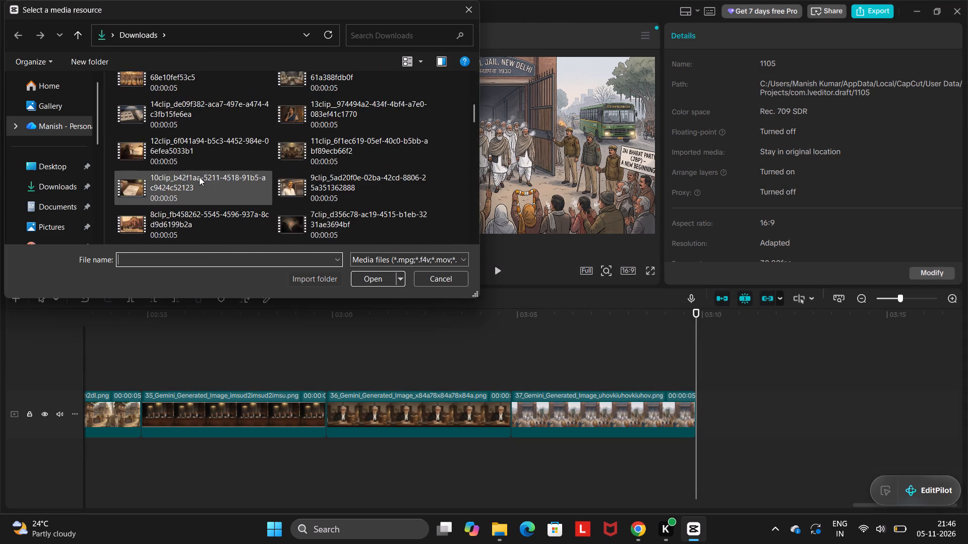
pyautogui.scroll(-1, 199, 177)
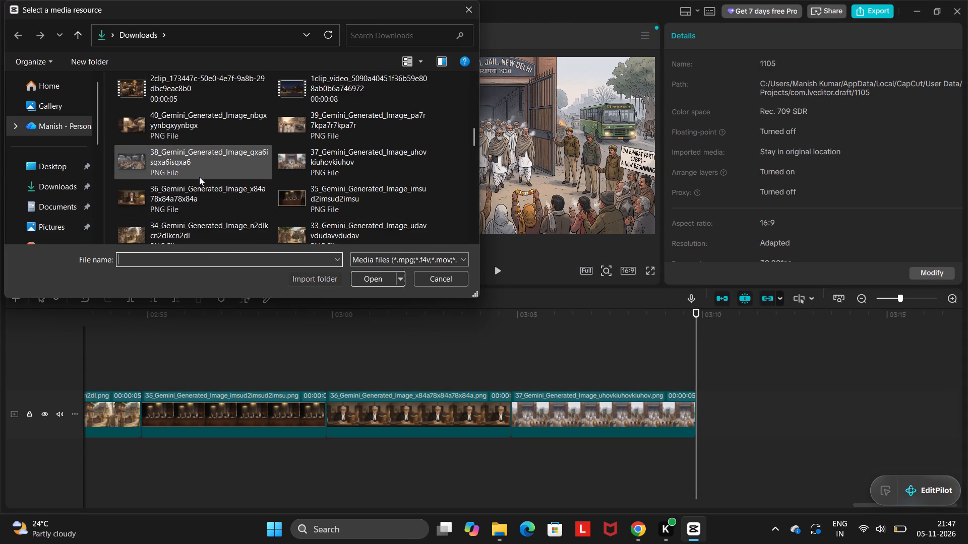
pyautogui.click(172, 164)
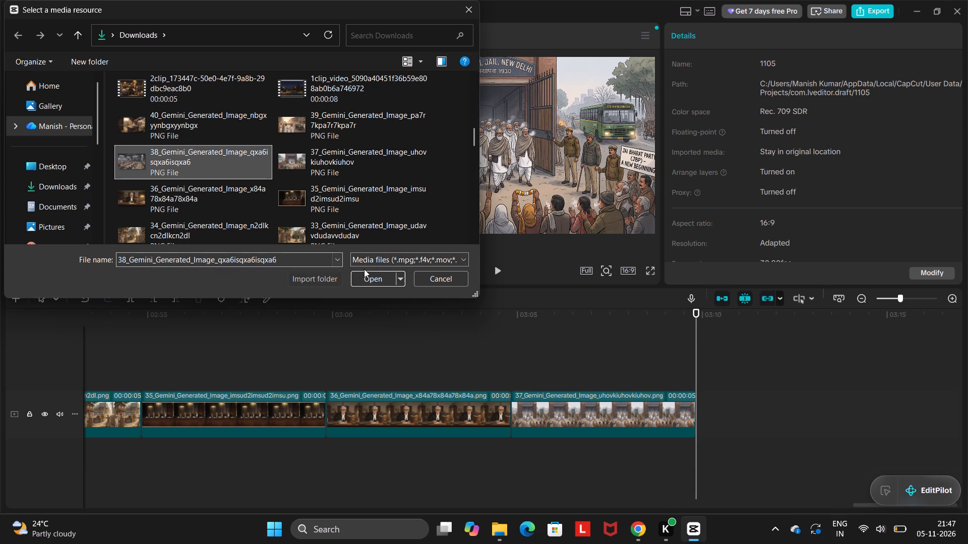
pyautogui.click(371, 275)
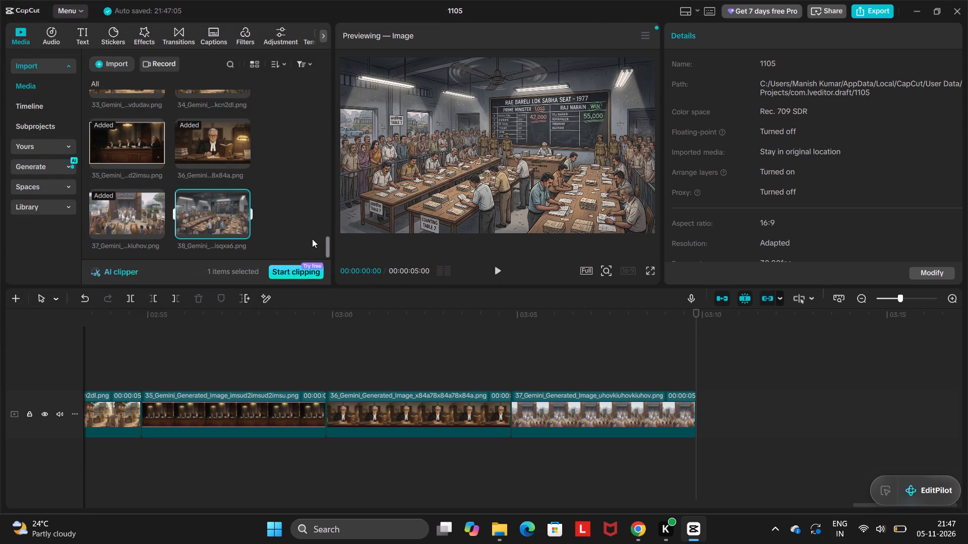
pyautogui.click(243, 229)
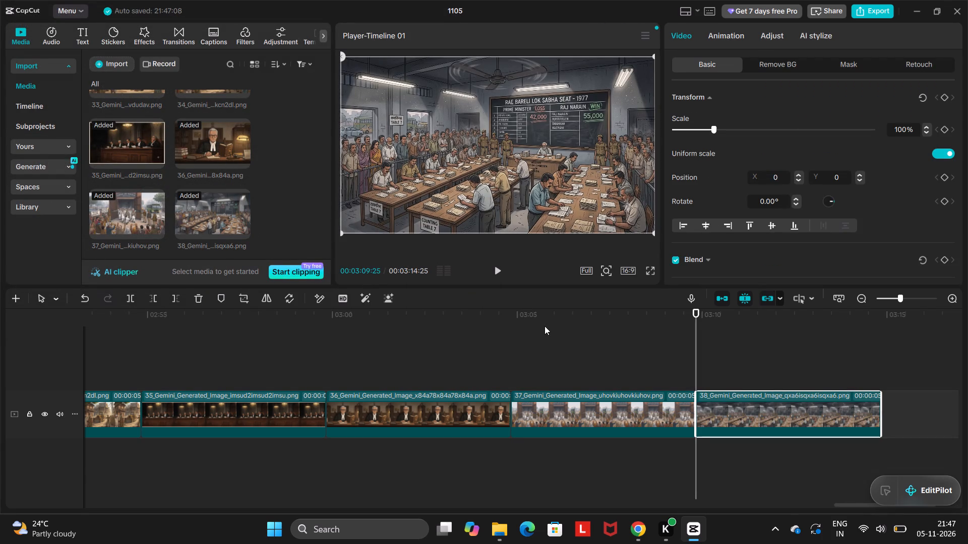
pyautogui.hscroll(-4, 765, 382)
pyautogui.click(720, 382)
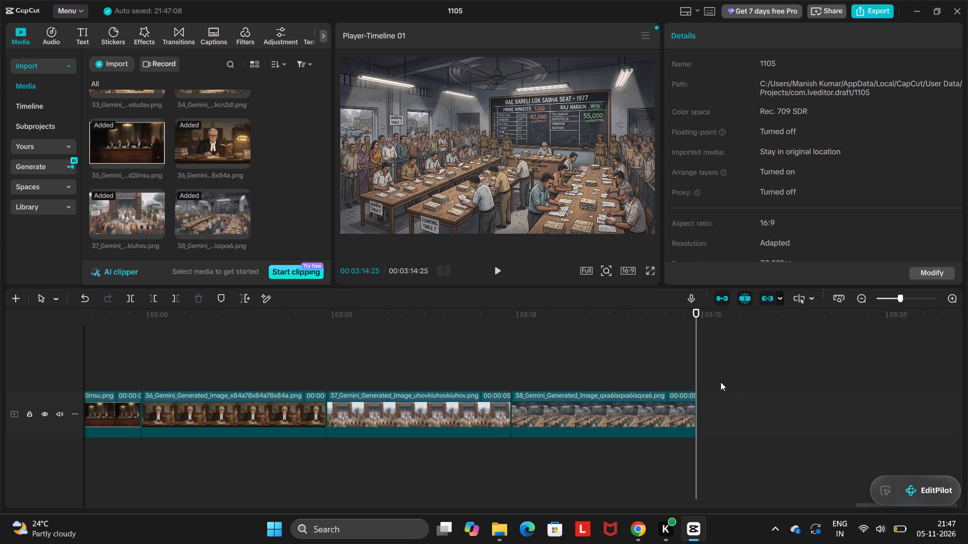
# Import the 39_Gemini_Generated_Image PNG from Downloads and append it after image 38 on the timeline, with the playhead at its end.
pyautogui.click(117, 65)
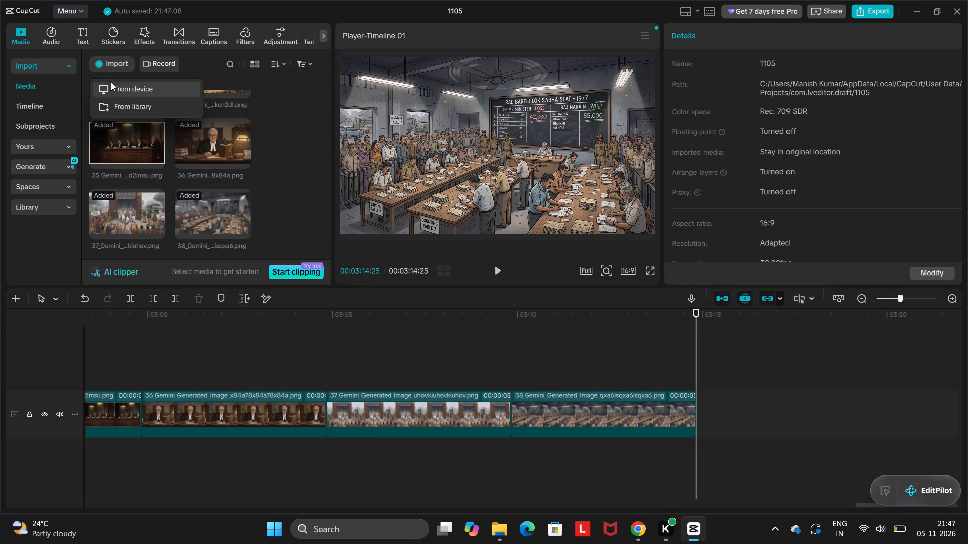
pyautogui.click(112, 89)
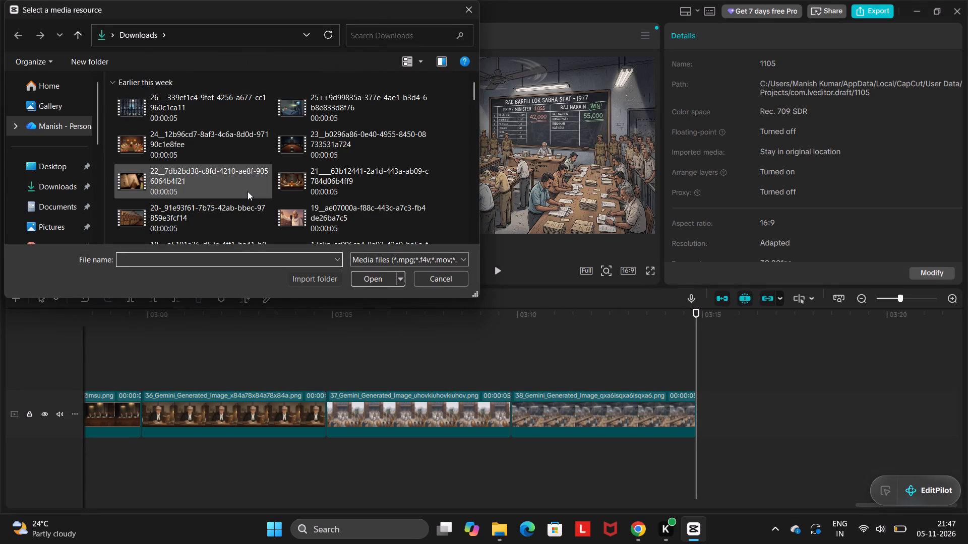
pyautogui.scroll(-3, 248, 191)
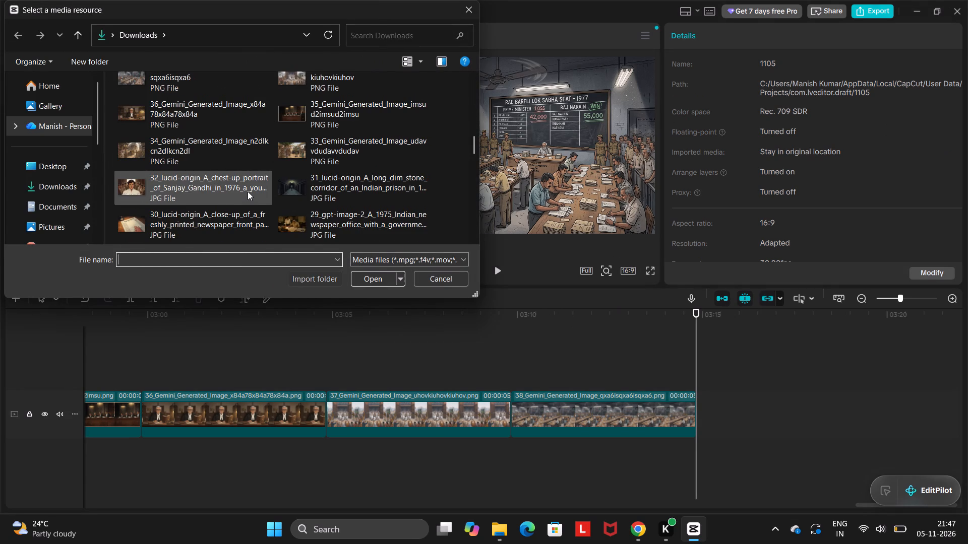
pyautogui.scroll(1, 333, 149)
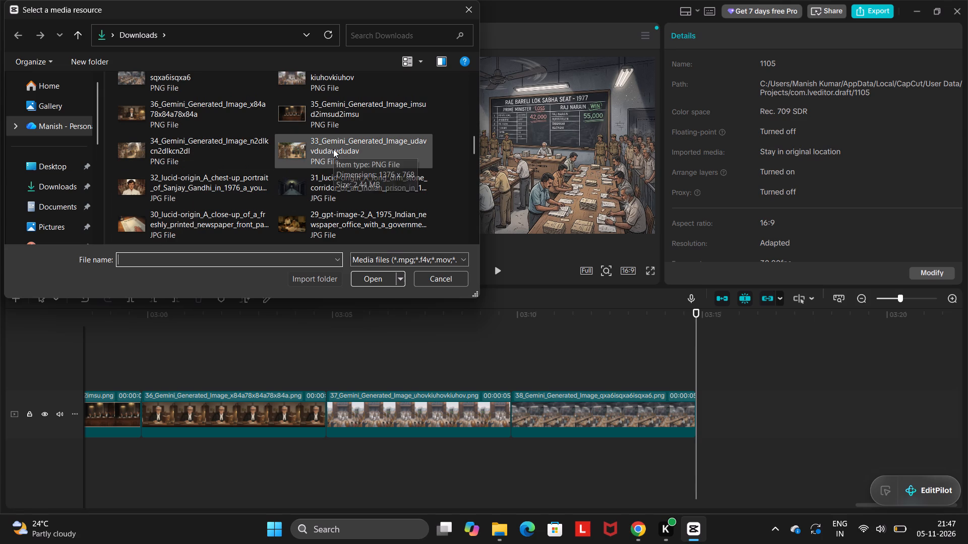
pyautogui.scroll(1, 284, 135)
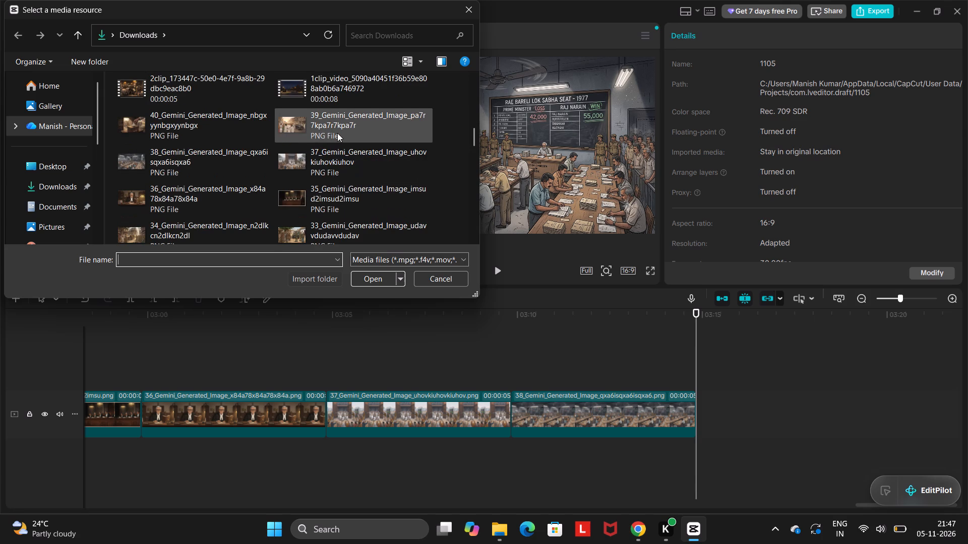
pyautogui.click(337, 133)
pyautogui.click(371, 275)
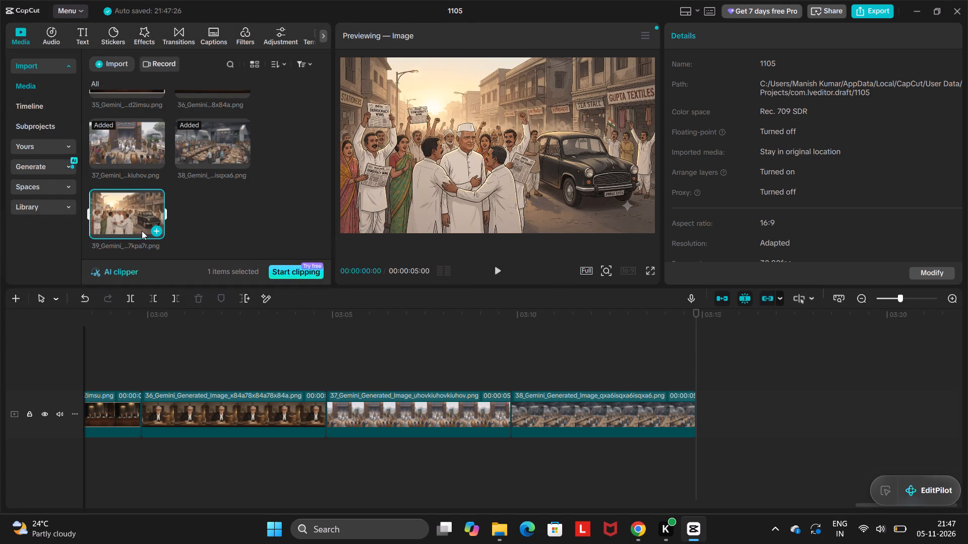
pyautogui.click(156, 227)
pyautogui.hscroll(-3, 718, 342)
pyautogui.click(711, 370)
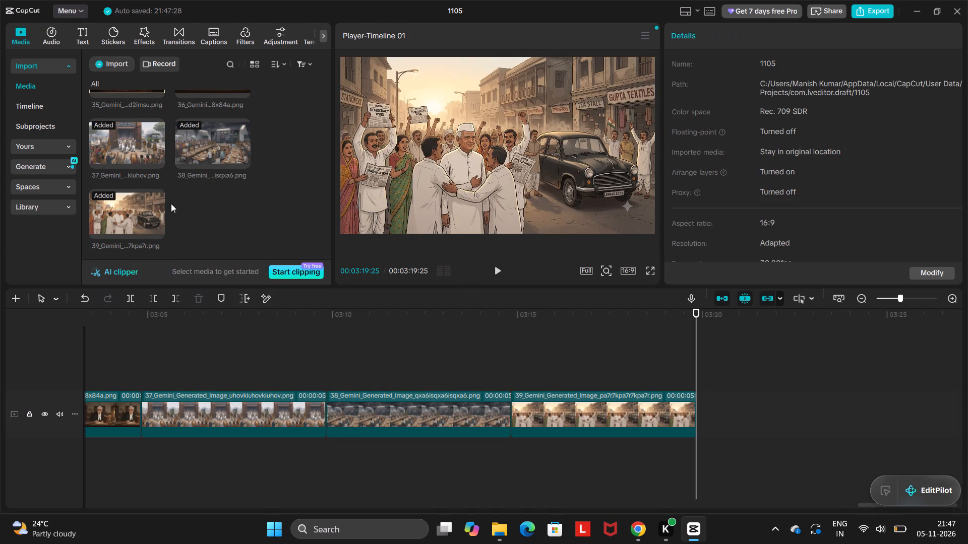
# Import the 40_Gemini_Generated_Image PNG from Downloads and append it after image 39 on the timeline, with the playhead at its end.
pyautogui.click(116, 61)
pyautogui.click(120, 89)
pyautogui.scroll(-2, 214, 163)
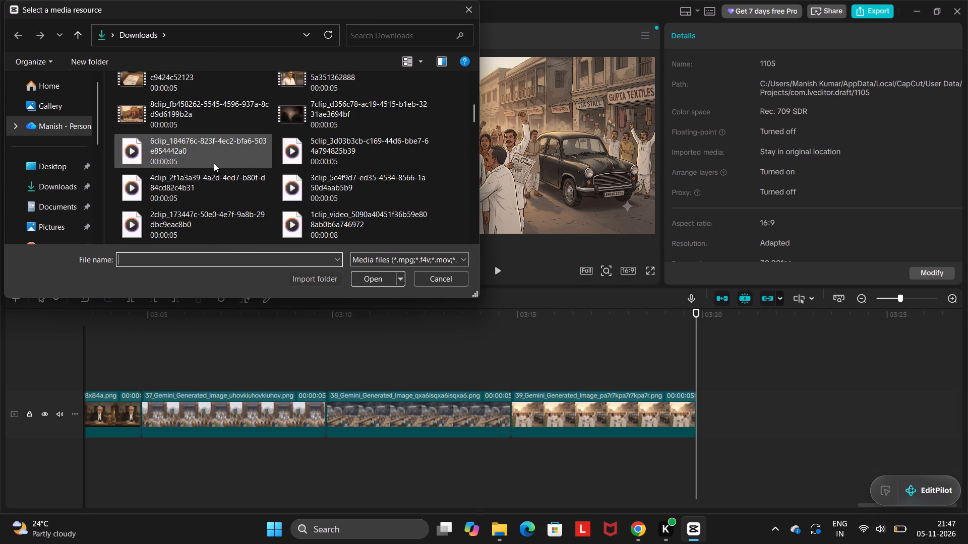
pyautogui.scroll(-1, 214, 163)
pyautogui.scroll(1, 214, 163)
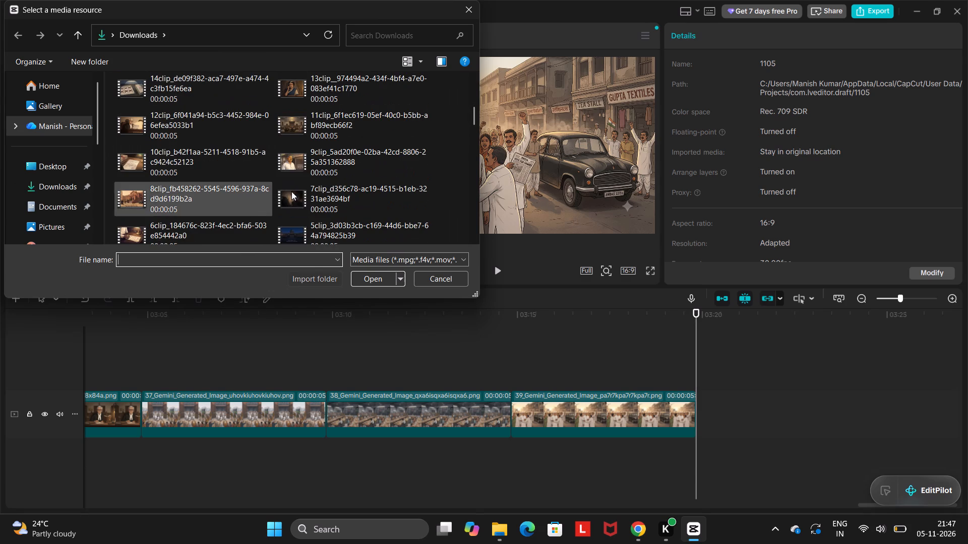
pyautogui.scroll(-1, 201, 221)
pyautogui.scroll(2, 305, 129)
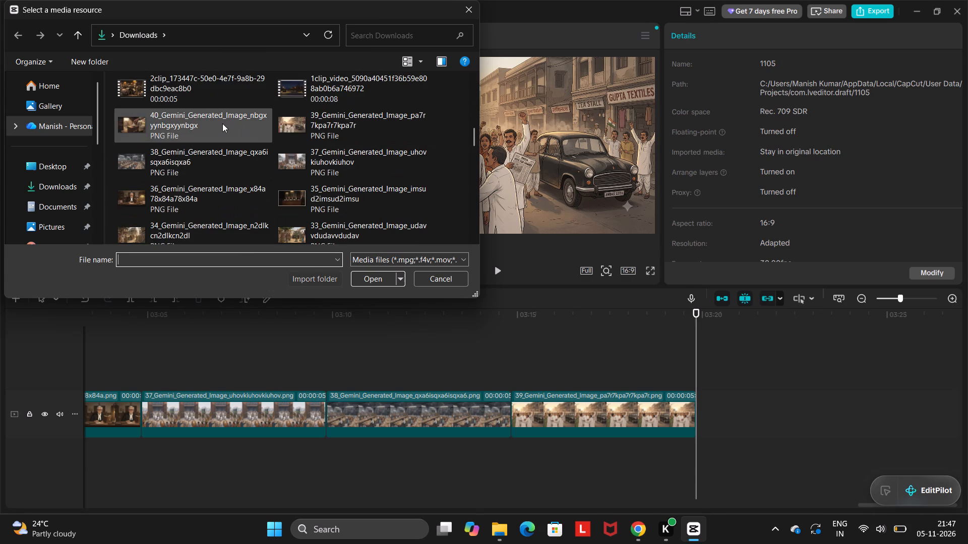
pyautogui.click(222, 123)
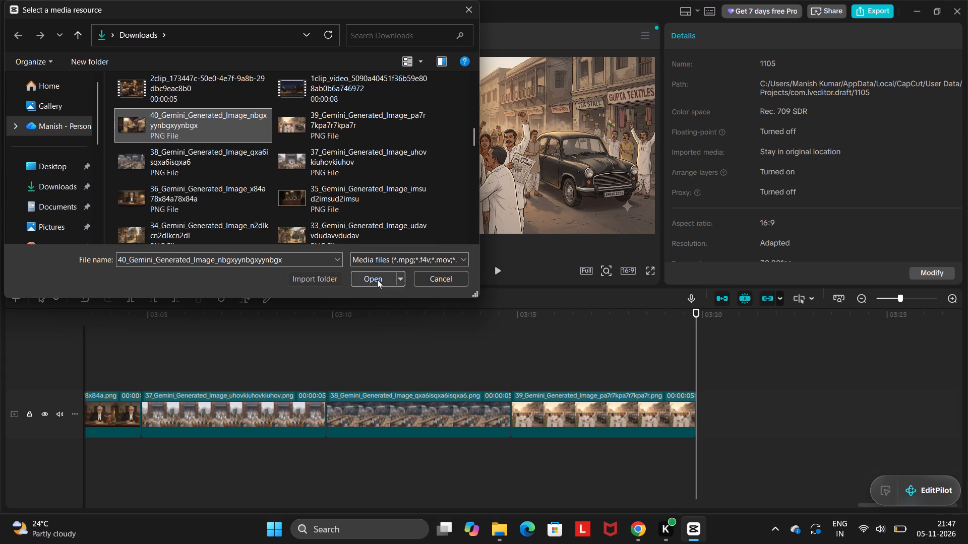
pyautogui.click(372, 277)
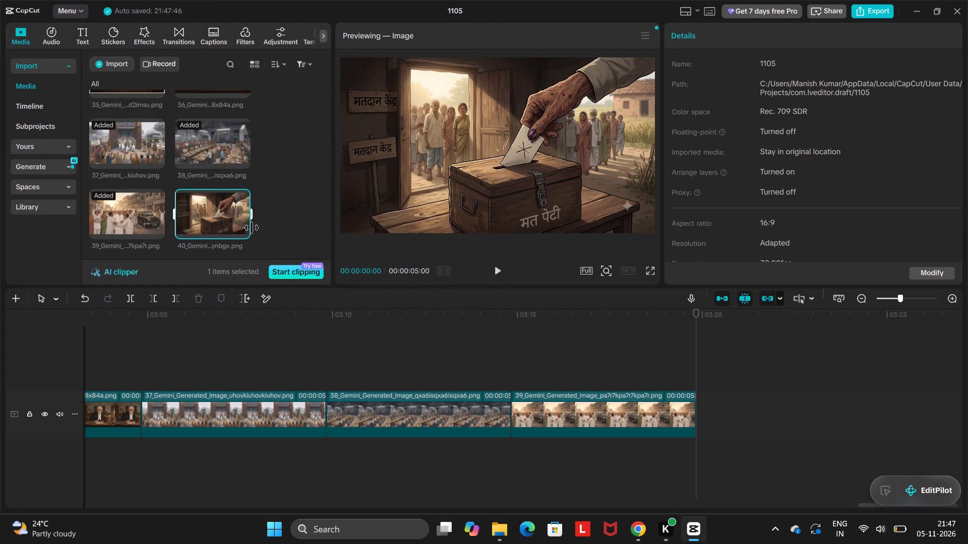
pyautogui.click(239, 230)
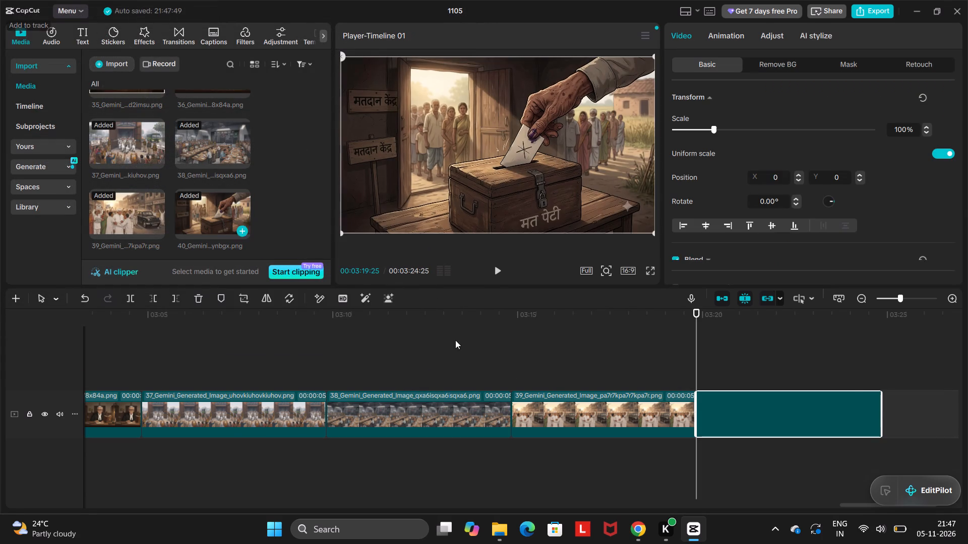
pyautogui.hscroll(-5, 714, 351)
pyautogui.moveTo(687, 364); pyautogui.dragTo(688, 364)
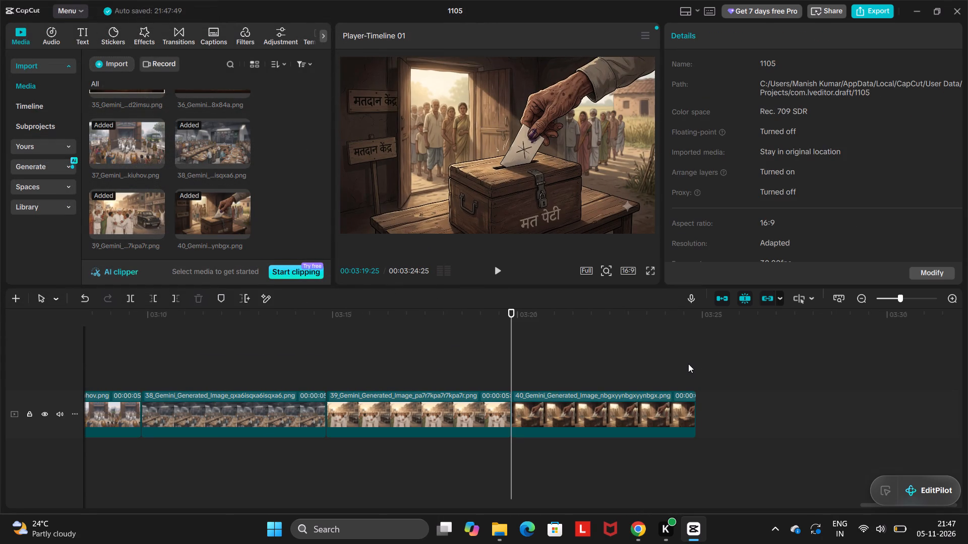
pyautogui.moveTo(688, 364); pyautogui.dragTo(702, 368)
pyautogui.click(702, 368)
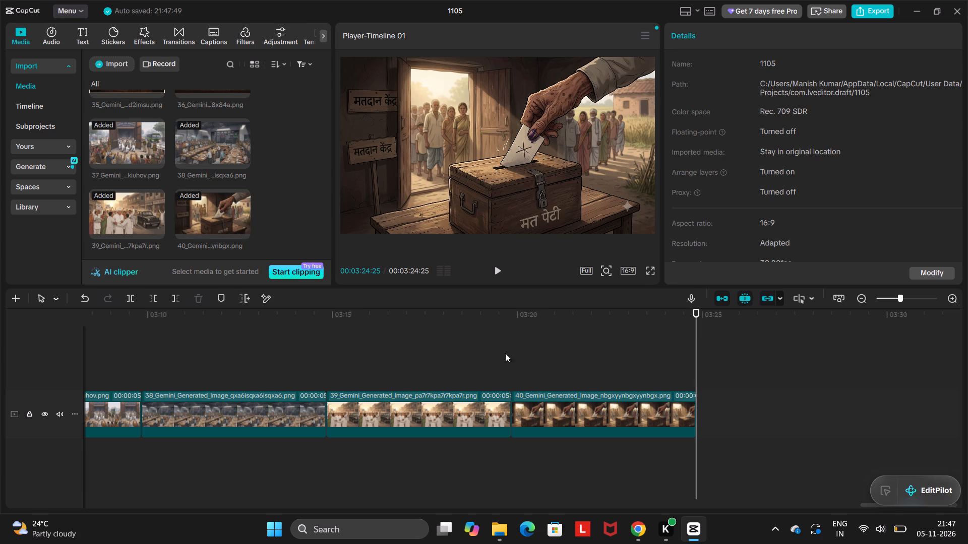
# Look over the assembled timeline from the first clip to image 40 and return the playhead to 00:00:00:00.
pyautogui.hscroll(20, 451, 353)
pyautogui.hscroll(16, 451, 353)
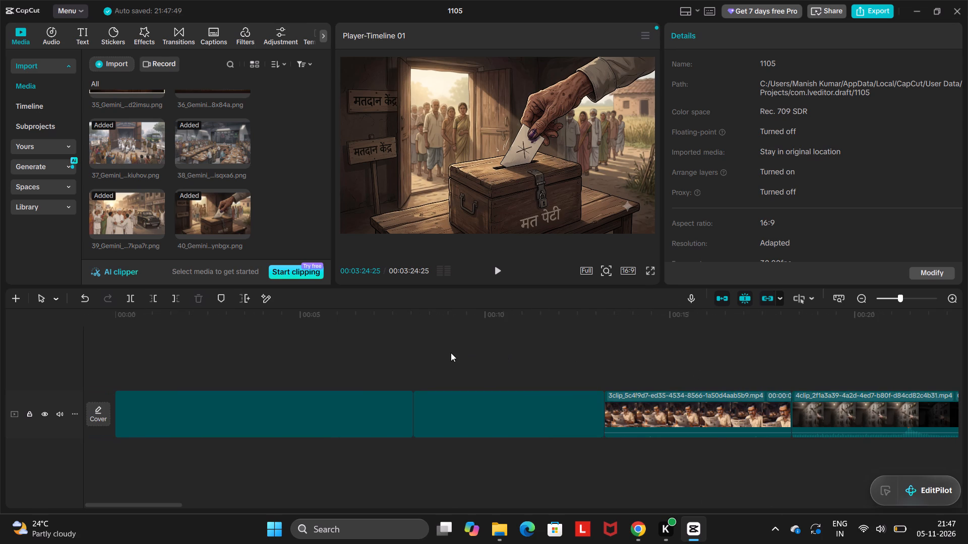
pyautogui.hscroll(2, 451, 353)
pyautogui.hscroll(5, 270, 343)
pyautogui.hscroll(-11, 270, 343)
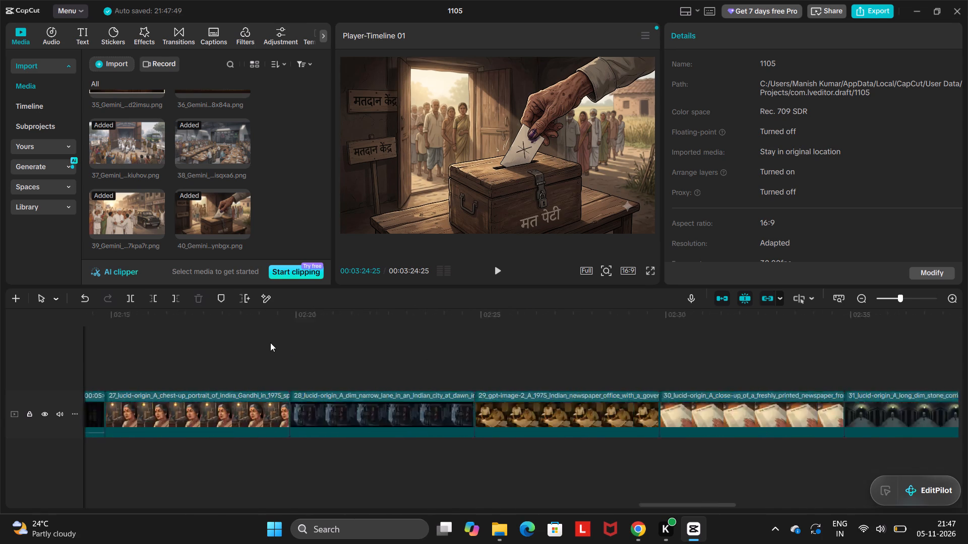
pyautogui.hscroll(-2, 270, 343)
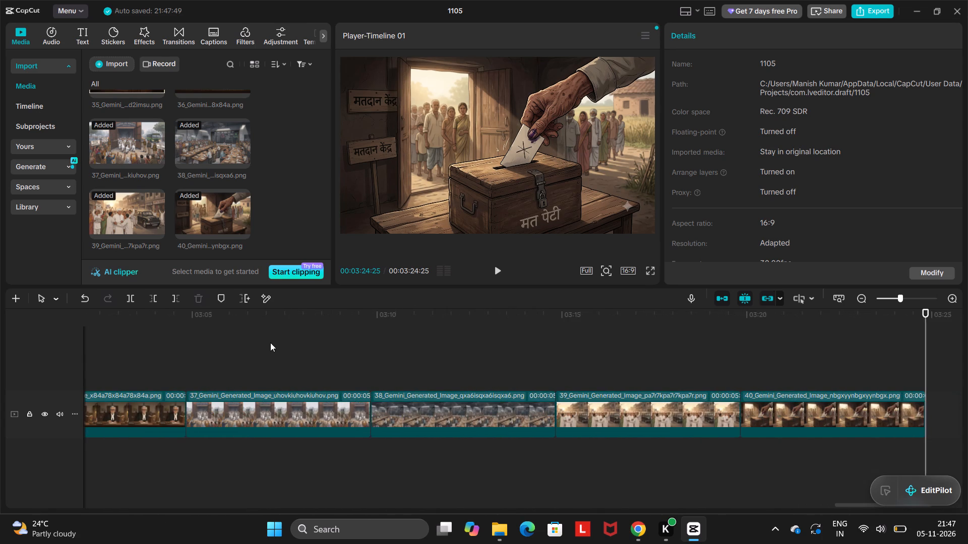
pyautogui.hscroll(-1, 270, 343)
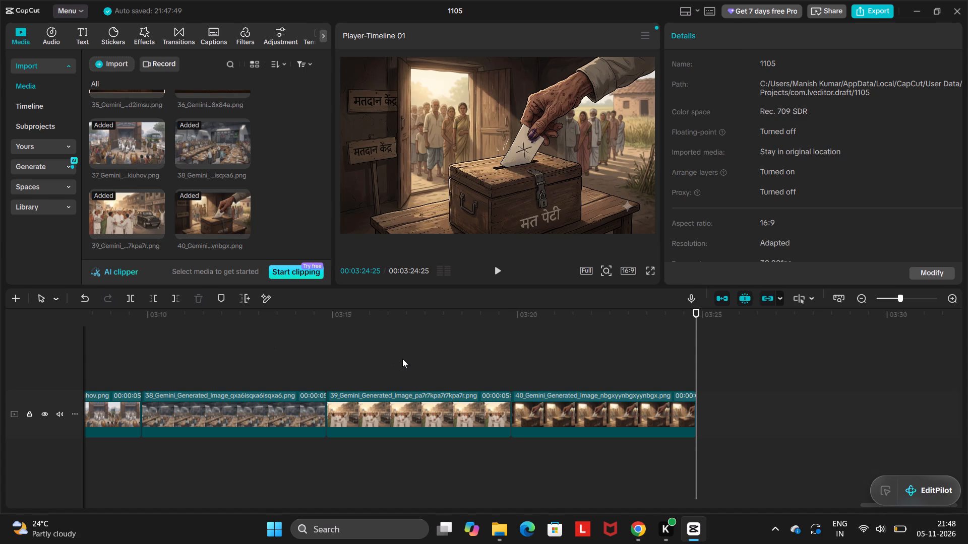
pyautogui.hscroll(13, 402, 359)
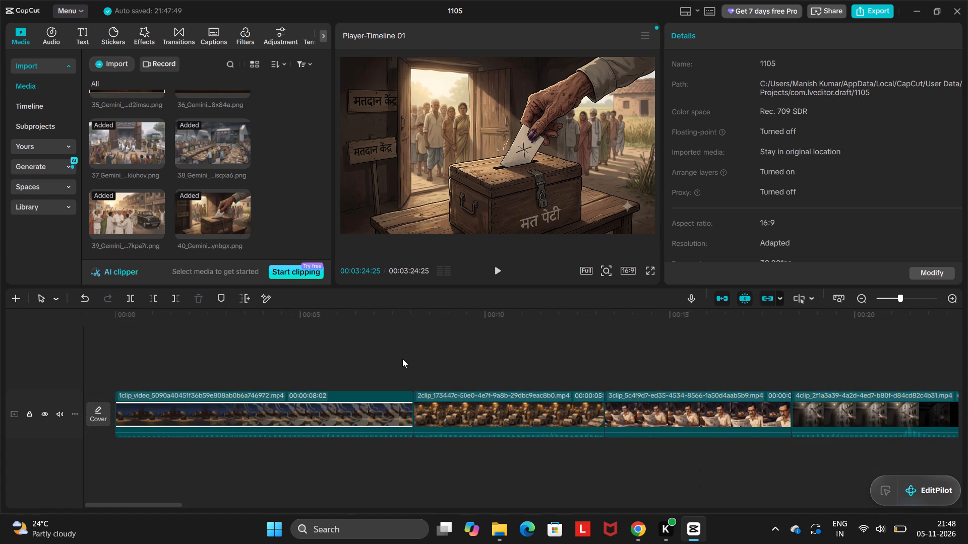
pyautogui.hscroll(6, 402, 359)
pyautogui.click(113, 363)
pyautogui.click(124, 371)
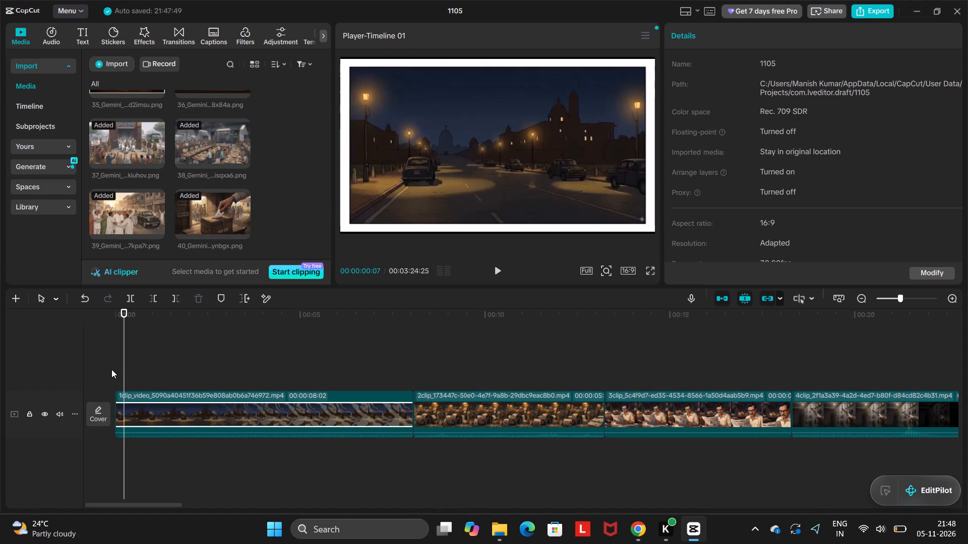
pyautogui.moveTo(121, 372); pyautogui.dragTo(45, 353)
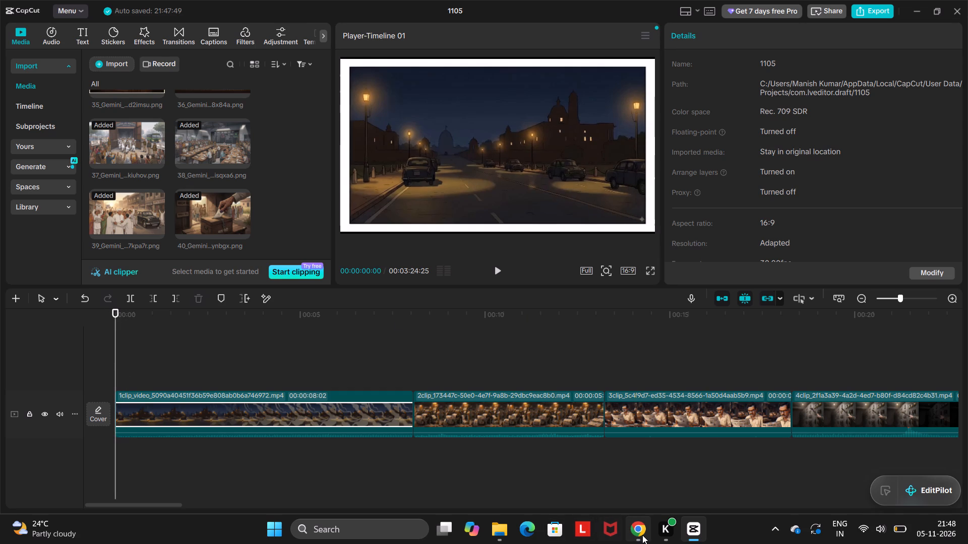
# Switch to Chrome, watch a short part of the YouTube CapCut motivational-stories tutorial, pause it and return to CapCut.
pyautogui.click(645, 480)
pyautogui.click(454, 365)
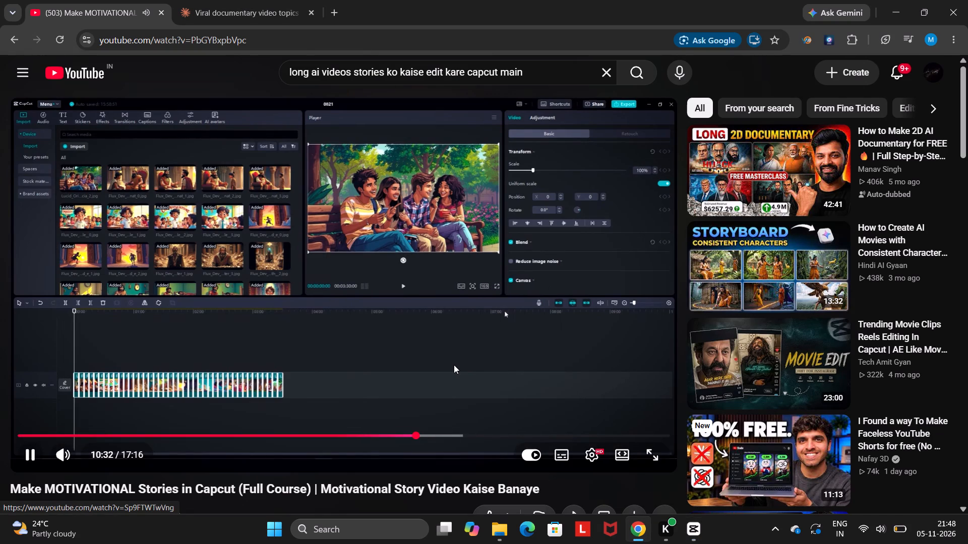
pyautogui.click(555, 347)
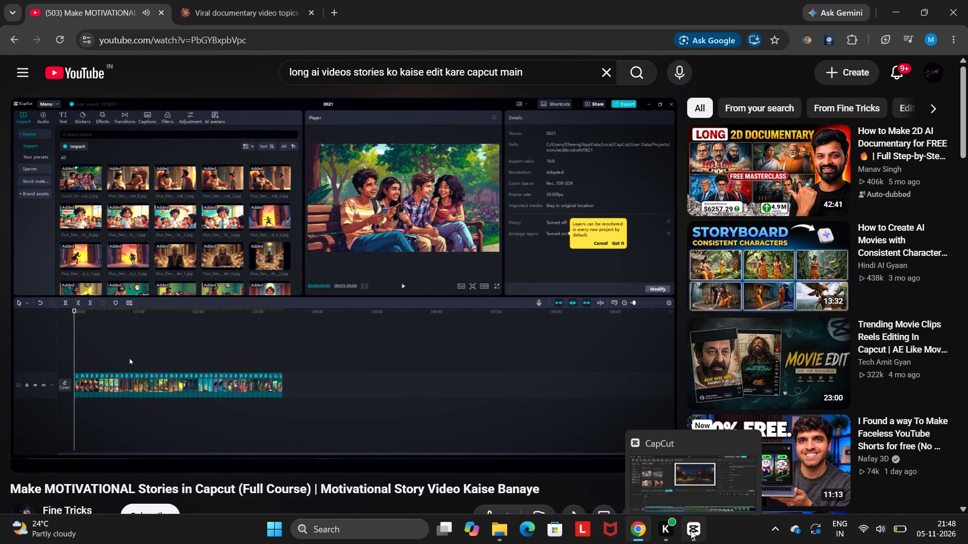
pyautogui.click(697, 483)
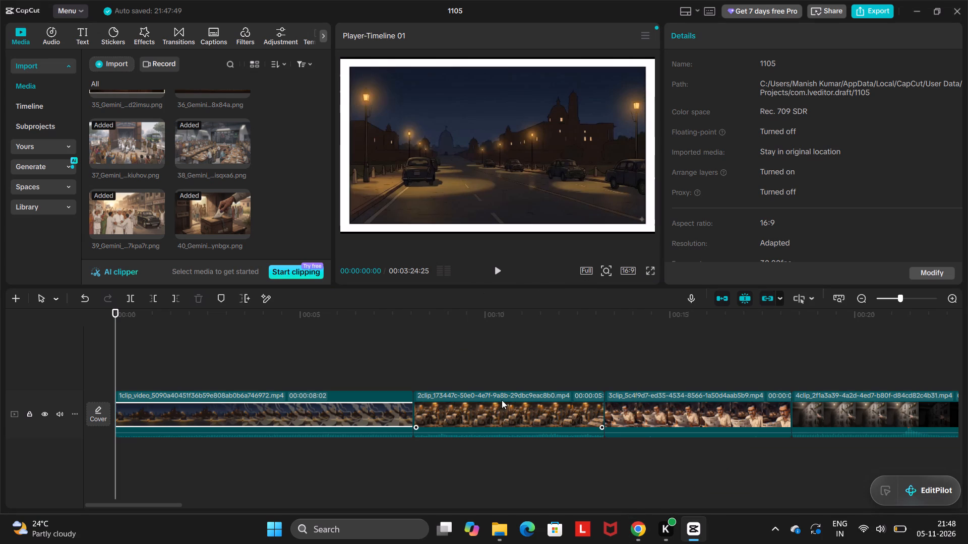
# Compare the framing of clips 2 and 1 in the player and reapply the 16:9 aspect ratio.
pyautogui.click(543, 368)
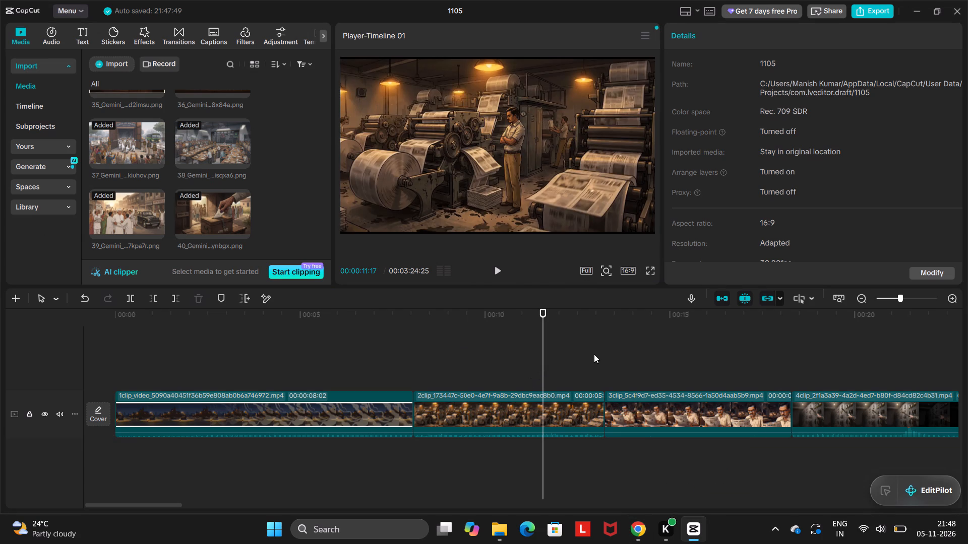
pyautogui.click(290, 322)
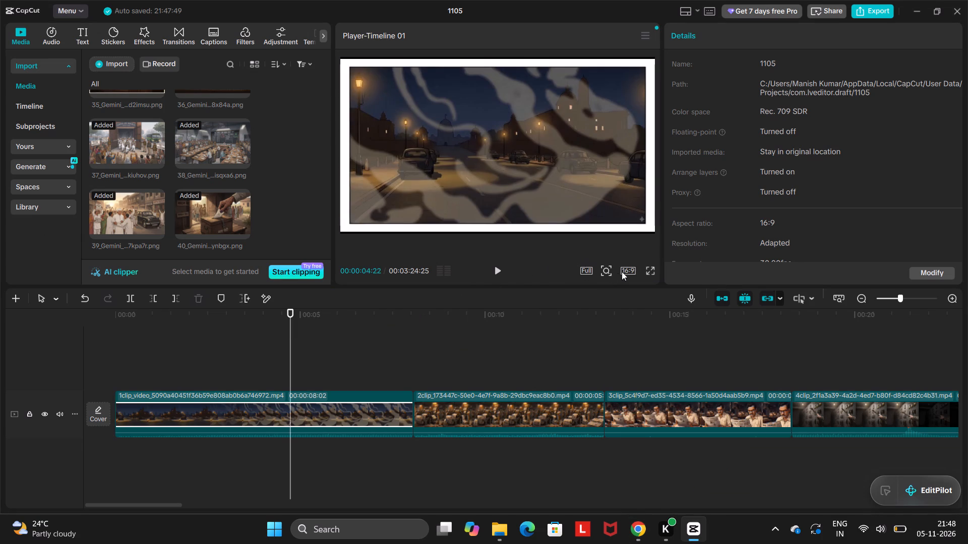
pyautogui.click(625, 270)
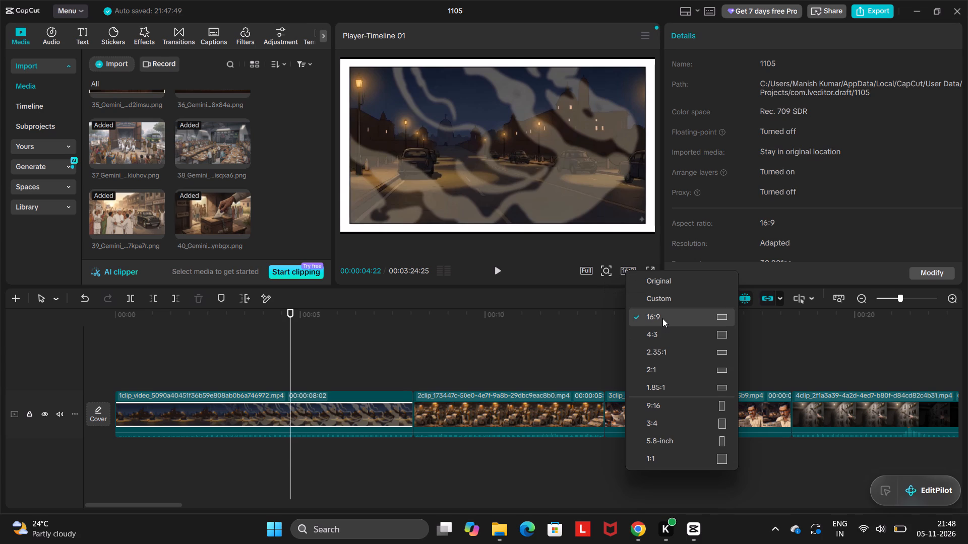
pyautogui.click(662, 318)
# Check how clips 2 to 6 fill the frame by moving the playhead through them in order.
pyautogui.click(579, 352)
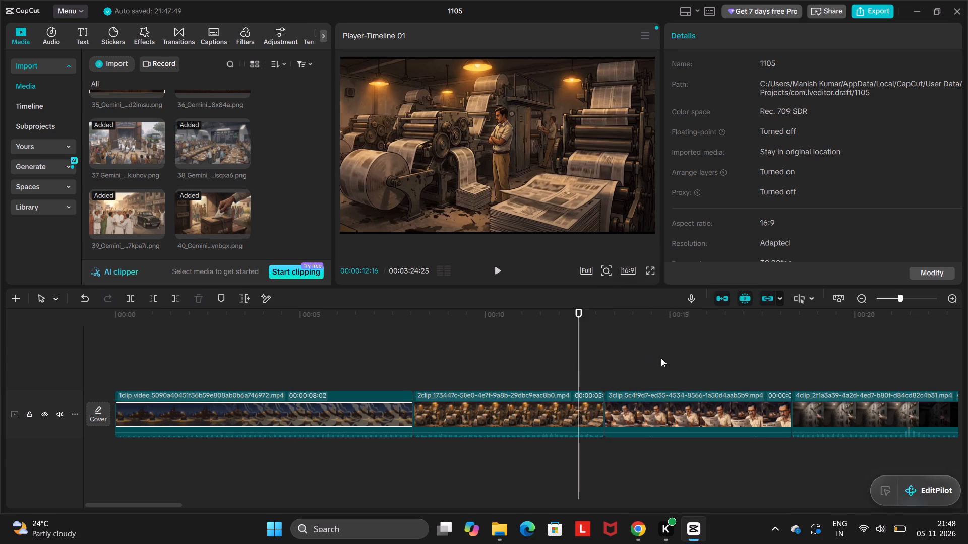
pyautogui.click(685, 358)
pyautogui.hscroll(-1, 685, 358)
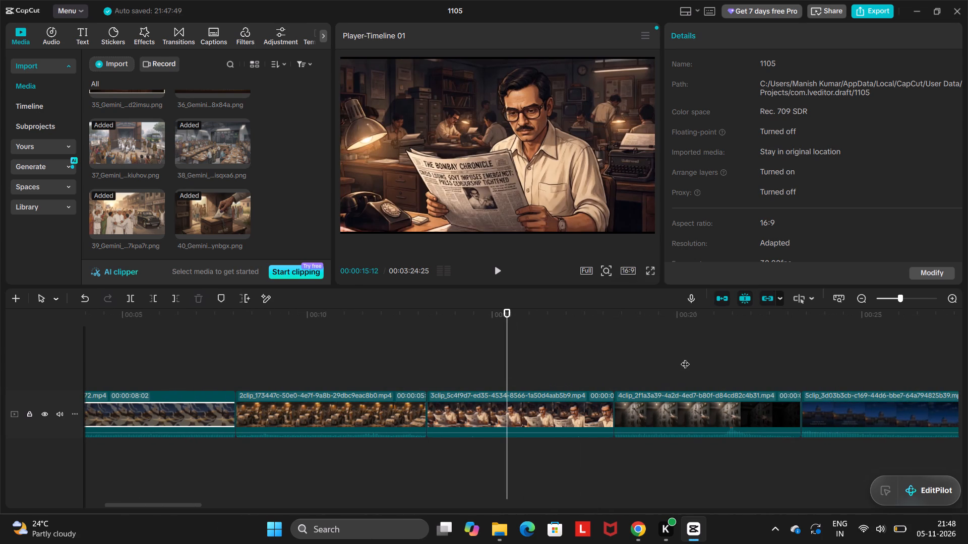
pyautogui.click(678, 363)
pyautogui.hscroll(-1, 678, 363)
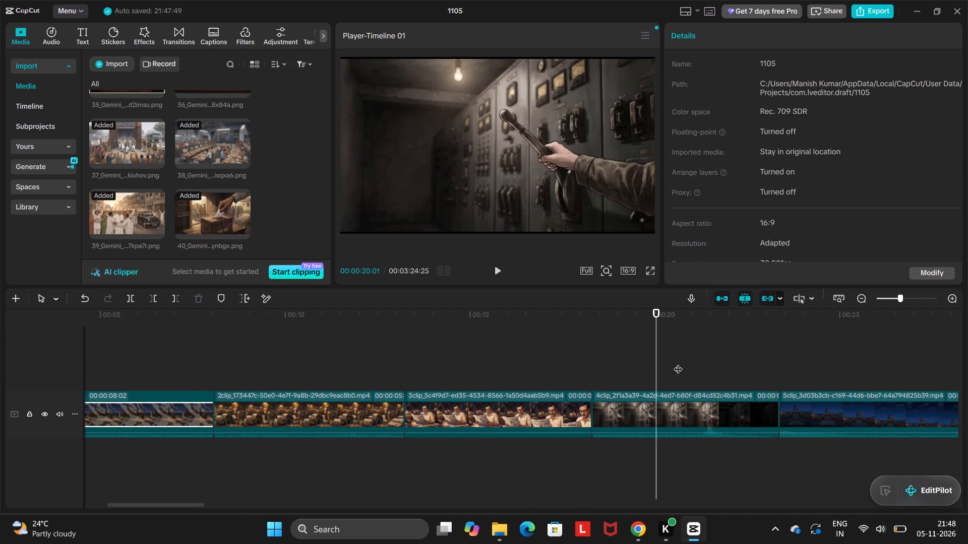
pyautogui.hscroll(-1, 678, 363)
pyautogui.click(566, 360)
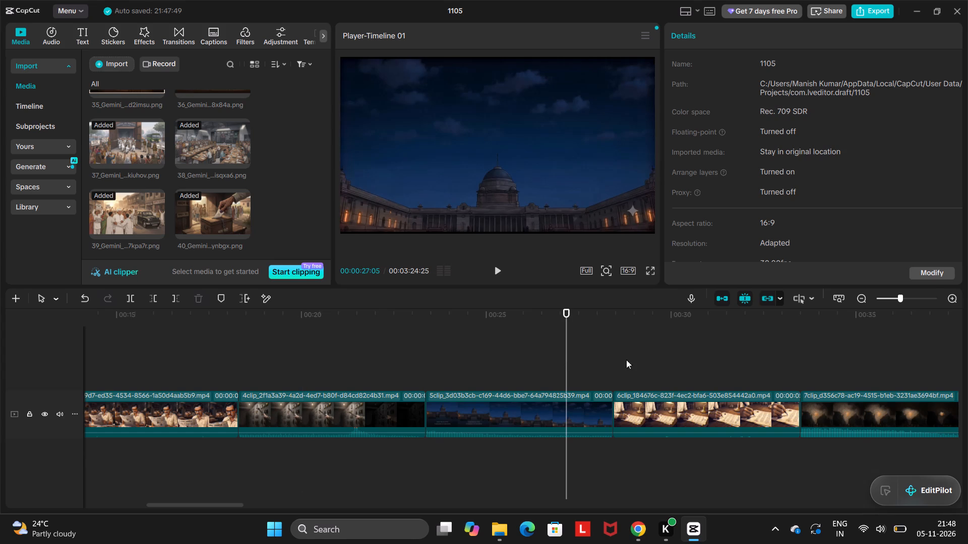
pyautogui.click(665, 354)
pyautogui.hscroll(-1, 665, 354)
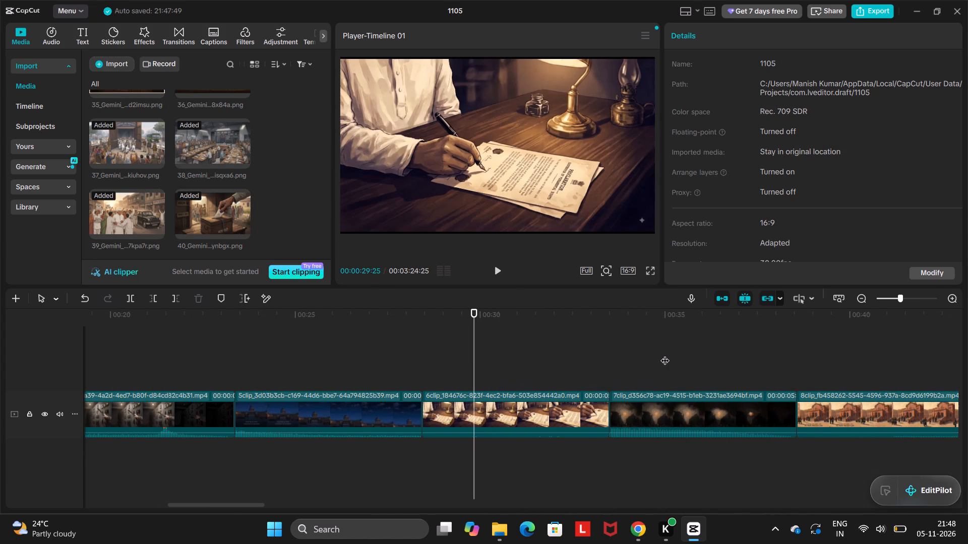
# Advance the playhead in small steps from clip 6 through clip 7 into clip 8, examining the picture.
pyautogui.press('Right')
pyautogui.press('Right')
pyautogui.press('Right')
pyautogui.press('Right')
pyautogui.press('Right')
pyautogui.press('Right')
pyautogui.press('Right')
pyautogui.press('Right')
pyautogui.press('Right')
pyautogui.press('Right')
pyautogui.press('Right')
pyautogui.press('Right')
pyautogui.press('Right')
pyautogui.press('Right')
pyautogui.press('Right')
pyautogui.press('Right')
pyautogui.press('Right')
pyautogui.press('Right')
pyautogui.press('Right')
pyautogui.press('Right')
pyautogui.press('Right')
pyautogui.press('Right')
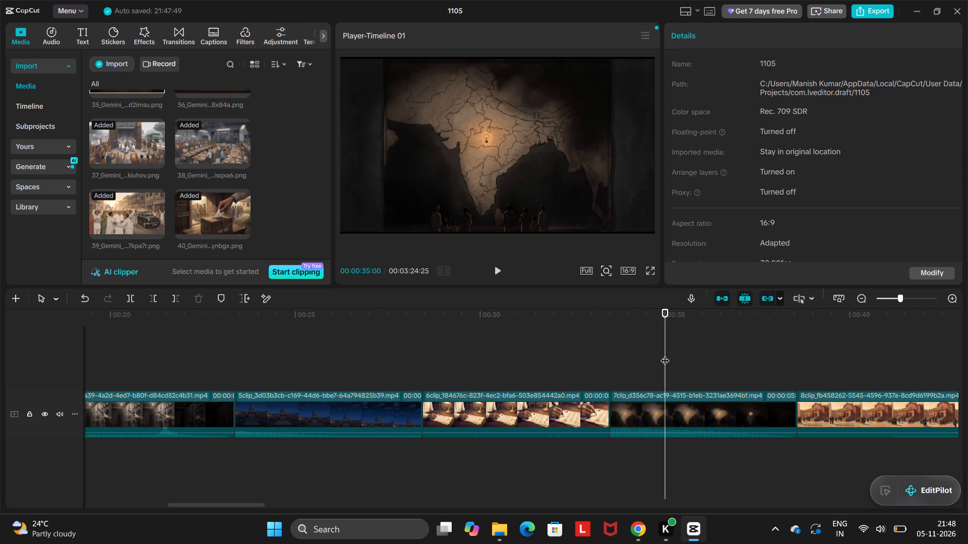
pyautogui.press('Right')
pyautogui.press('Right')
pyautogui.press('Right')
pyautogui.press('Right')
pyautogui.press('Right')
pyautogui.press('Right')
pyautogui.press('Right')
pyautogui.press('Right')
pyautogui.press('Right')
pyautogui.press('Right')
pyautogui.press('Right')
pyautogui.press('Right')
pyautogui.press('Right')
pyautogui.press('Right')
pyautogui.press('Right')
pyautogui.press('Right')
pyautogui.press('Right')
pyautogui.press('Right')
pyautogui.press('Right')
pyautogui.press('Right')
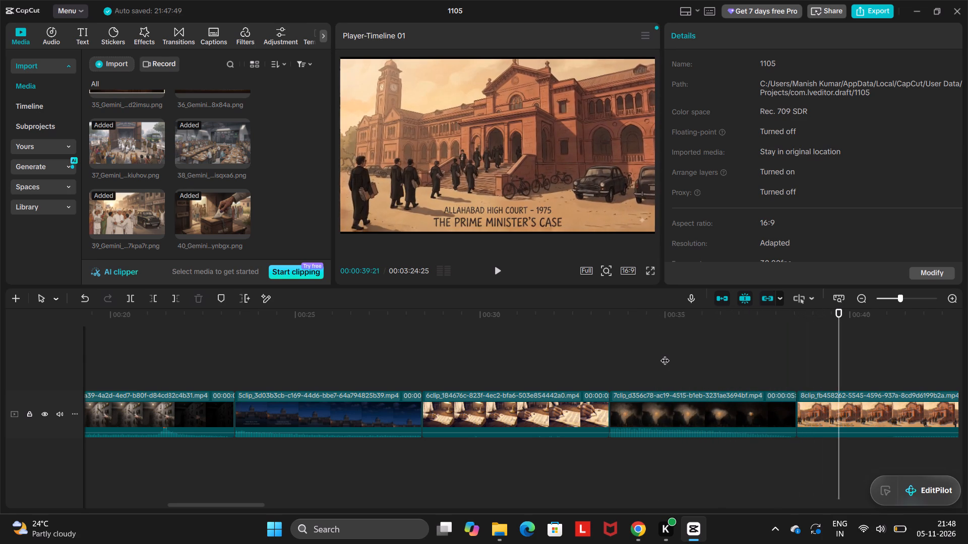
pyautogui.press('Right')
pyautogui.press('Right')
pyautogui.press('Right')
pyautogui.press('Right')
pyautogui.press('Right')
pyautogui.press('Right')
pyautogui.press('Right')
pyautogui.press('Right')
pyautogui.press('Right')
pyautogui.press('Right')
pyautogui.press('Right')
pyautogui.press('Right')
pyautogui.press('Right')
pyautogui.press('Right')
pyautogui.press('Right')
pyautogui.press('Right')
pyautogui.press('Right')
pyautogui.press('Right')
pyautogui.press('Right')
pyautogui.press('Right')
pyautogui.press('Right')
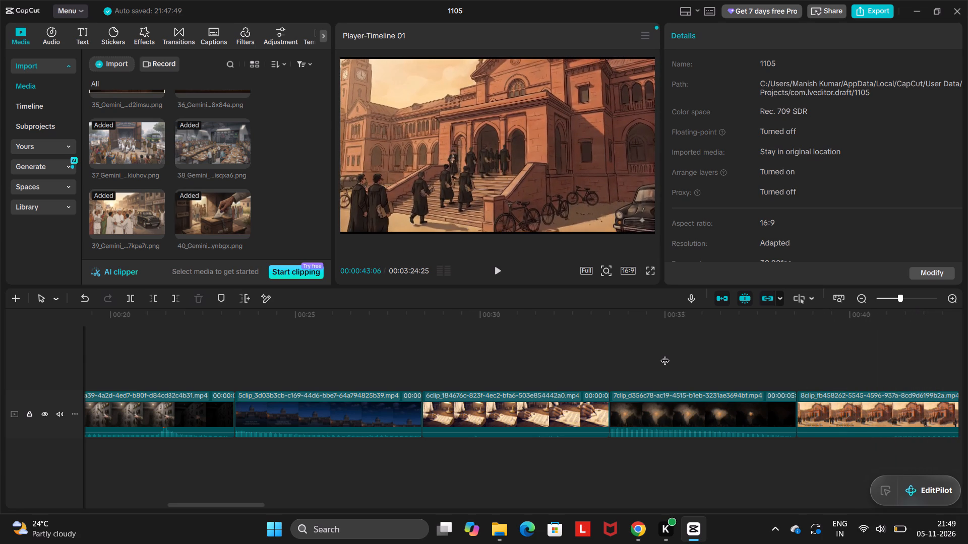
# Play the timeline from clip 8 onward into clip 10.
pyautogui.hscroll(-1, 645, 356)
pyautogui.click(496, 268)
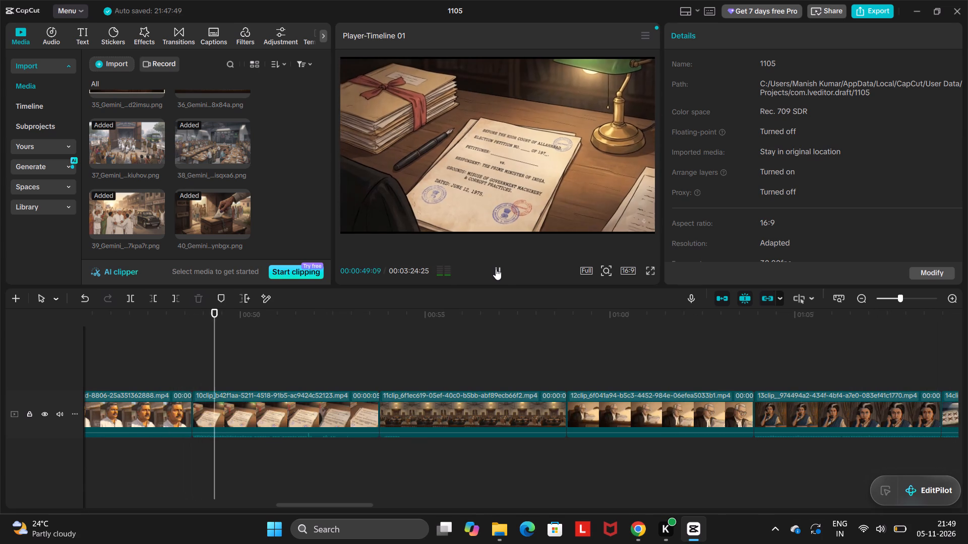
# Spot-check the framing of the video clips from clip 11 through clip 26 by placing the playhead on successive clips.
pyautogui.click(521, 356)
pyautogui.click(624, 356)
pyautogui.hscroll(-1, 624, 356)
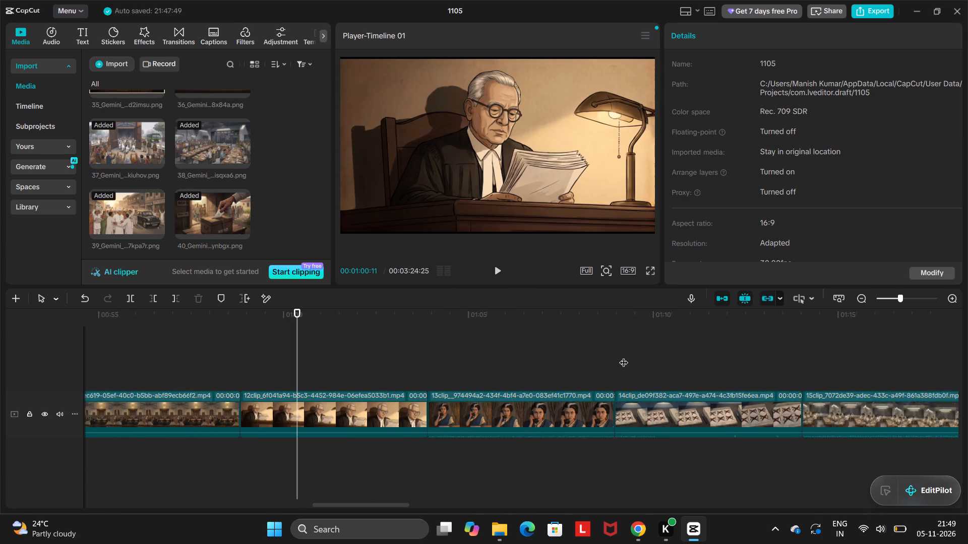
pyautogui.hscroll(-1, 624, 356)
pyautogui.click(594, 360)
pyautogui.hscroll(-3, 734, 379)
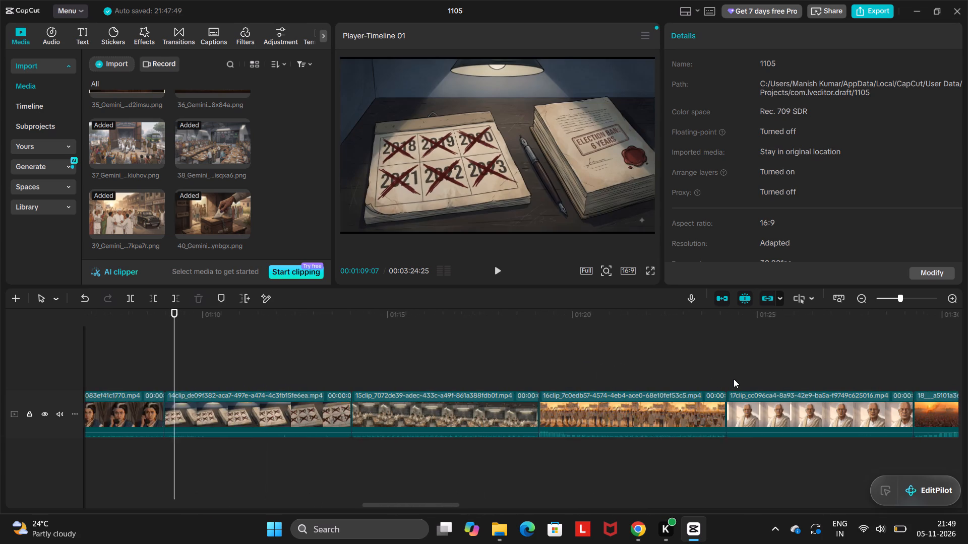
pyautogui.click(734, 379)
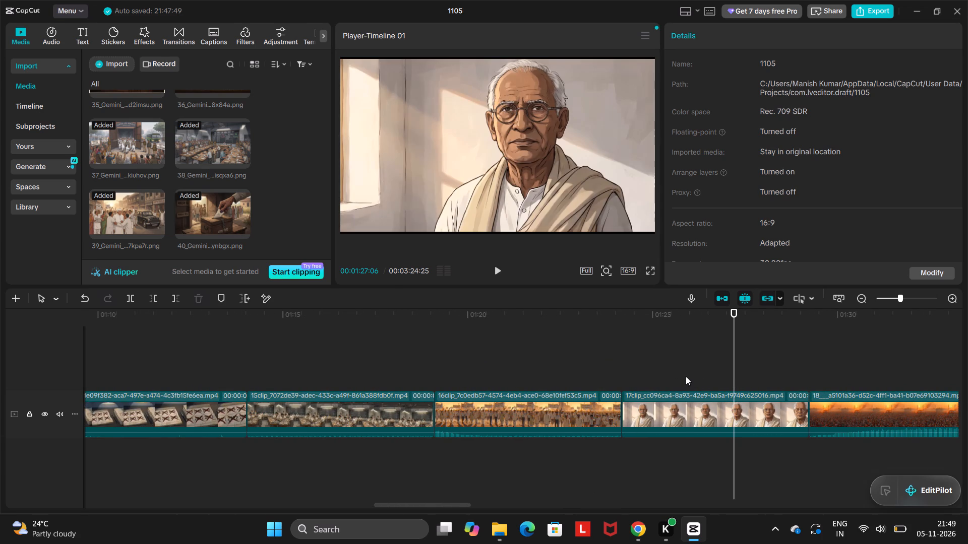
pyautogui.hscroll(-1, 686, 376)
pyautogui.click(686, 376)
pyautogui.hscroll(-2, 679, 376)
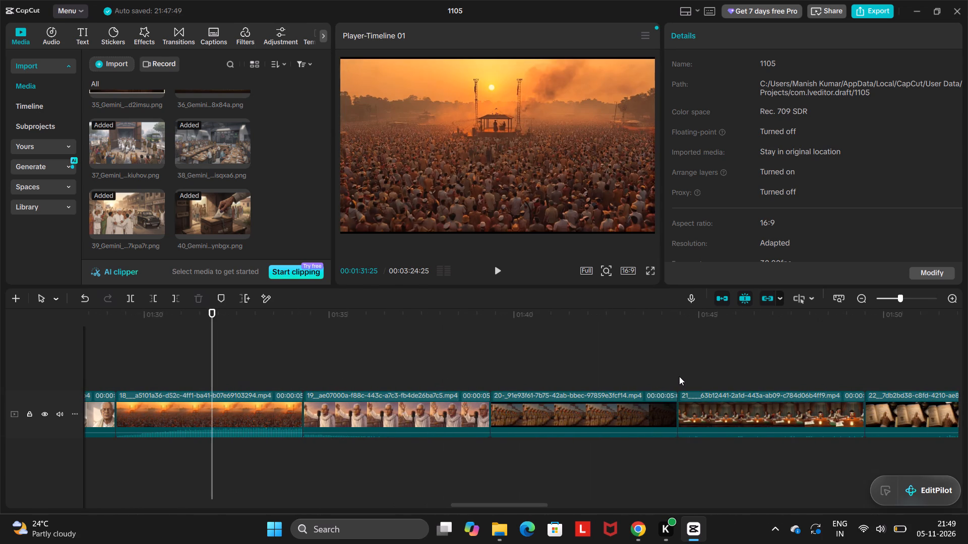
pyautogui.click(679, 376)
pyautogui.hscroll(-3, 679, 376)
pyautogui.click(679, 376)
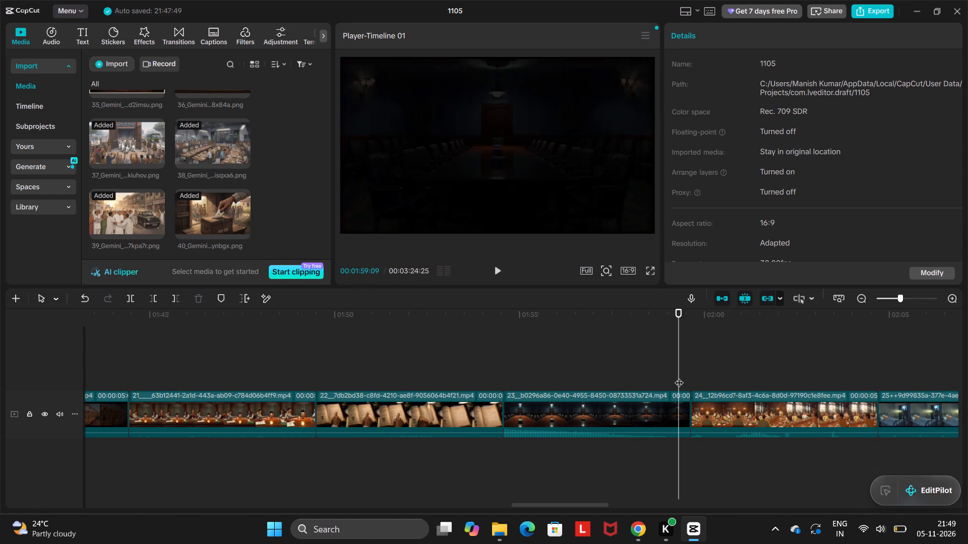
pyautogui.hscroll(-2, 679, 376)
pyautogui.click(679, 376)
# Spot-check the framing of the still images from image 28 through image 34 in the player.
pyautogui.hscroll(-2, 679, 376)
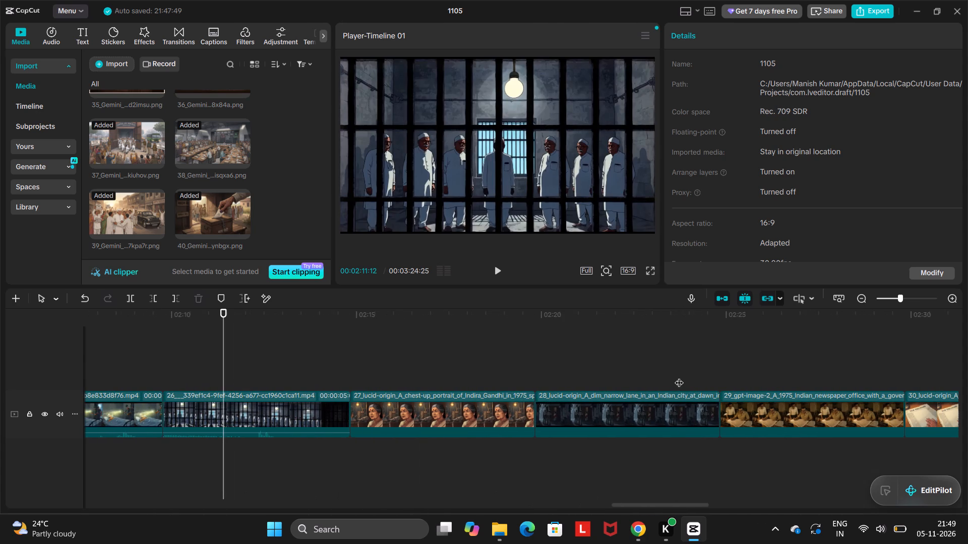
pyautogui.click(679, 376)
pyautogui.hscroll(-1, 679, 376)
pyautogui.click(679, 376)
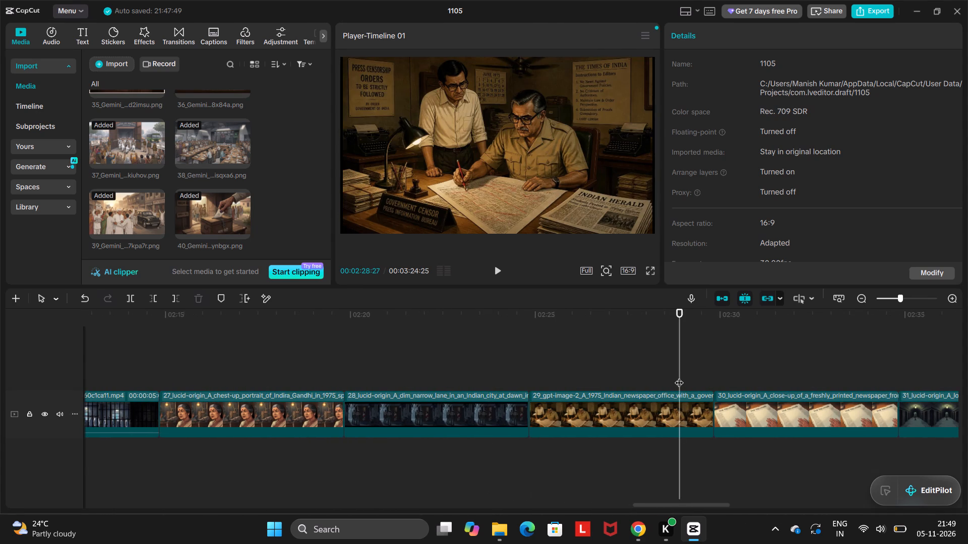
pyautogui.hscroll(-3, 679, 376)
pyautogui.click(679, 376)
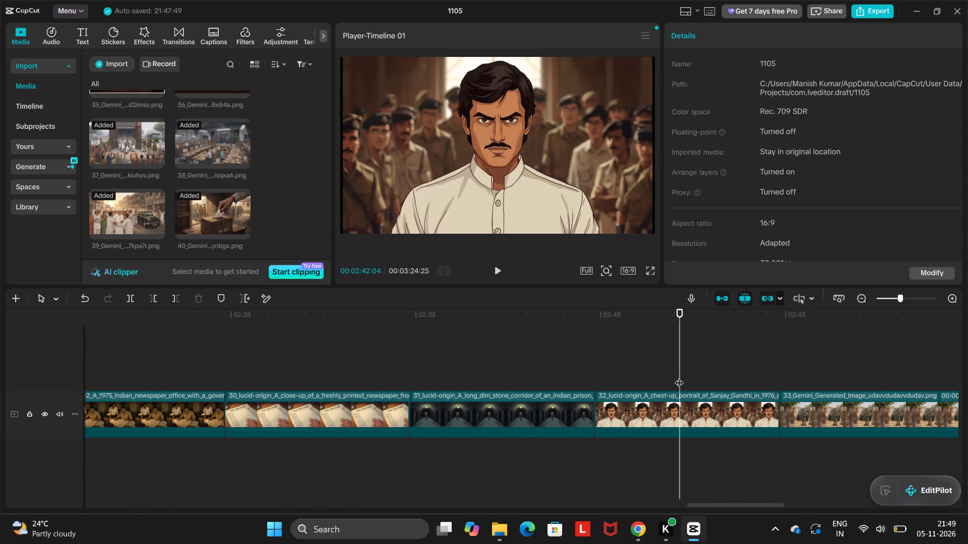
pyautogui.hscroll(-2, 679, 376)
pyautogui.click(679, 376)
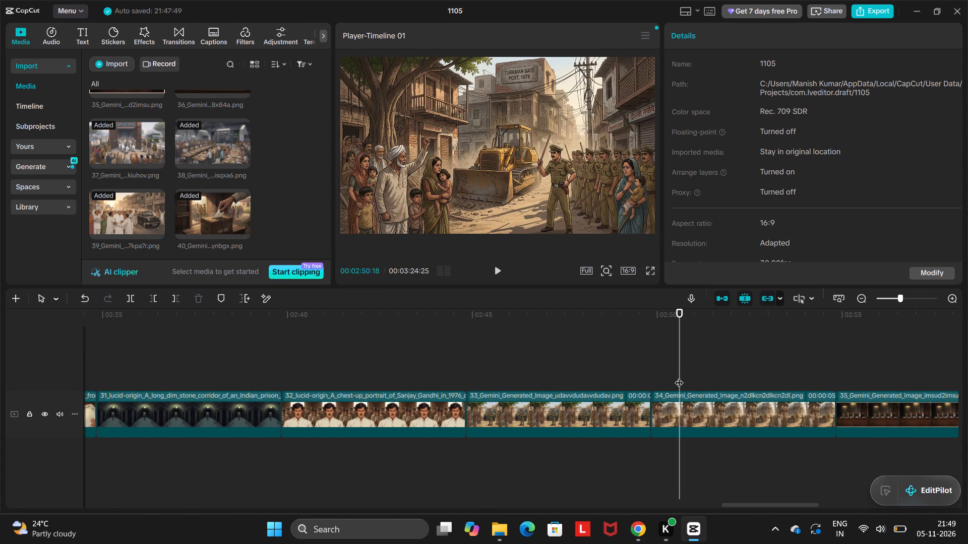
# View image 33 in the player and reapply the 16:9 aspect ratio.
pyautogui.click(585, 345)
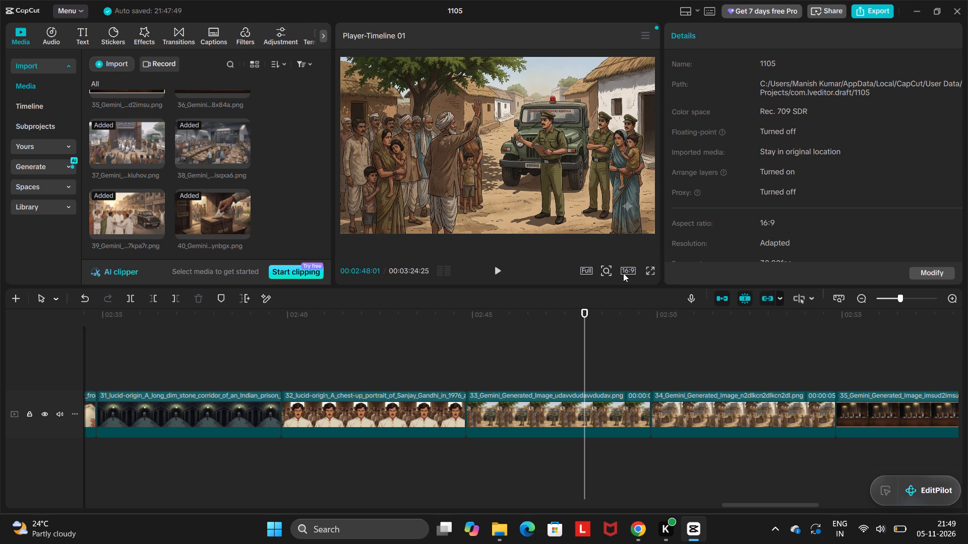
pyautogui.click(623, 273)
pyautogui.click(647, 319)
# View image 37 in the player and reapply the 16:9 aspect ratio.
pyautogui.hscroll(-2, 737, 350)
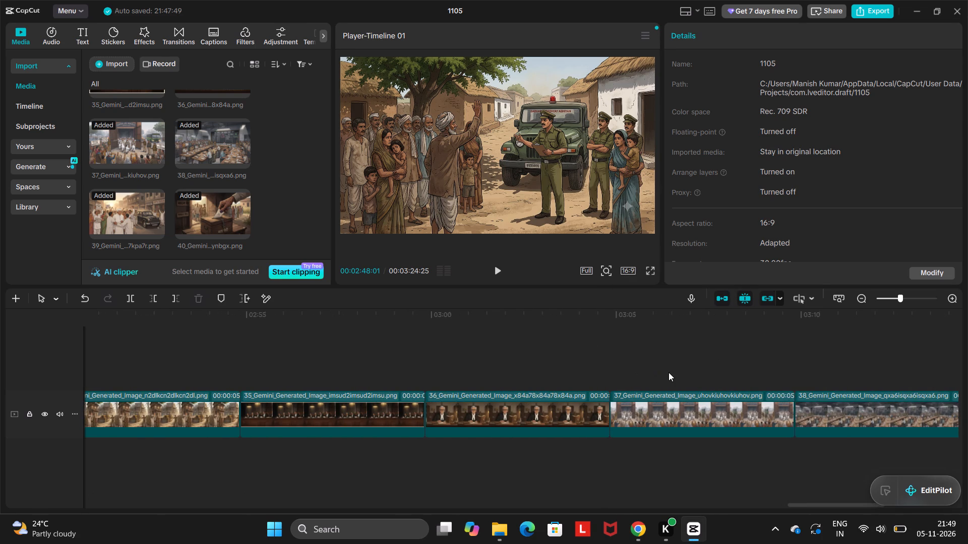
pyautogui.click(669, 372)
pyautogui.click(629, 265)
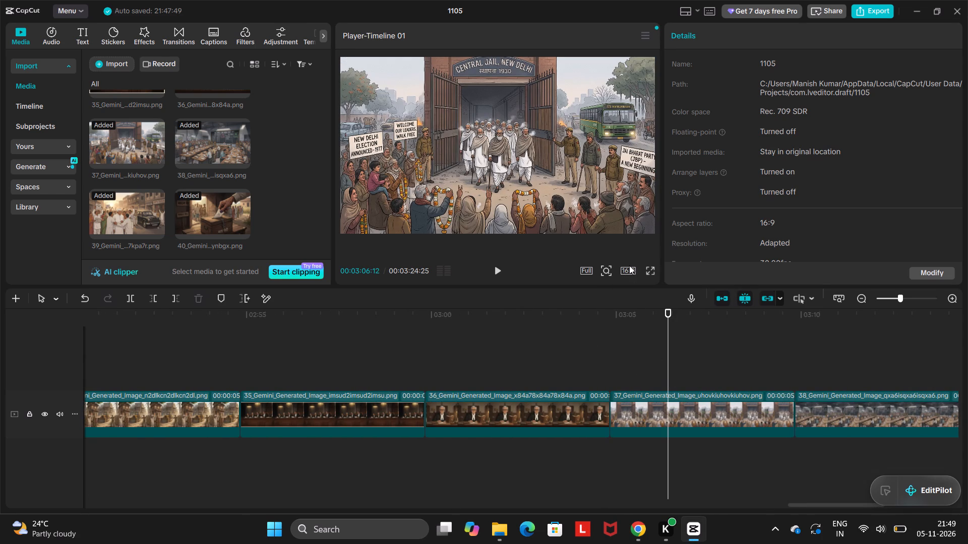
pyautogui.click(626, 270)
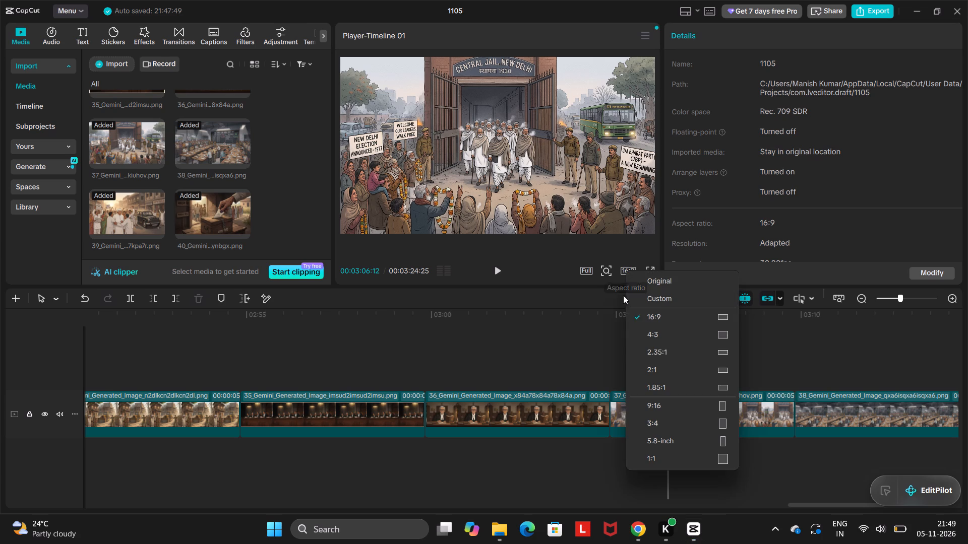
pyautogui.click(647, 312)
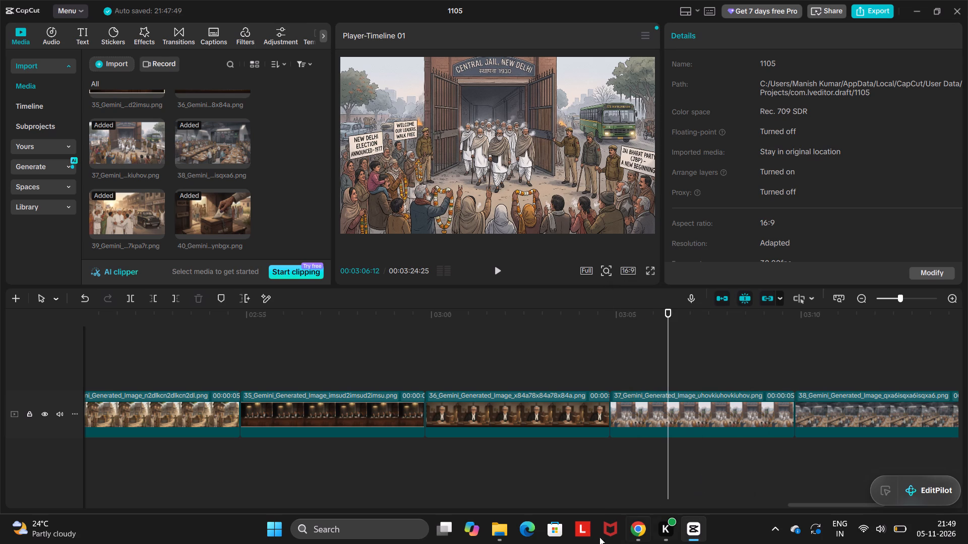
# Switch to Chrome and watch the YouTube tutorial's section on adding an audio file beneath the clips, rewinding to replay parts.
pyautogui.click(650, 480)
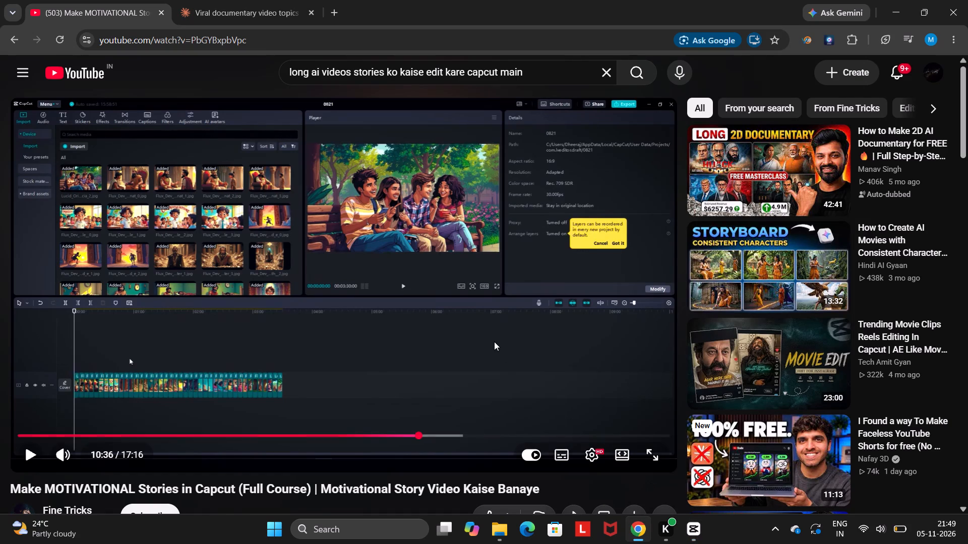
pyautogui.click(494, 342)
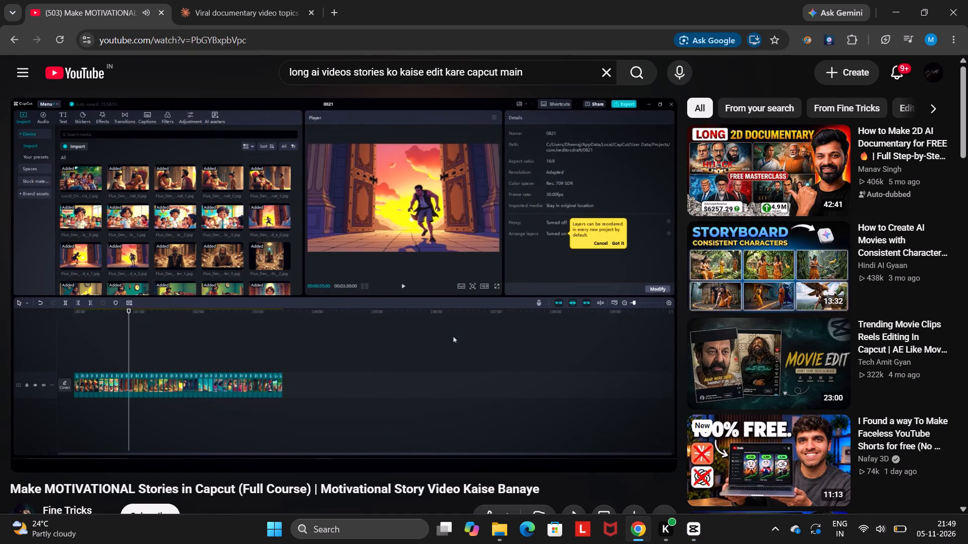
pyautogui.press('Left')
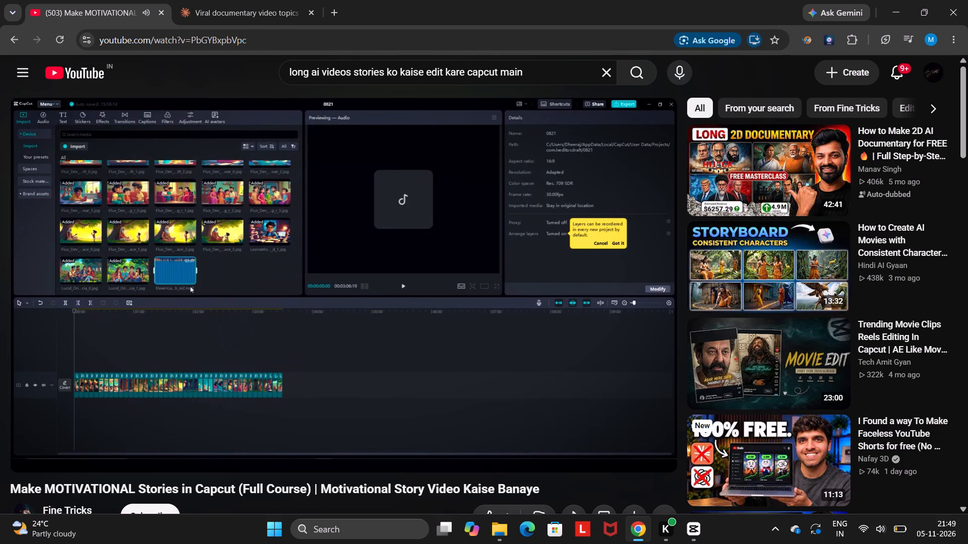
pyautogui.press('Left')
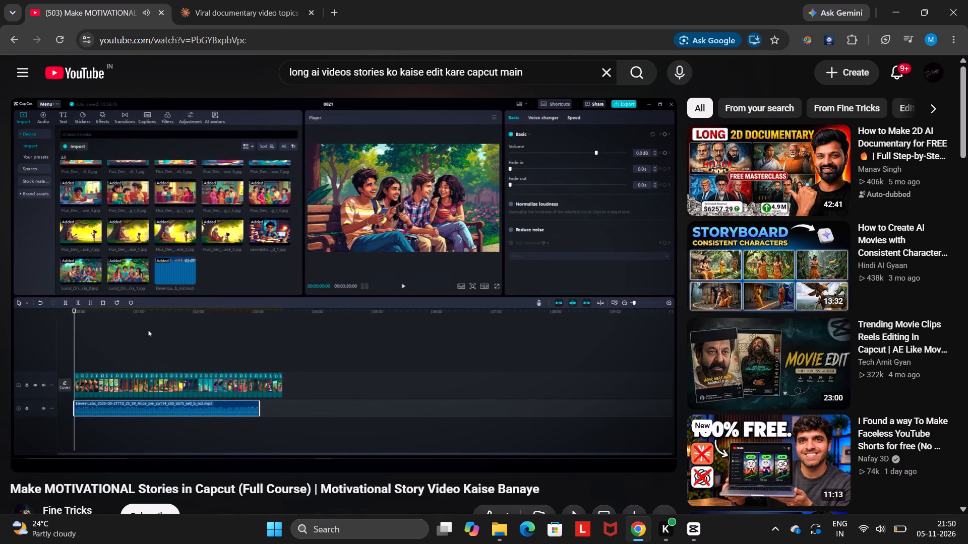
pyautogui.click(479, 312)
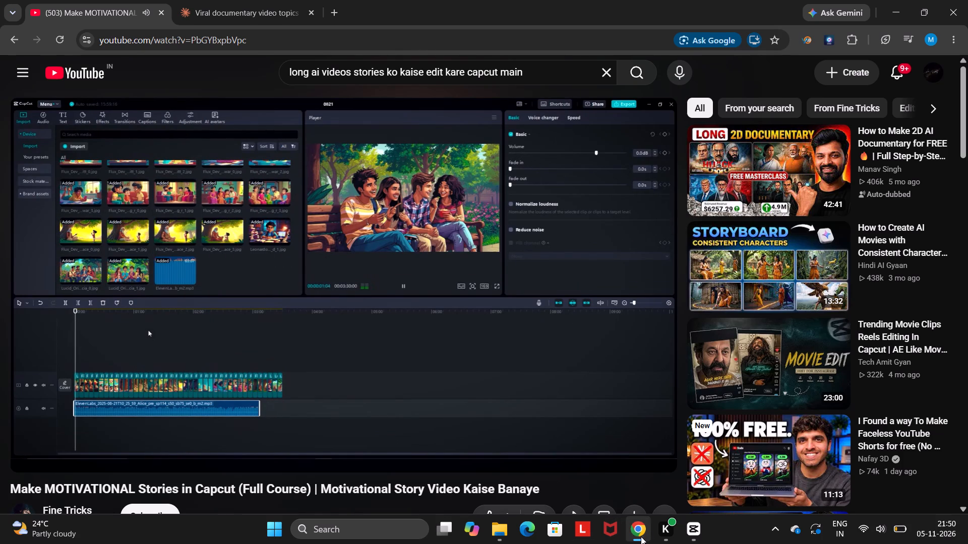
# Switch back to CapCut and place the playhead at the very start of the timeline, before clip 1.
pyautogui.click(688, 474)
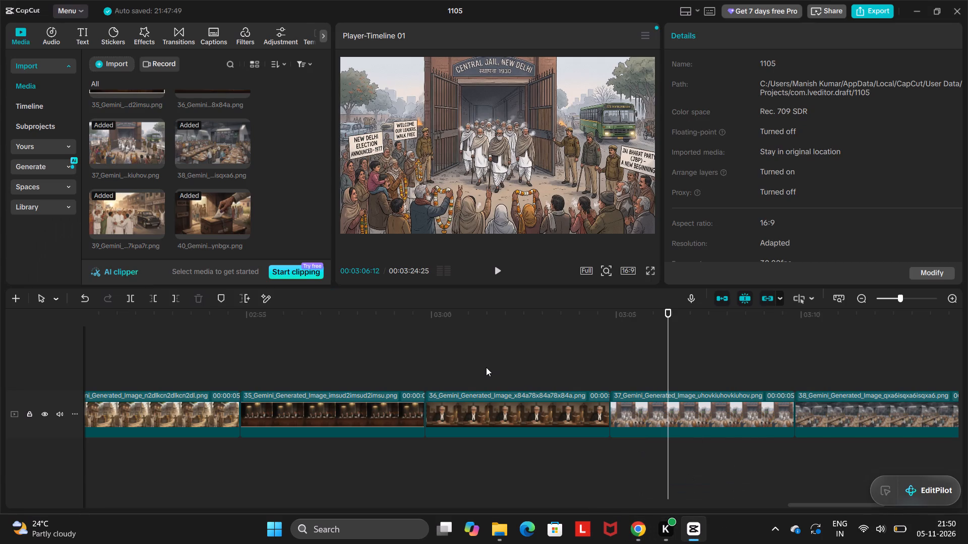
pyautogui.hscroll(13, 486, 367)
pyautogui.keyDown('ctrl'); pyautogui.scroll(-5, 486, 367); pyautogui.keyUp('ctrl')
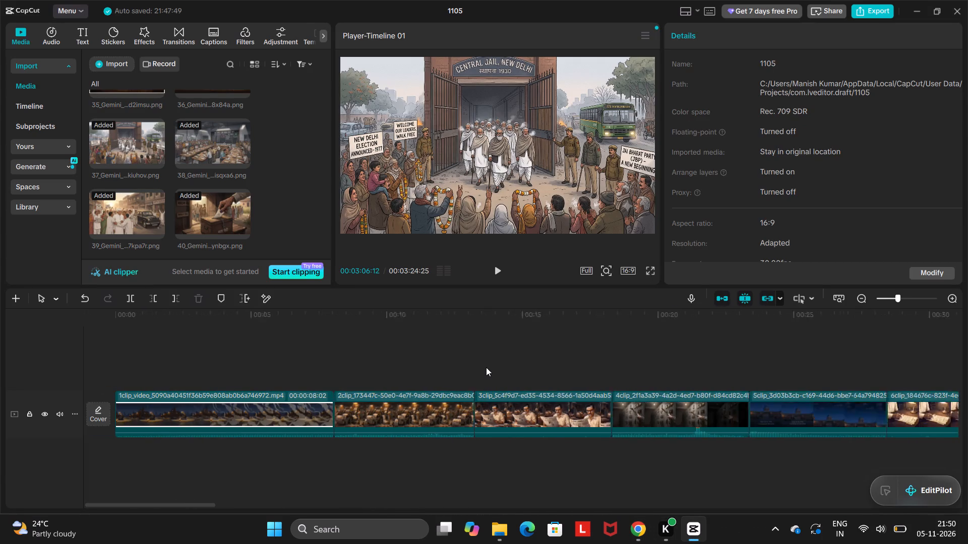
pyautogui.keyDown('ctrl'); pyautogui.scroll(-17, 486, 367); pyautogui.keyUp('ctrl')
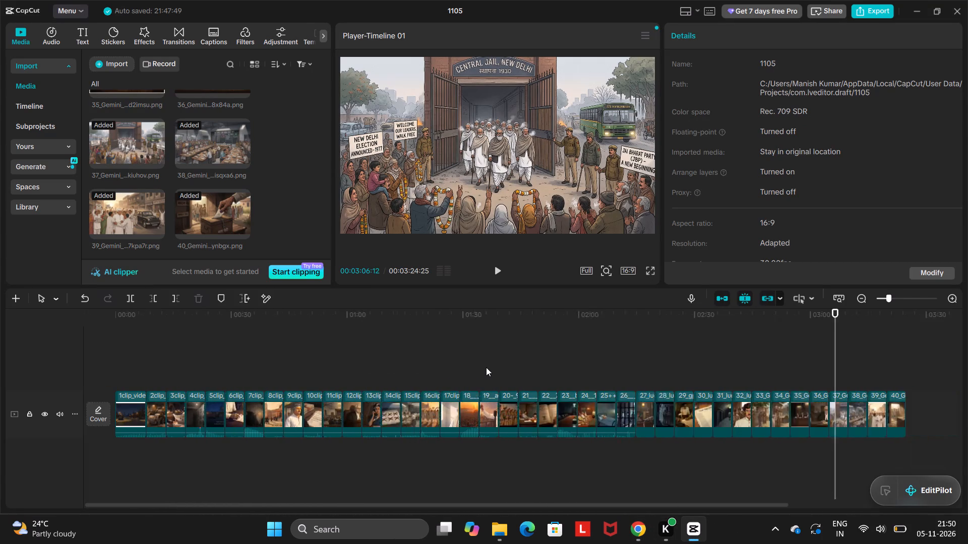
pyautogui.keyDown('ctrl'); pyautogui.scroll(-4, 486, 367); pyautogui.keyUp('ctrl')
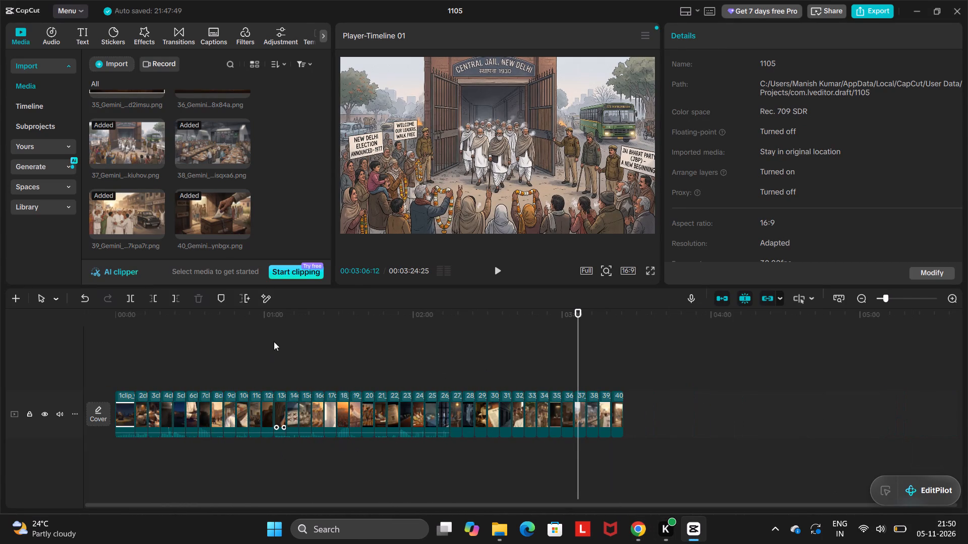
pyautogui.click(118, 364)
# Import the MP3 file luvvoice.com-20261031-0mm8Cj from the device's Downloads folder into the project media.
pyautogui.scroll(4, 231, 155)
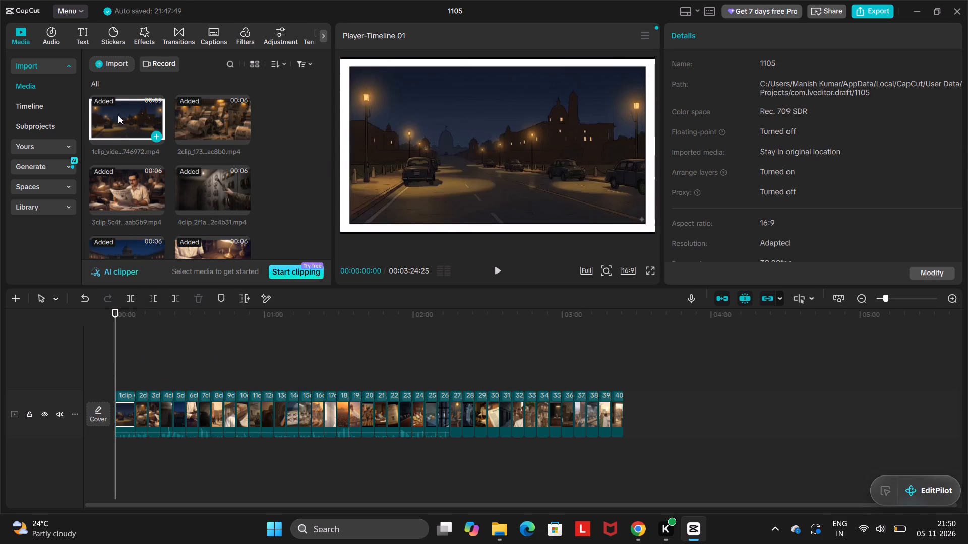
pyautogui.click(106, 65)
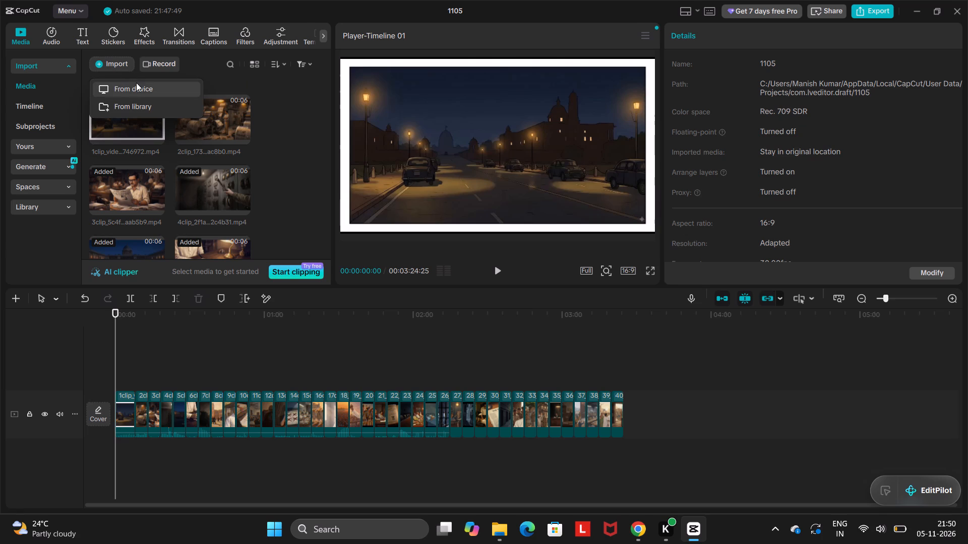
pyautogui.click(136, 84)
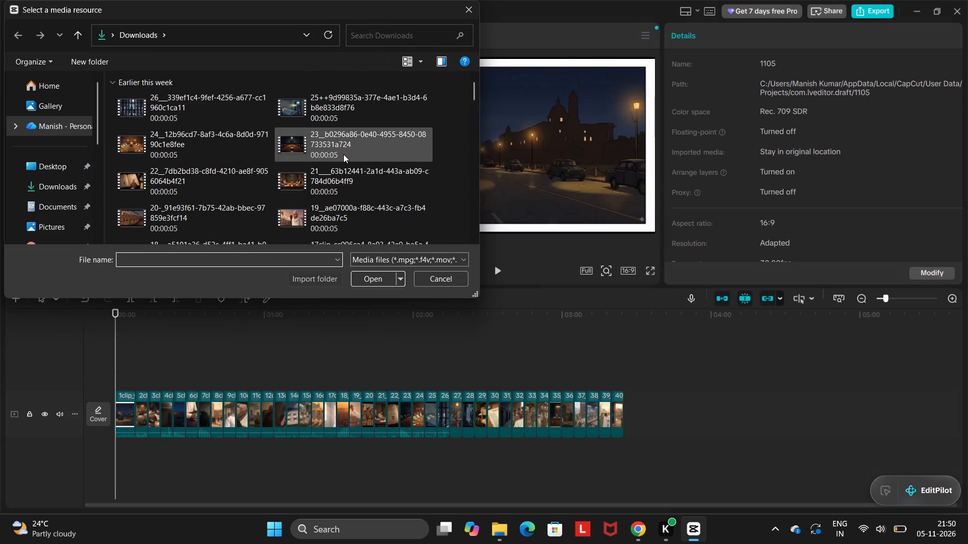
pyautogui.scroll(-3, 343, 154)
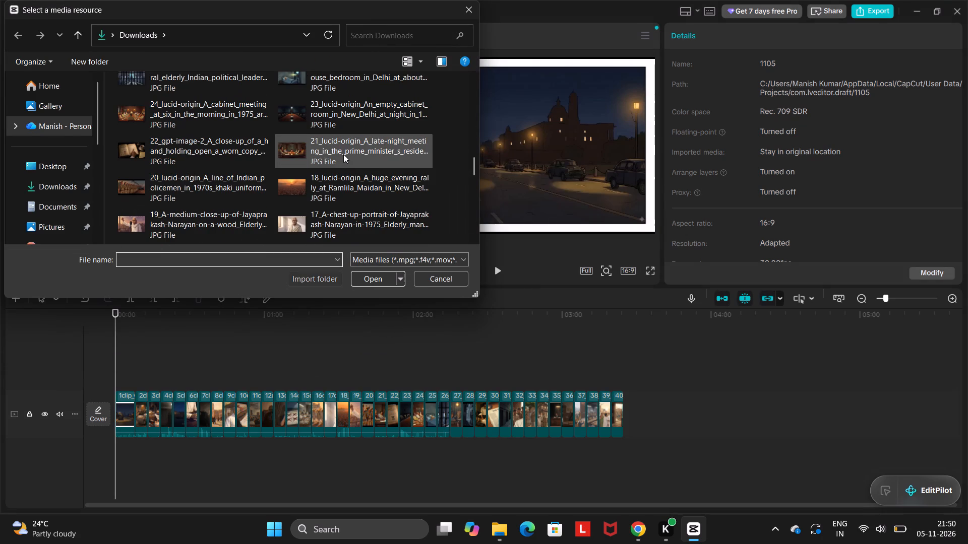
pyautogui.scroll(-3, 343, 154)
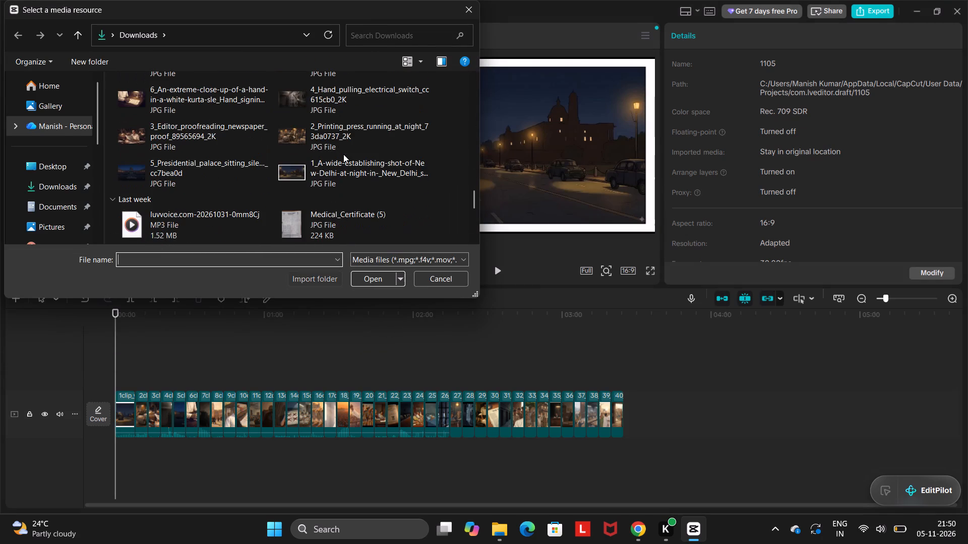
pyautogui.scroll(-1, 343, 154)
pyautogui.scroll(2, 343, 154)
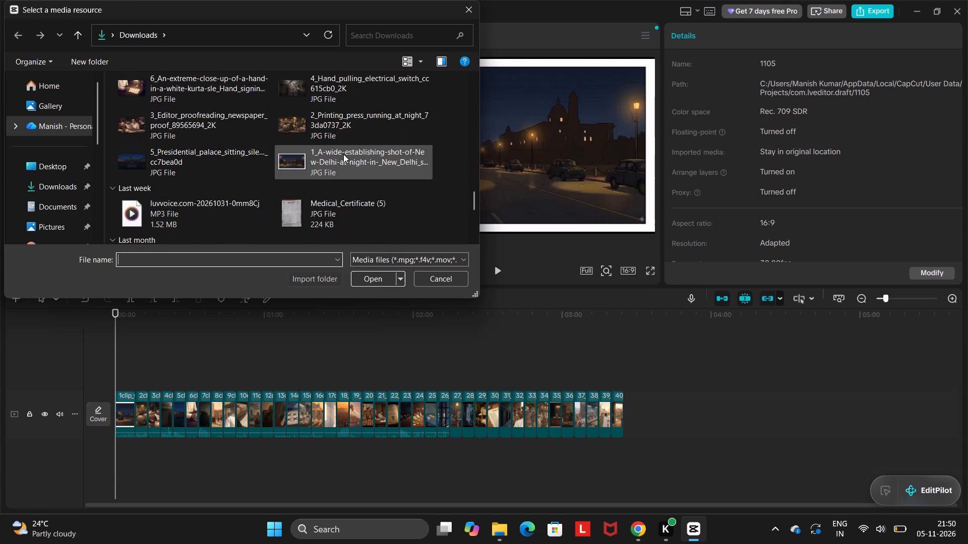
pyautogui.scroll(1, 343, 154)
pyautogui.click(201, 201)
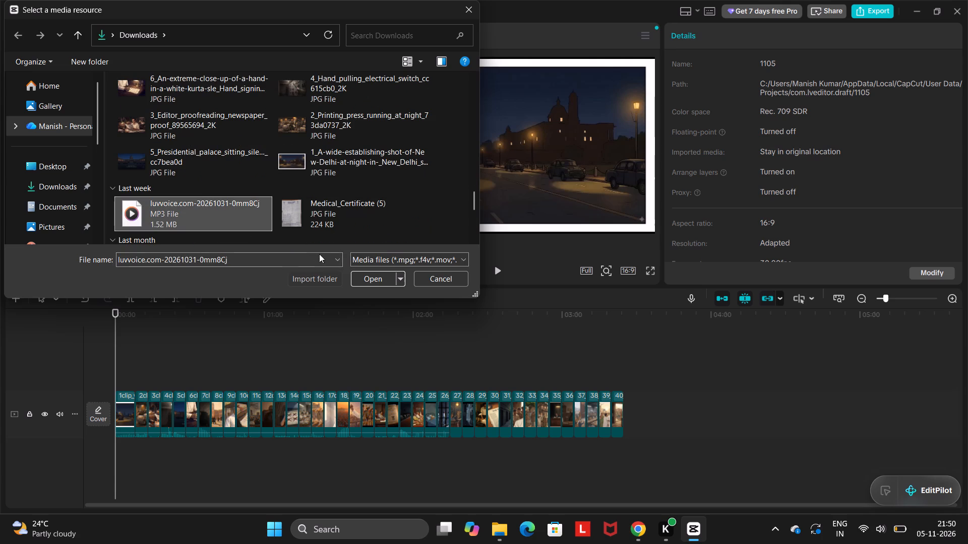
pyautogui.click(363, 278)
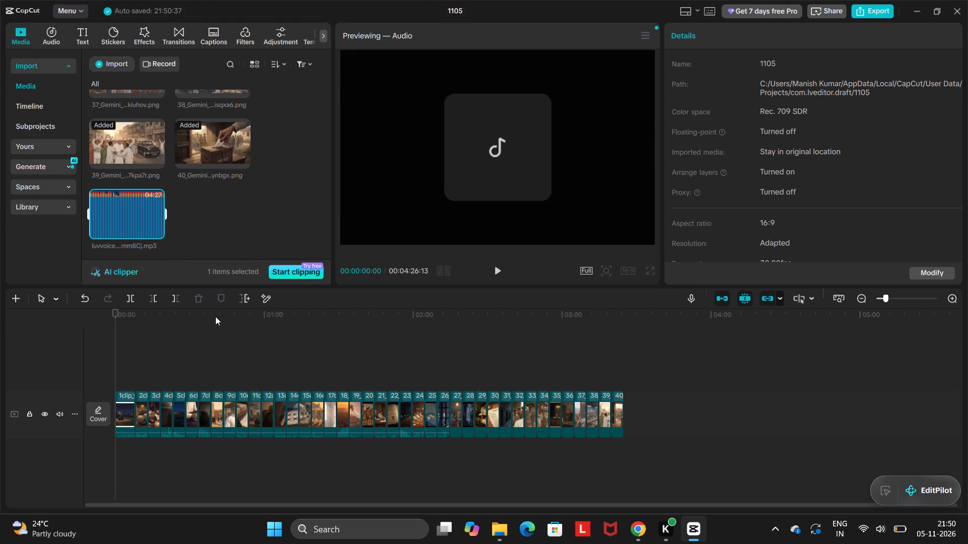
# Add the imported luvvoice MP3 to the timeline as an audio track starting at 00:00 beneath the clips.
pyautogui.click(156, 229)
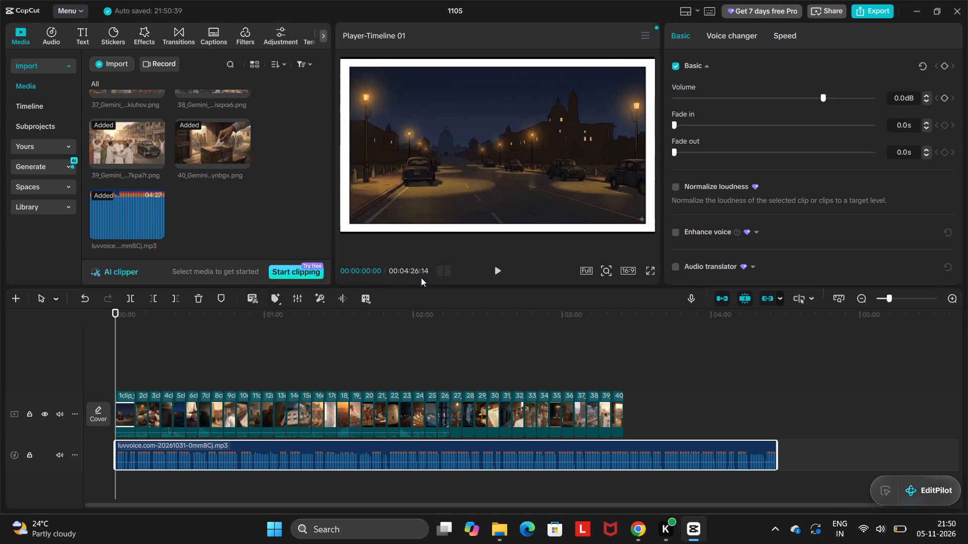
# Play the timeline from the start to check the clips against the voiceover audio.
pyautogui.click(501, 269)
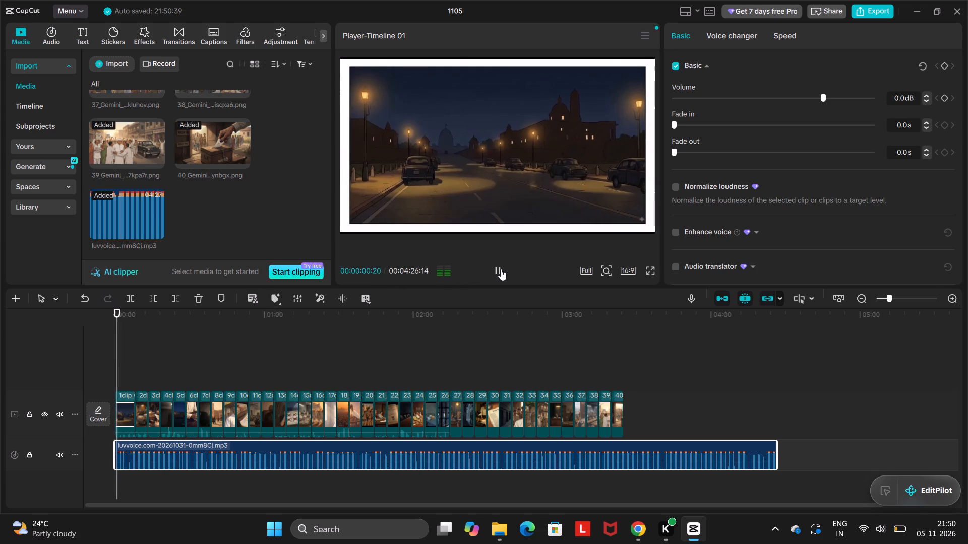
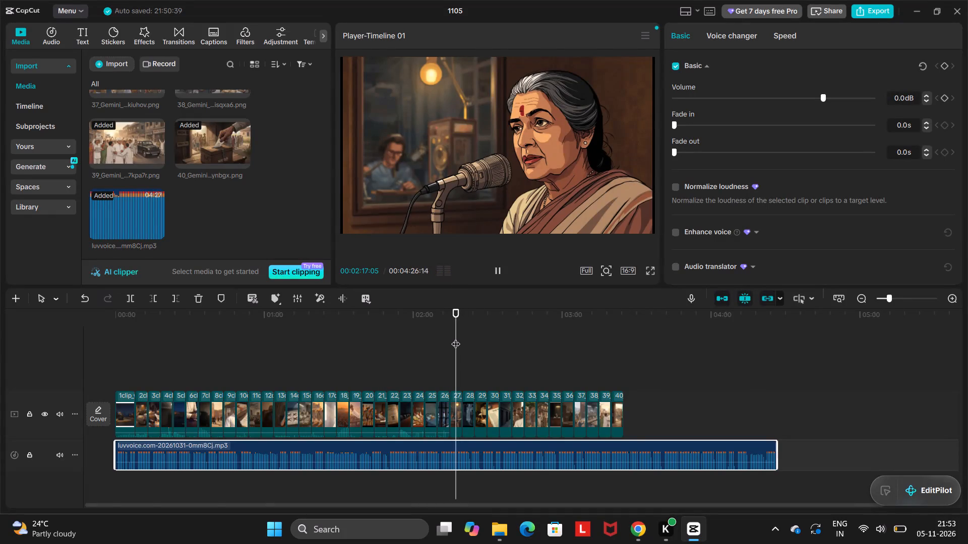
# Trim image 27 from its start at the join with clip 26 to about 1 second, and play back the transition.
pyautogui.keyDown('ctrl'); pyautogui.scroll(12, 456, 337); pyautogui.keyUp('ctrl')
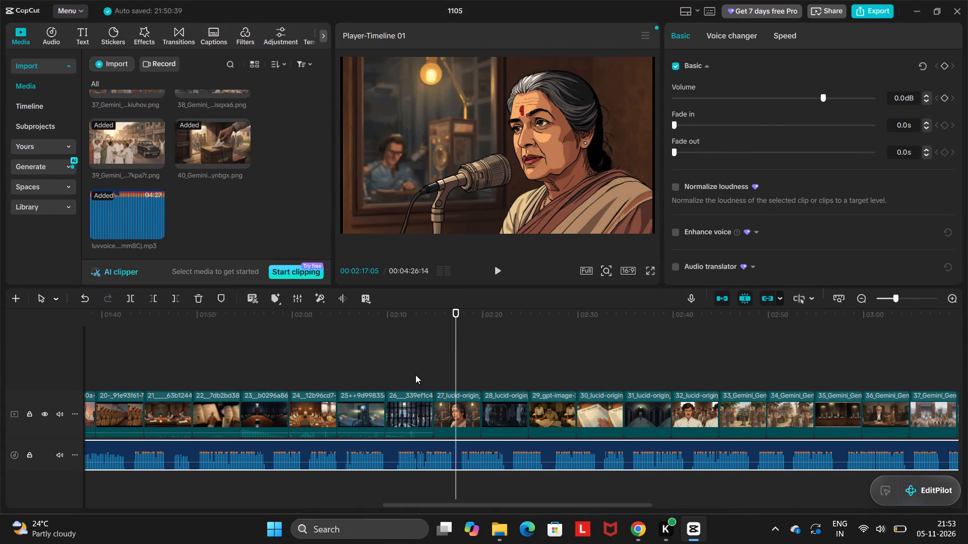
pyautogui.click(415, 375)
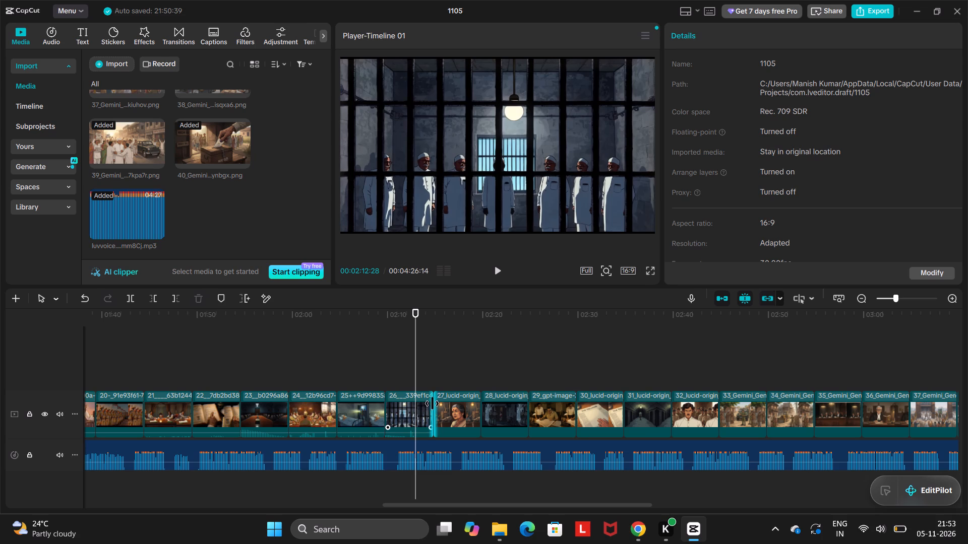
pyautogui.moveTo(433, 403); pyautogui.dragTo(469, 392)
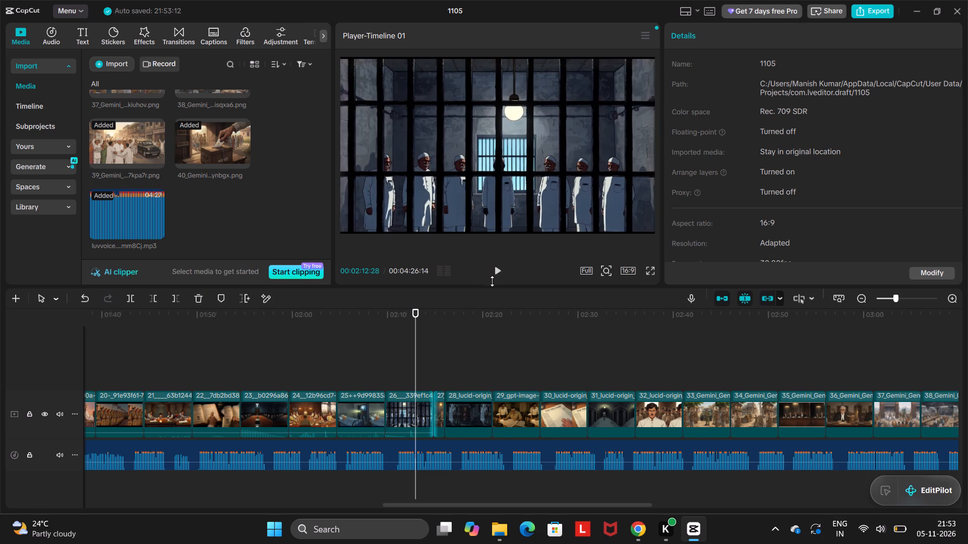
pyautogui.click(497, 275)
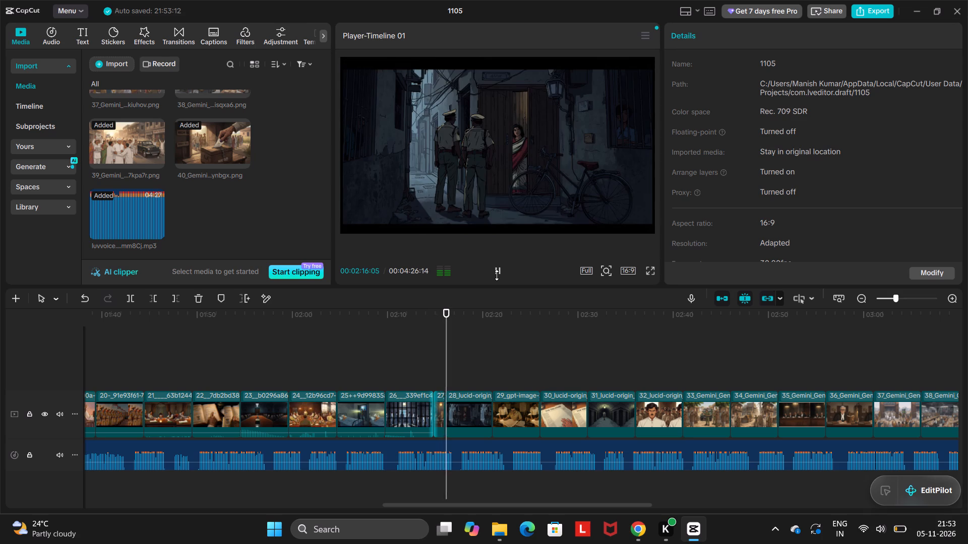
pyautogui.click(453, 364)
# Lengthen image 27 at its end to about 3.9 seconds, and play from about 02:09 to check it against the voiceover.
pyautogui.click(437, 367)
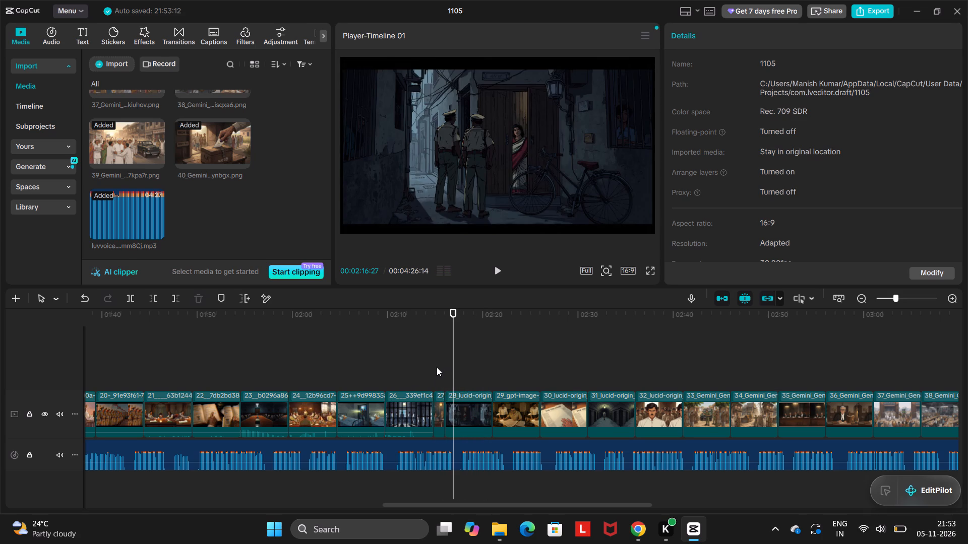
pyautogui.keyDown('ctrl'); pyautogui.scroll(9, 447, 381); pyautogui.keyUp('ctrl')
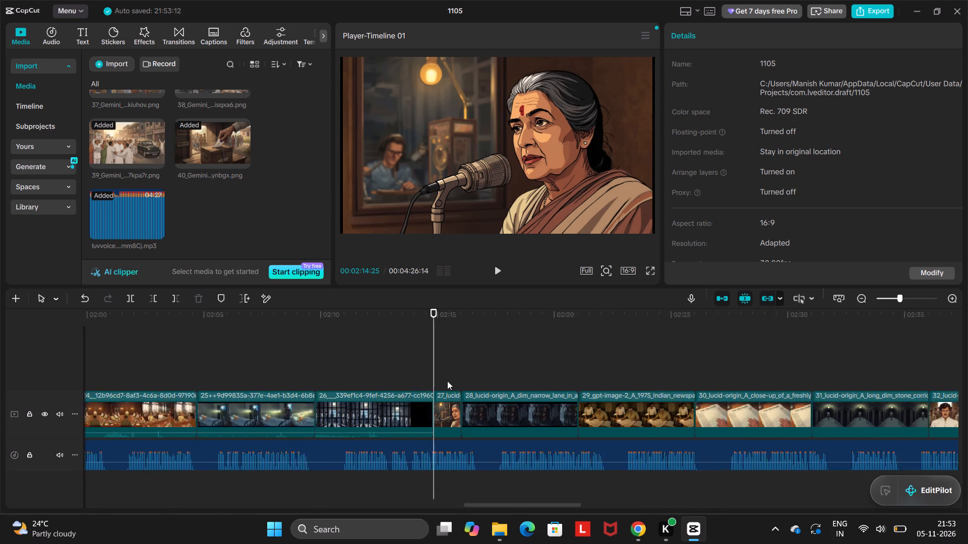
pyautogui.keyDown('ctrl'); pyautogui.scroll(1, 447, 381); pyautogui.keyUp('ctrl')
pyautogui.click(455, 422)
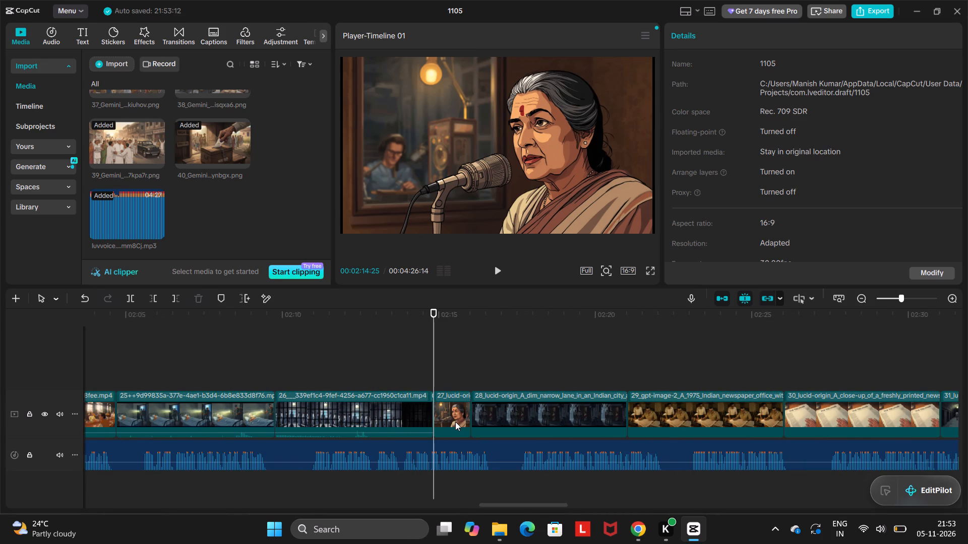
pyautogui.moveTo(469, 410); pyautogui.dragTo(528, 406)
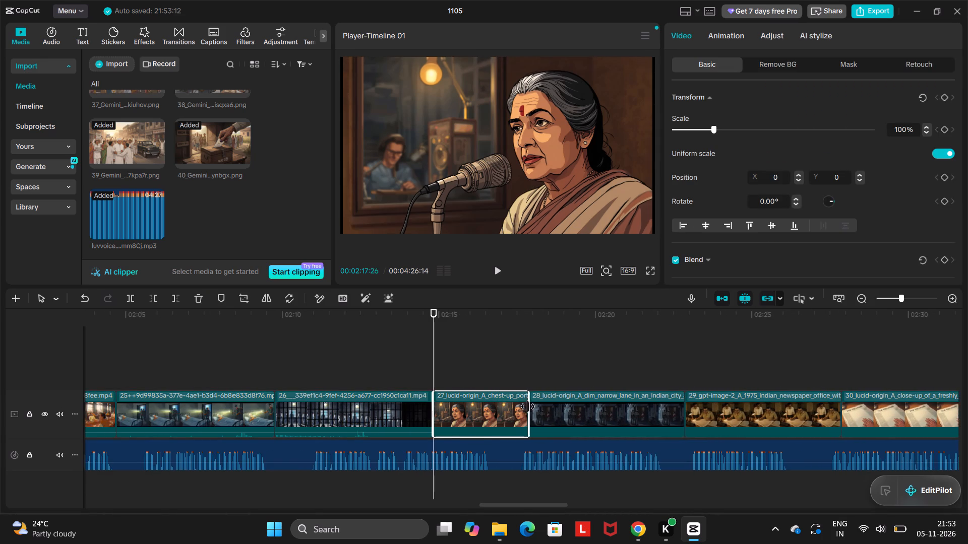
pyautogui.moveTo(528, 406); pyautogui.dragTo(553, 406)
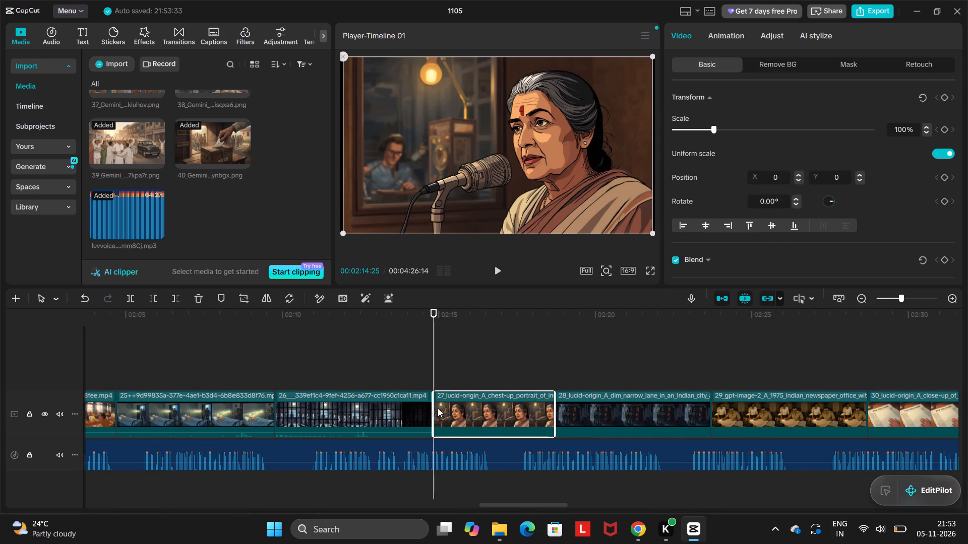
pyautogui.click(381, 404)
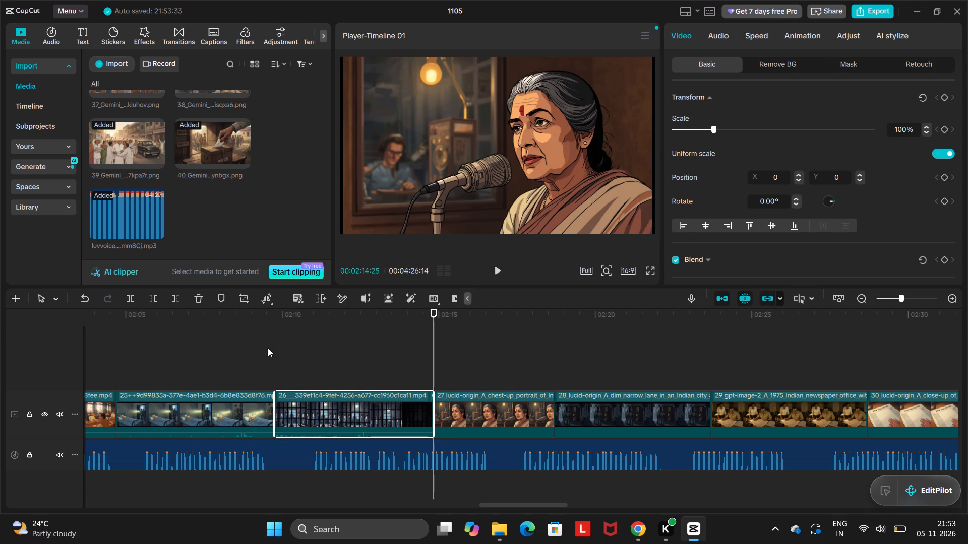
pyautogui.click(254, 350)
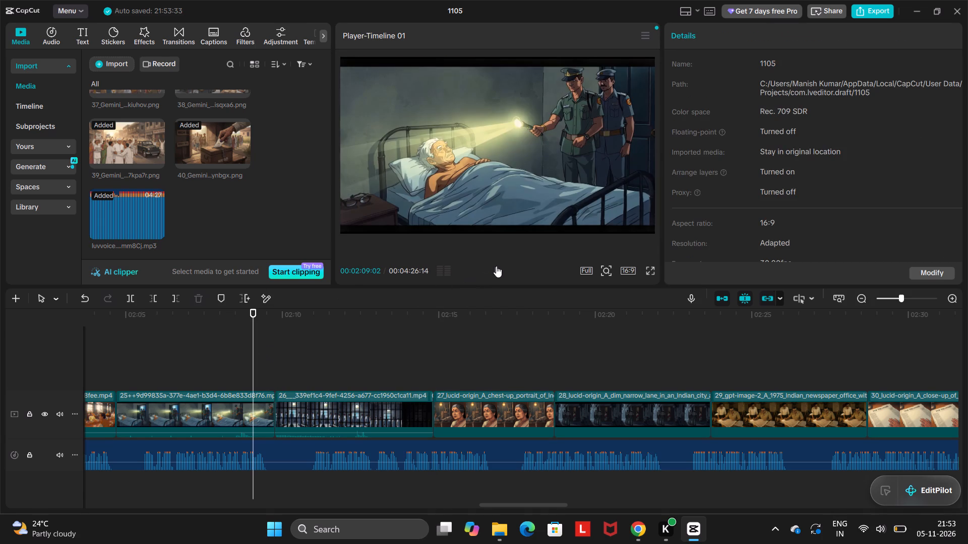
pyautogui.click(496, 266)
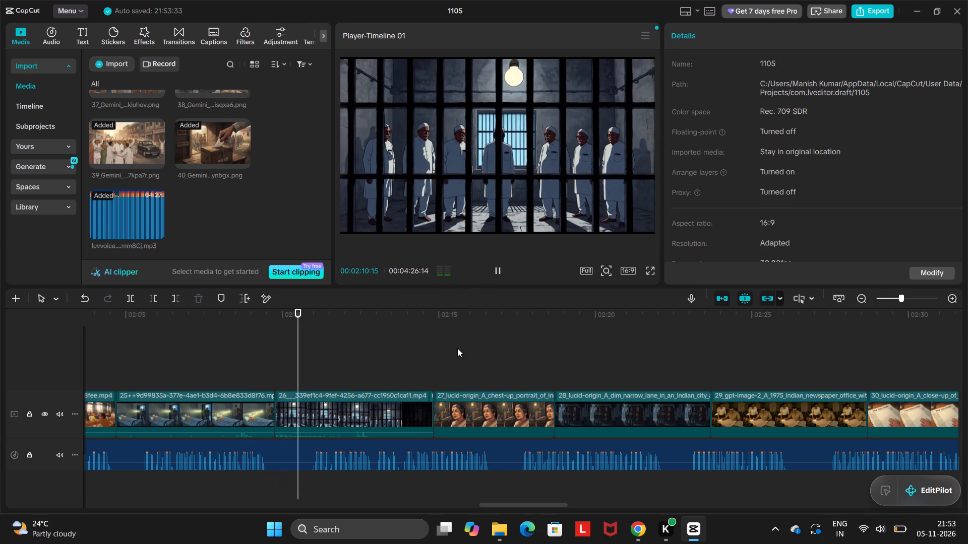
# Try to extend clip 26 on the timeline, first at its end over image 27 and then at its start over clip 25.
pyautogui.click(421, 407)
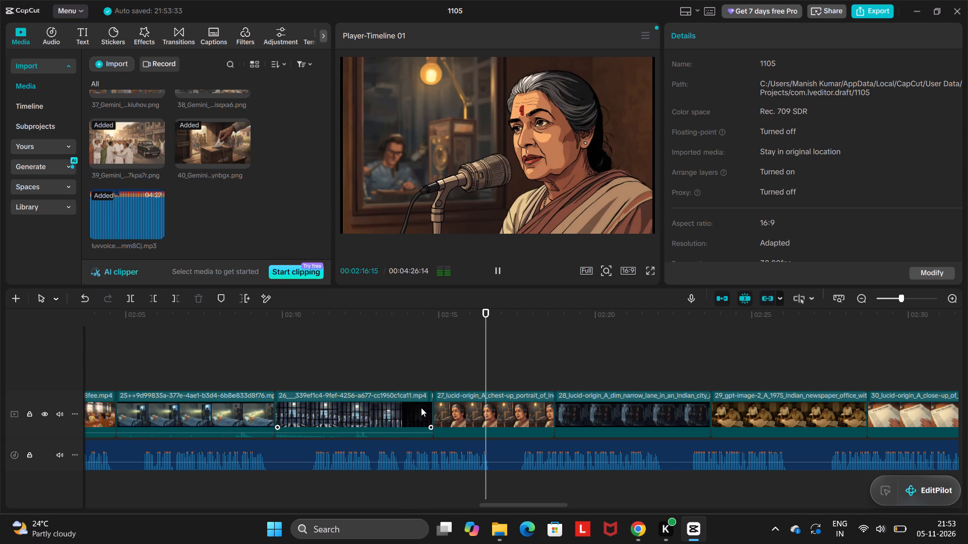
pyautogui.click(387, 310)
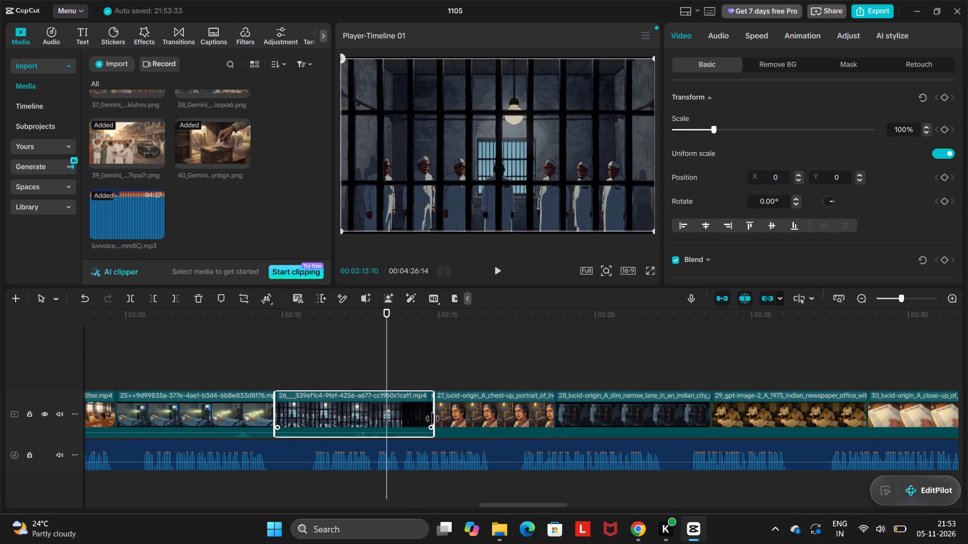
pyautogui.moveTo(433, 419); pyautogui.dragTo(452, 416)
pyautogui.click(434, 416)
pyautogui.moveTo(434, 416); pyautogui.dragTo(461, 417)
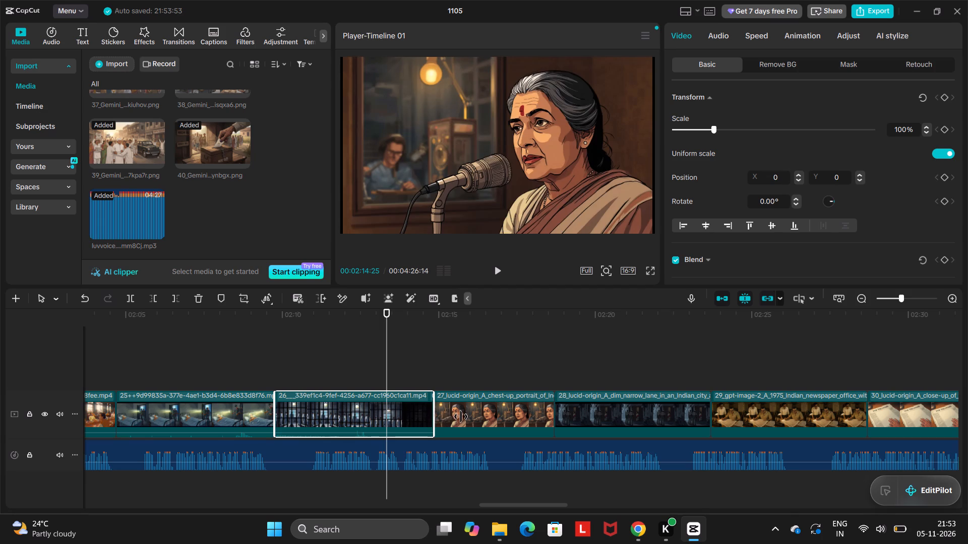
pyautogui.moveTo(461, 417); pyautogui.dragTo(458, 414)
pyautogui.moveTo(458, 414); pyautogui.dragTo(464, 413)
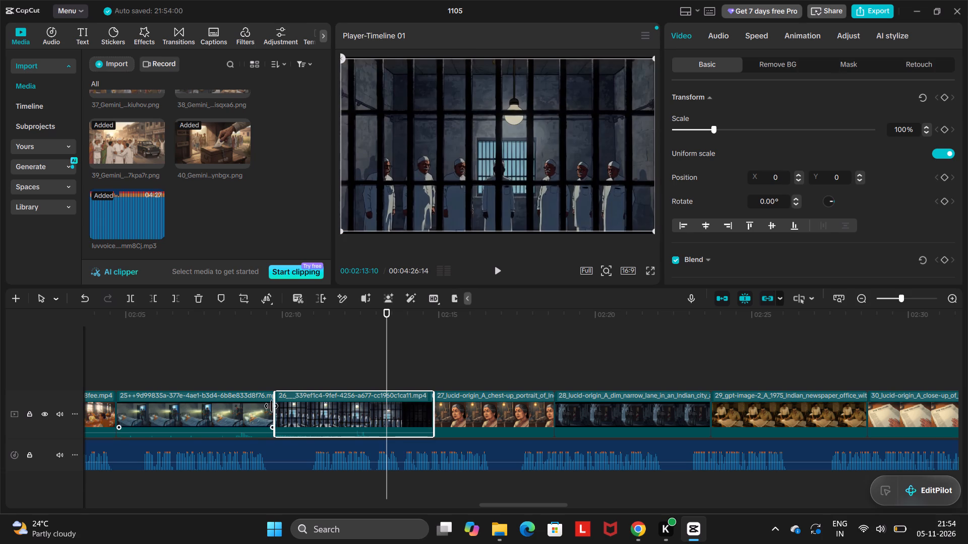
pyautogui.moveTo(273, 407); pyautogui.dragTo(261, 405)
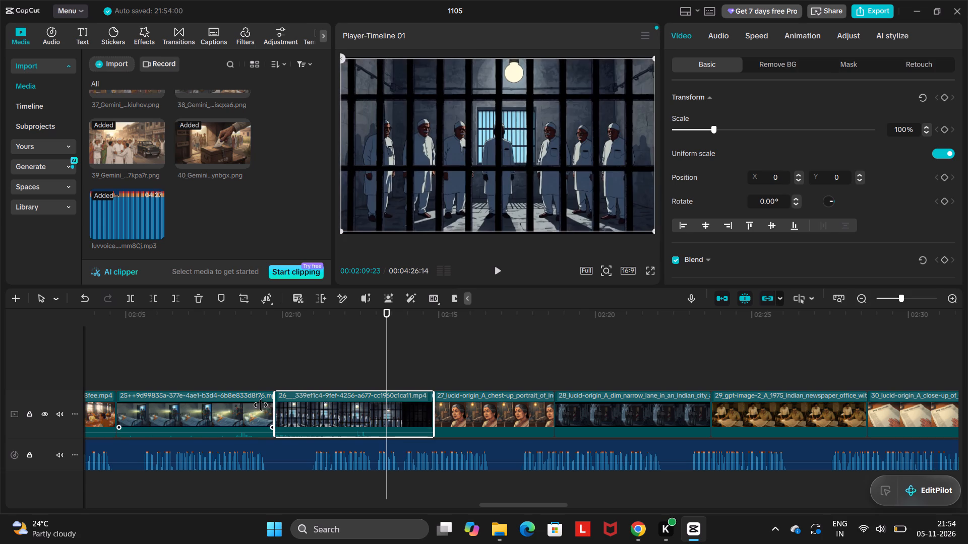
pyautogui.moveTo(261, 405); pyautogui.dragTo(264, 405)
# Extend the end of image 27 to about 02:20:14 and play back the passage into image 28.
pyautogui.click(477, 407)
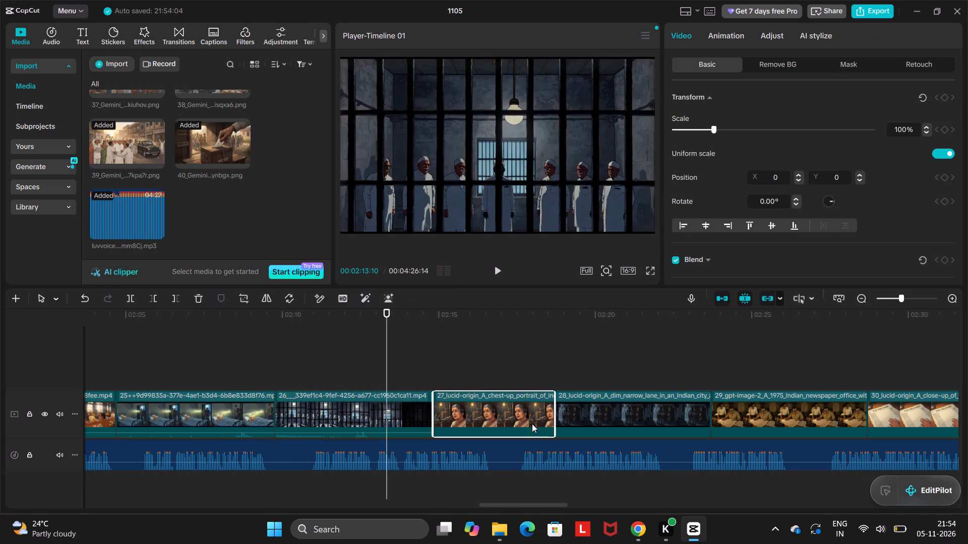
pyautogui.moveTo(554, 409); pyautogui.dragTo(609, 397)
pyautogui.click(498, 271)
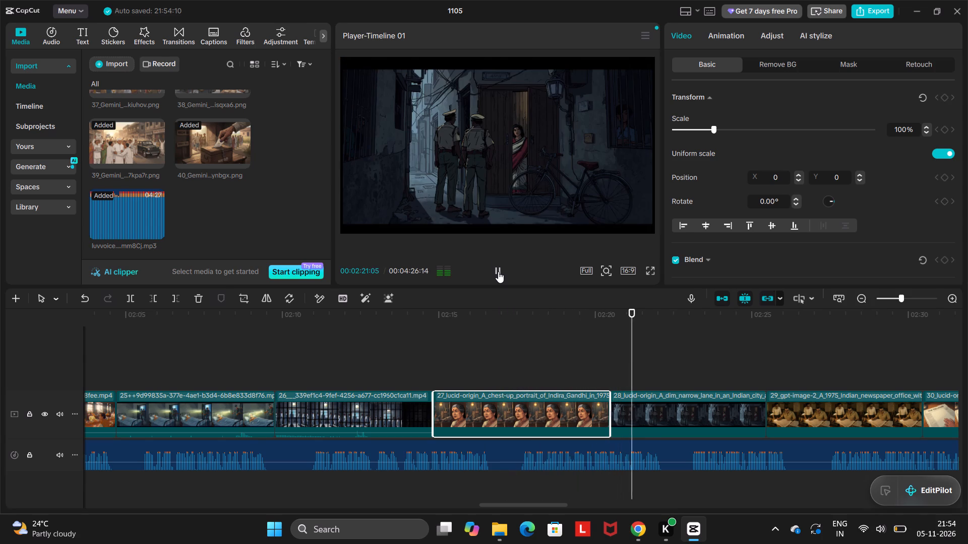
pyautogui.click(585, 364)
pyautogui.click(610, 382)
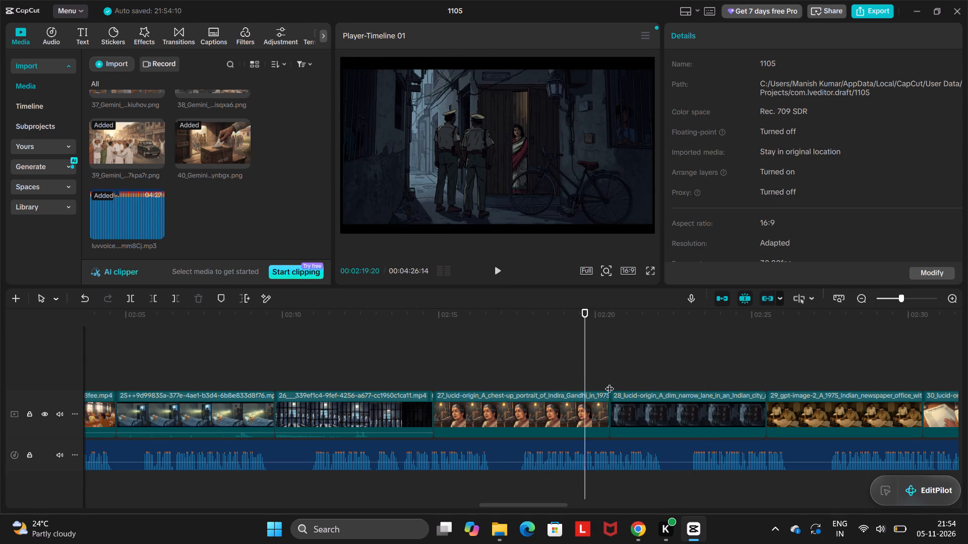
pyautogui.click(606, 397)
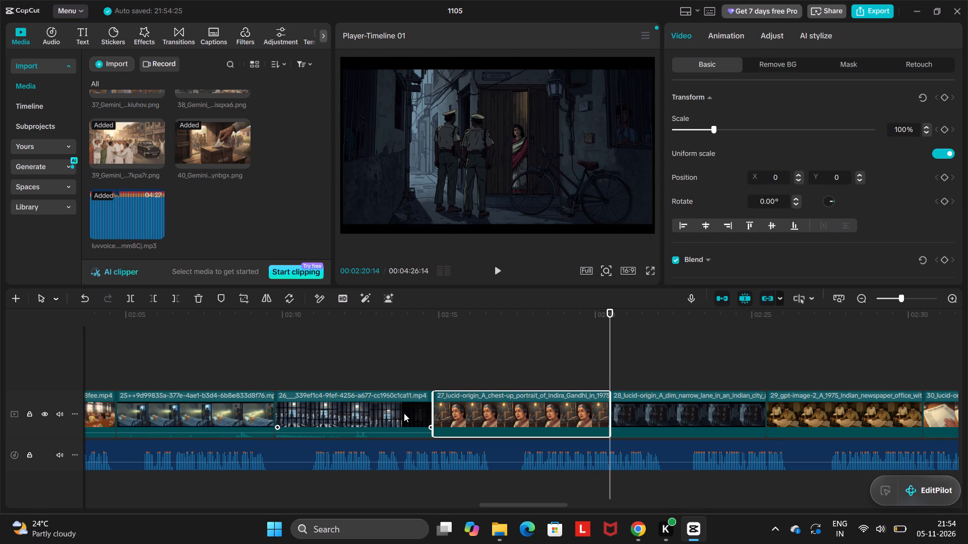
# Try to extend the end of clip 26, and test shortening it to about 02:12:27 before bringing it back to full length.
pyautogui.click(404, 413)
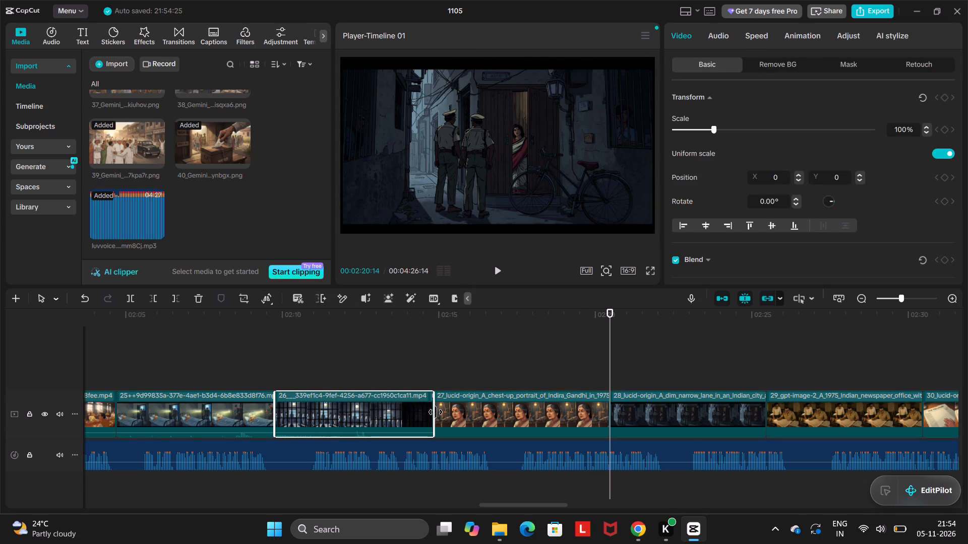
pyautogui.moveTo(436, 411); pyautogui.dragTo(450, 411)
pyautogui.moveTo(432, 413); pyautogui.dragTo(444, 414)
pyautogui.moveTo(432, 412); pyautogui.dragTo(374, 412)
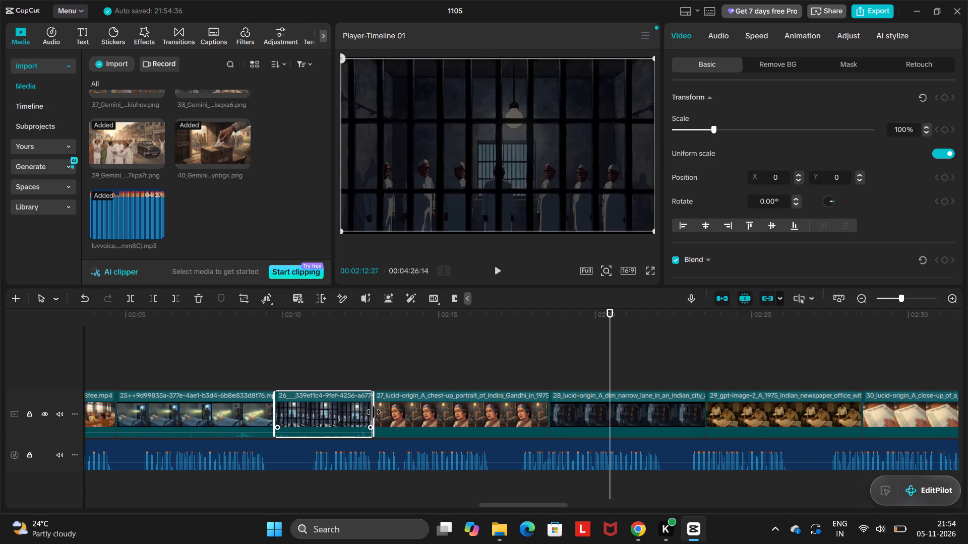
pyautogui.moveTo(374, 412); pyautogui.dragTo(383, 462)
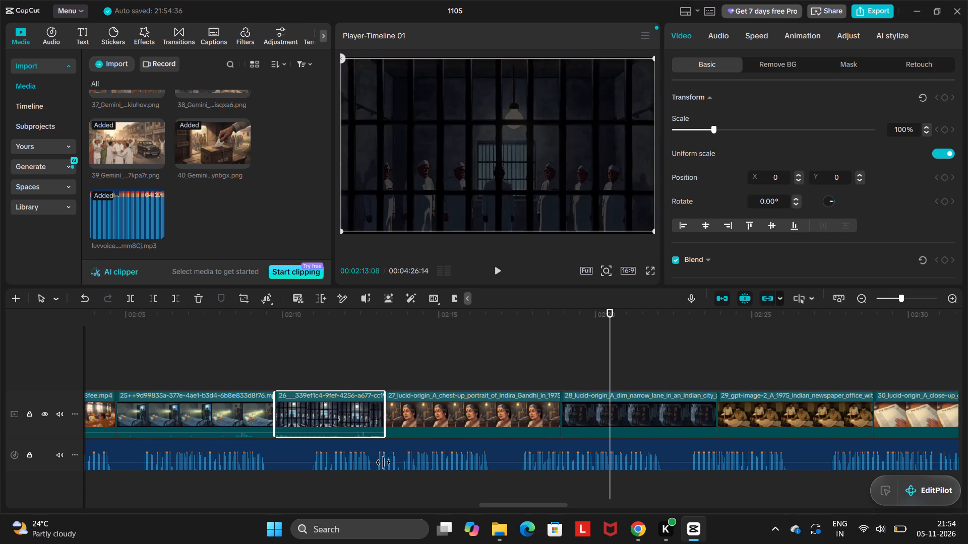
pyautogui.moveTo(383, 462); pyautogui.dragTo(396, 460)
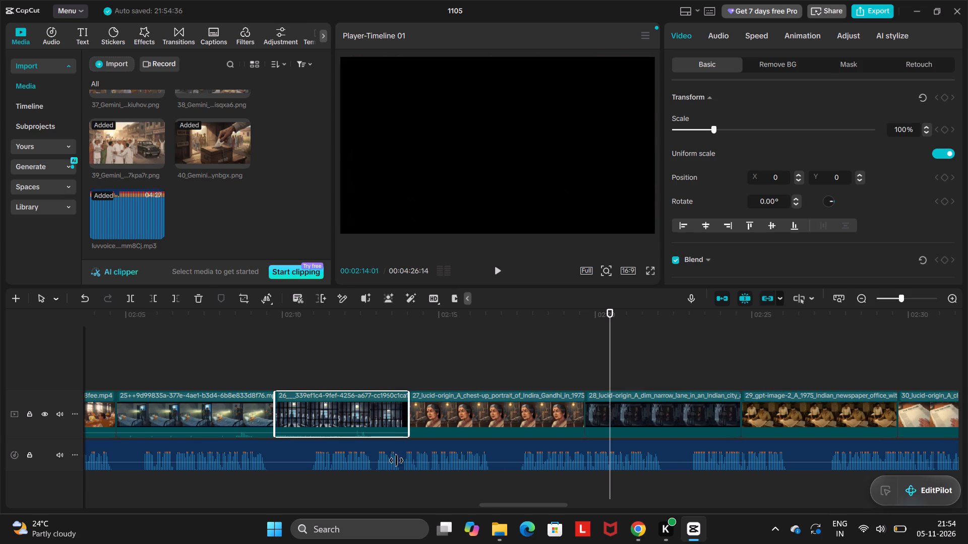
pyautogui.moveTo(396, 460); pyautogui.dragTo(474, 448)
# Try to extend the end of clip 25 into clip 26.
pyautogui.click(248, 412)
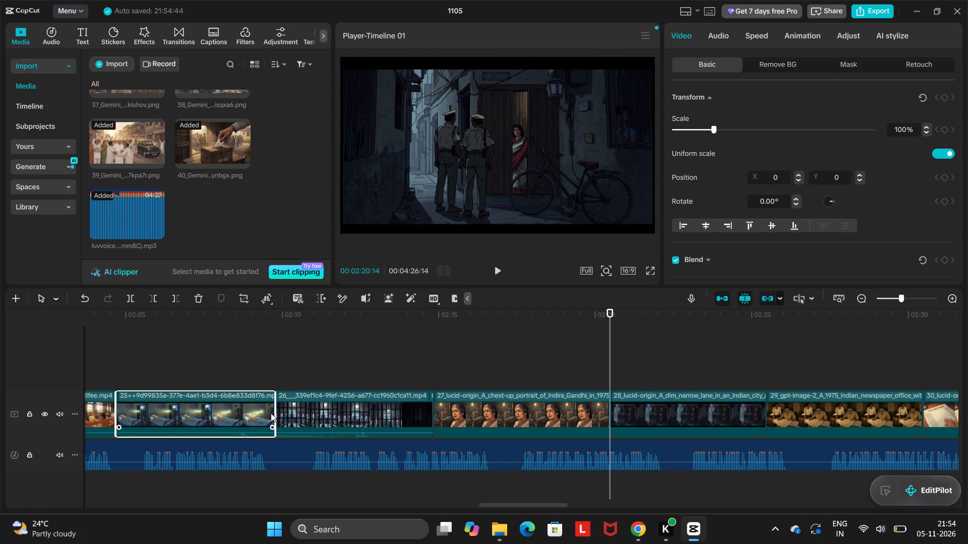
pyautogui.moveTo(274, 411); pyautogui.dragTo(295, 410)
# Extend the end of image 27 to about 02:22:21 on the timeline and play back the passage into image 29.
pyautogui.click(493, 411)
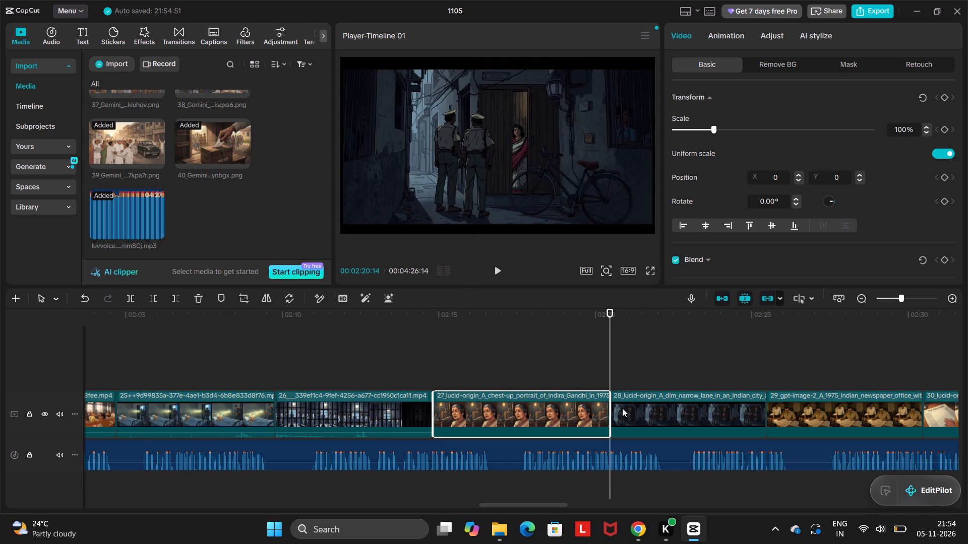
pyautogui.click(623, 407)
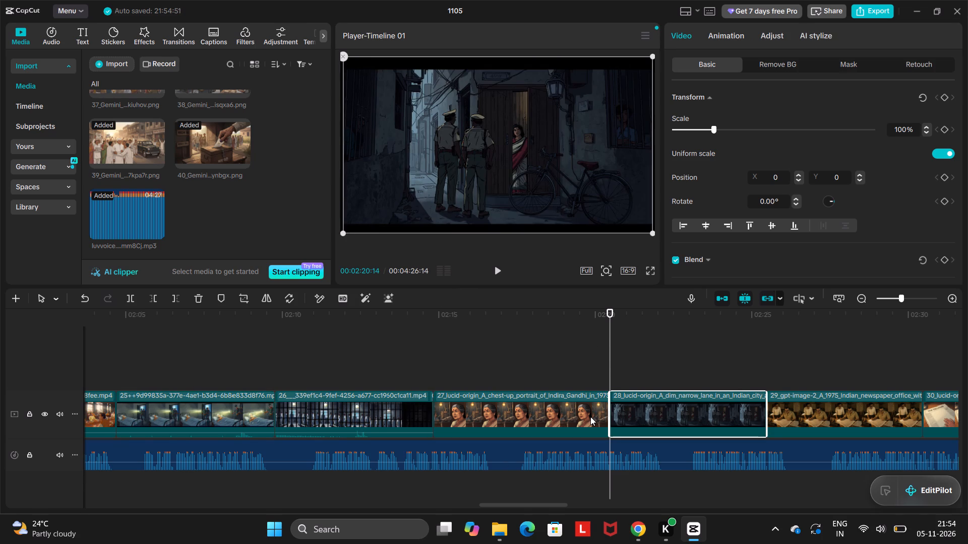
pyautogui.click(590, 417)
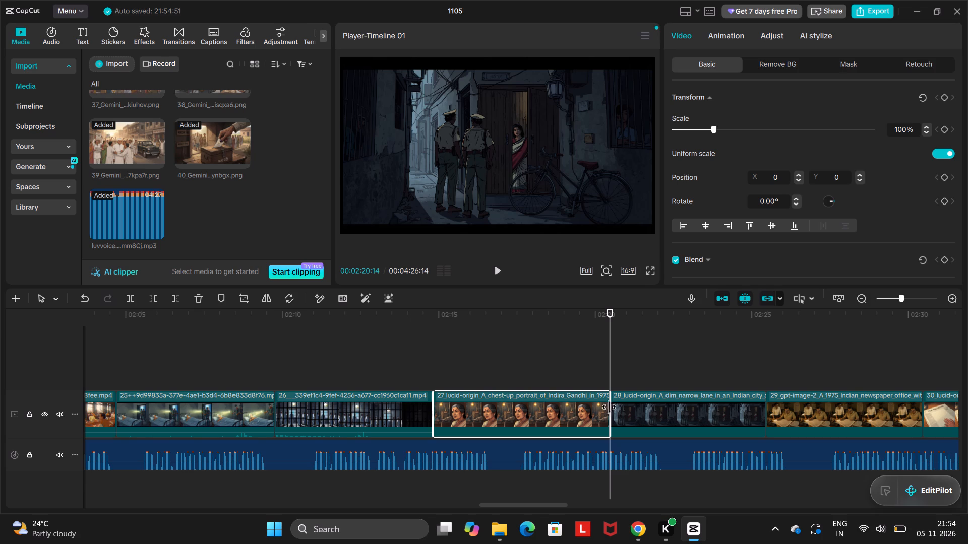
pyautogui.moveTo(611, 406); pyautogui.dragTo(641, 404)
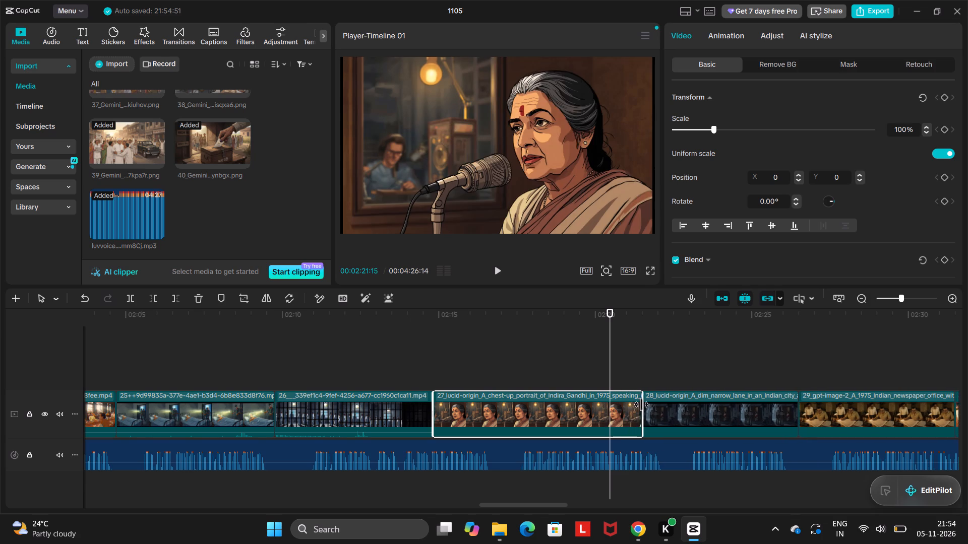
pyautogui.moveTo(641, 404); pyautogui.dragTo(679, 410)
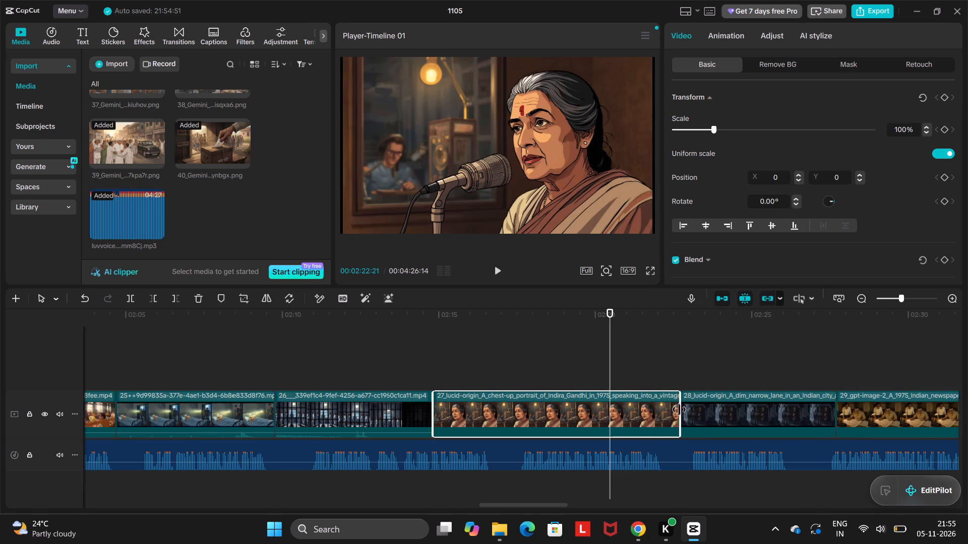
pyautogui.moveTo(679, 410); pyautogui.dragTo(681, 410)
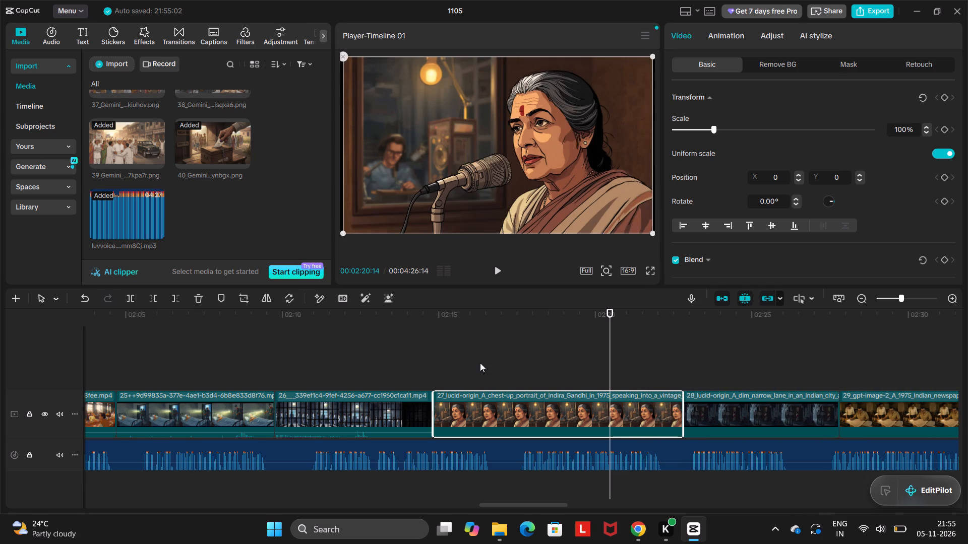
pyautogui.click(480, 363)
pyautogui.click(495, 266)
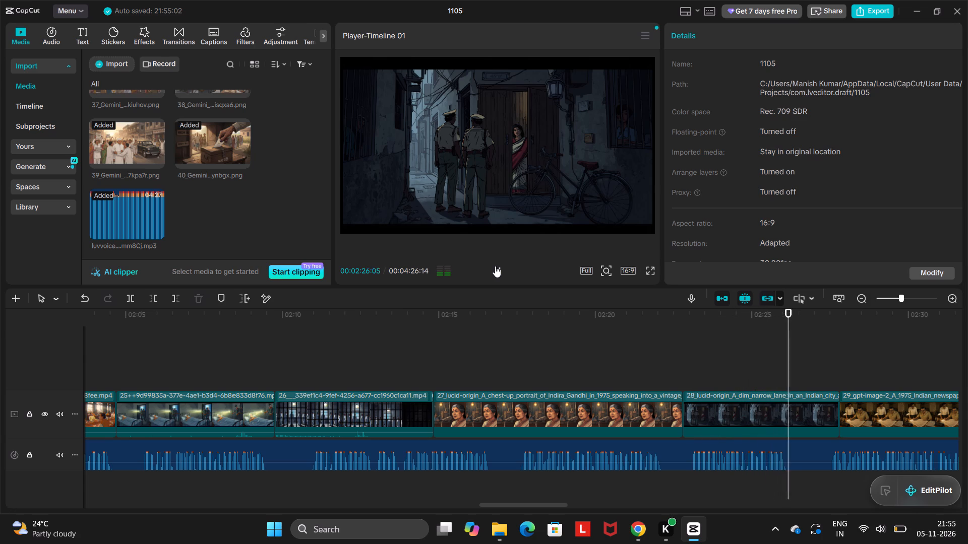
pyautogui.hscroll(-1, 495, 266)
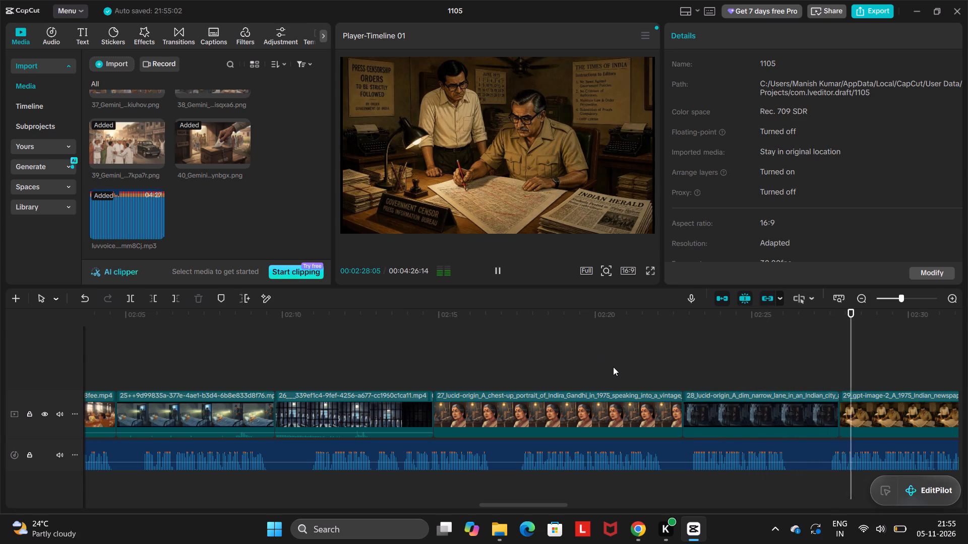
pyautogui.hscroll(-2, 613, 367)
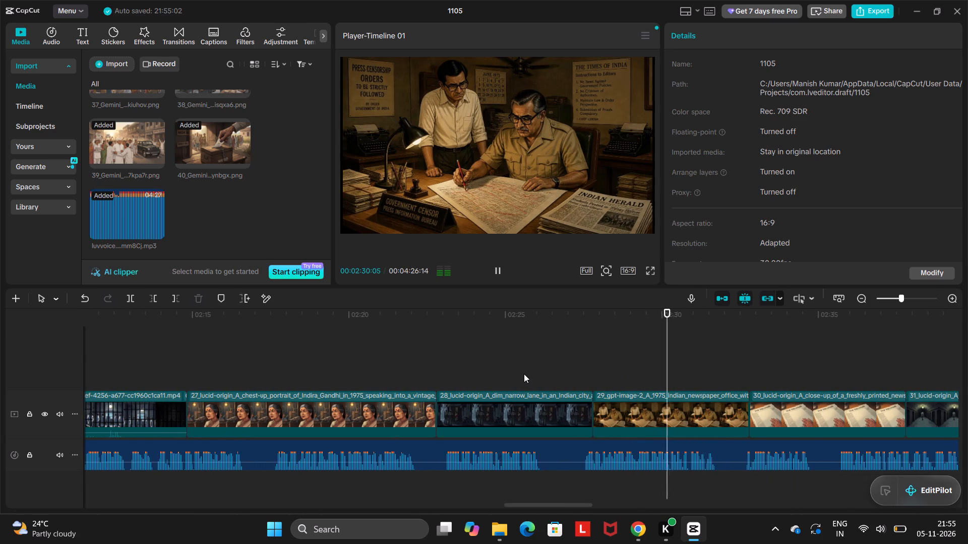
# Move the shared cut between images 28 and 29 to about 02:31, lengthening image 28 and shortening image 29.
pyautogui.click(524, 374)
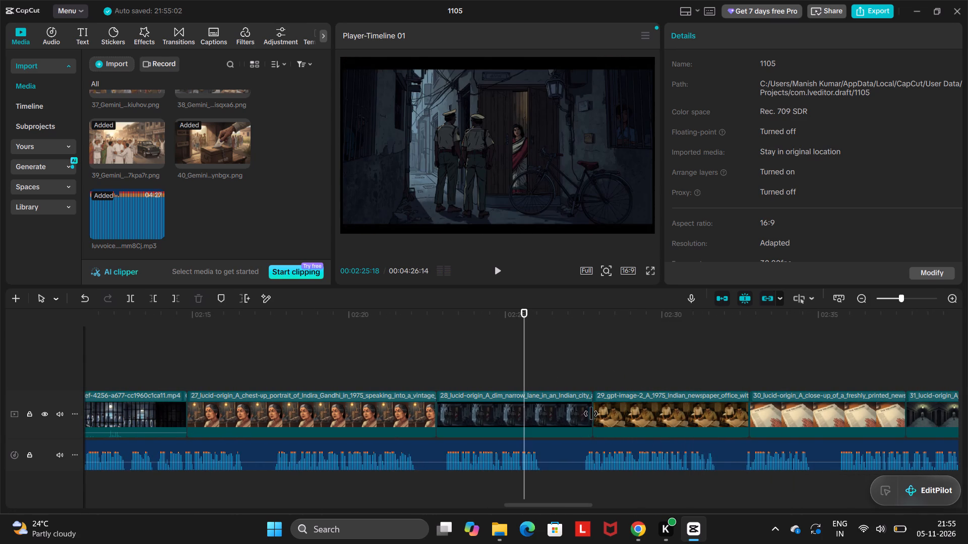
pyautogui.moveTo(592, 411); pyautogui.dragTo(773, 460)
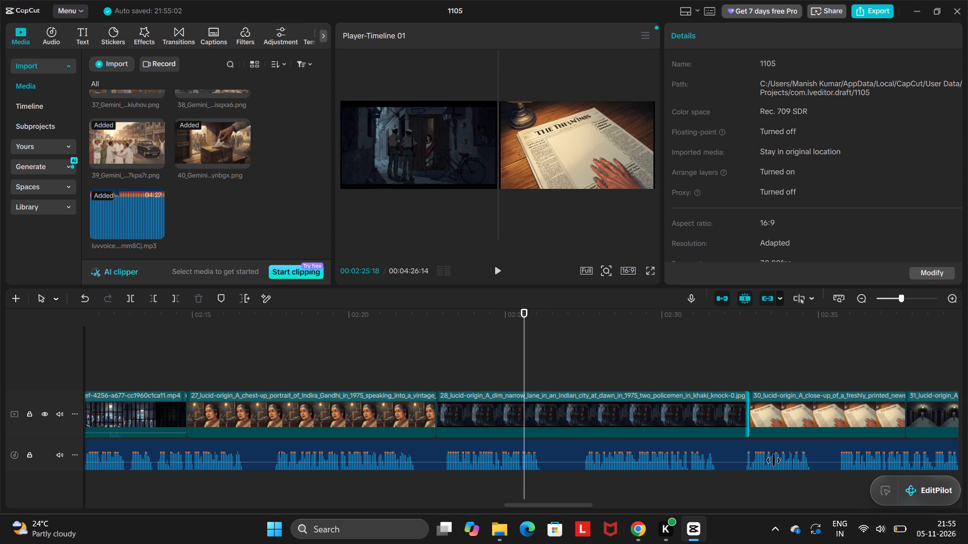
pyautogui.moveTo(773, 460); pyautogui.dragTo(712, 467)
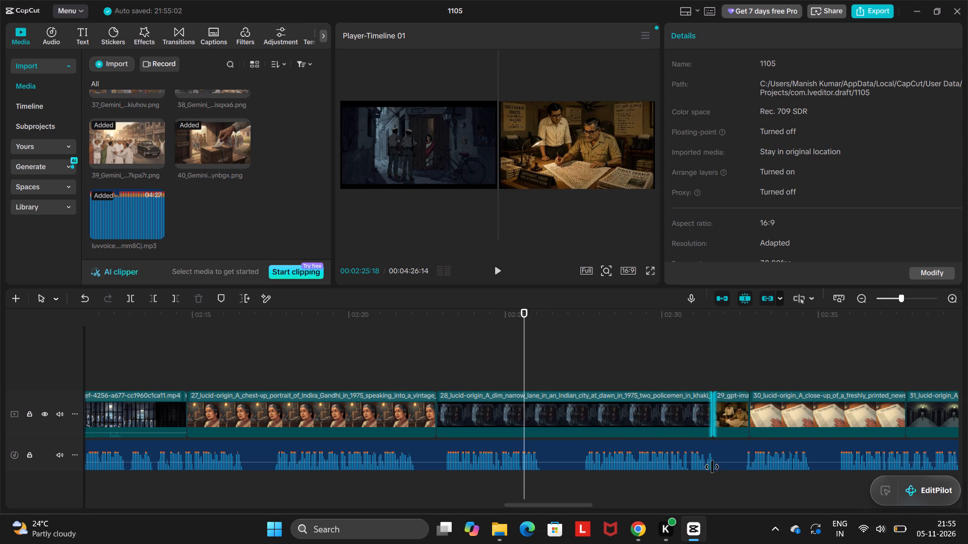
pyautogui.moveTo(712, 467); pyautogui.dragTo(712, 467)
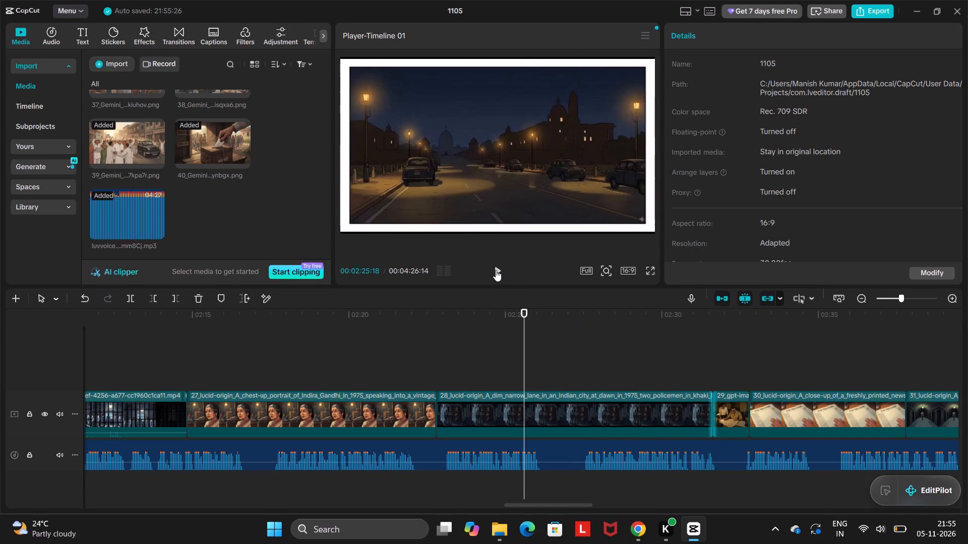
# Return to image 28 on the timeline and play back its opening to check it against the voiceover.
pyautogui.click(496, 270)
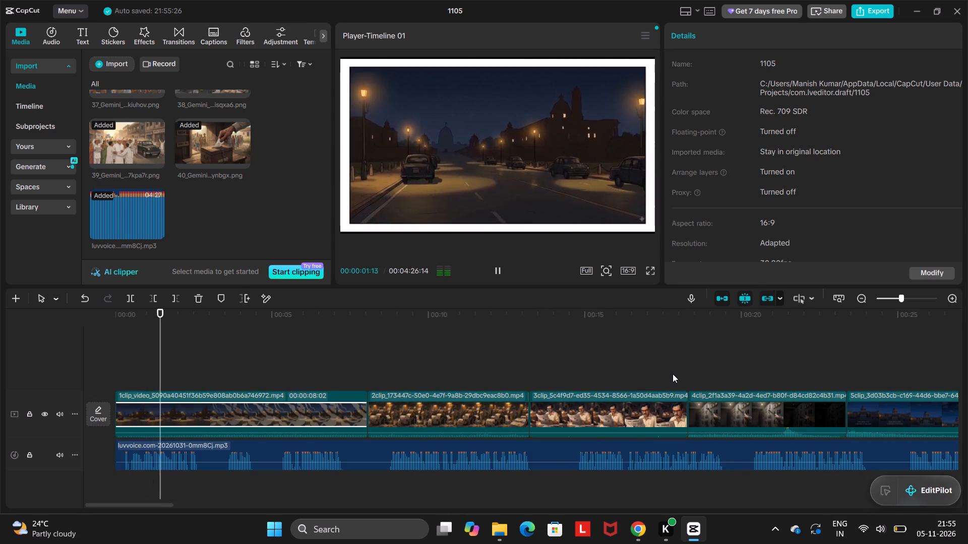
pyautogui.hscroll(-6, 673, 374)
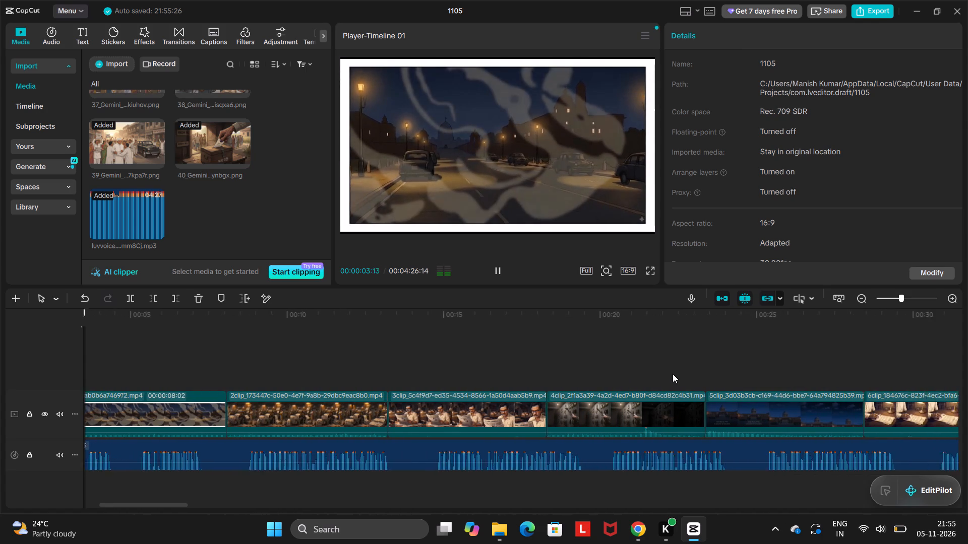
pyautogui.hscroll(-4, 673, 374)
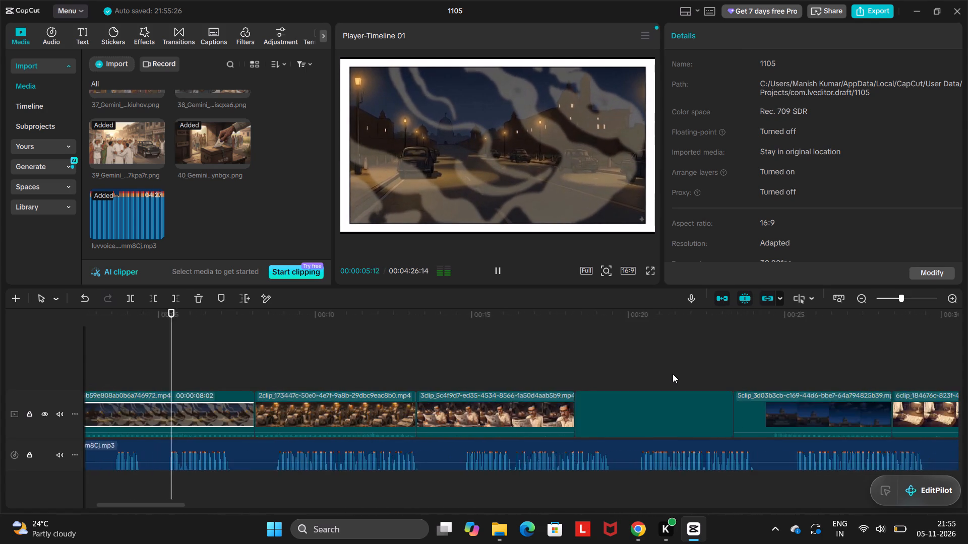
pyautogui.hscroll(-3, 673, 374)
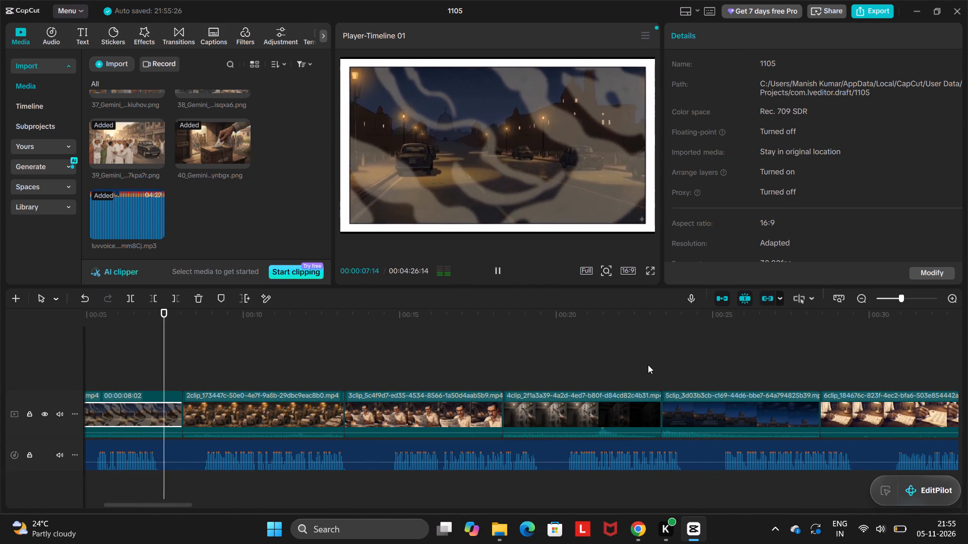
pyautogui.click(648, 365)
pyautogui.hscroll(-4, 648, 365)
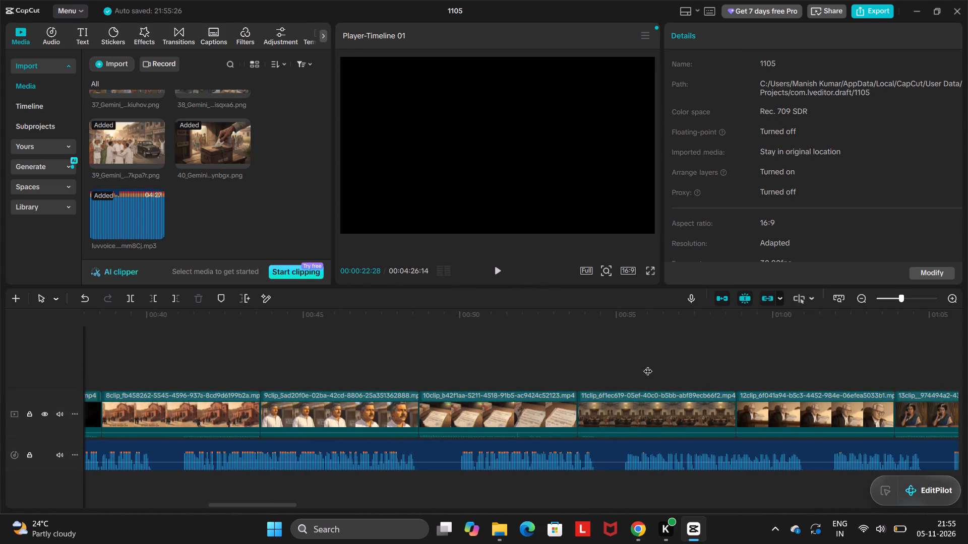
pyautogui.hscroll(-2, 648, 365)
pyautogui.click(648, 365)
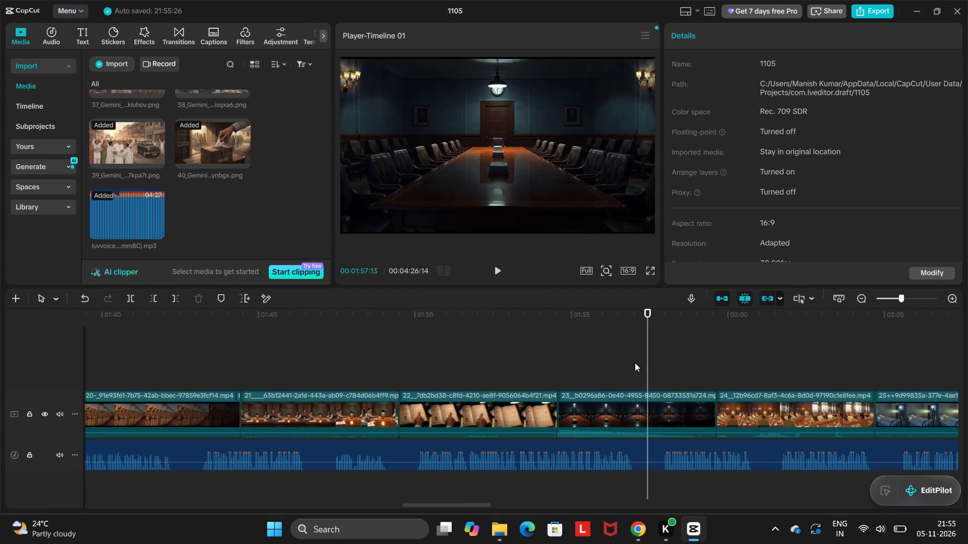
pyautogui.hscroll(-4, 616, 361)
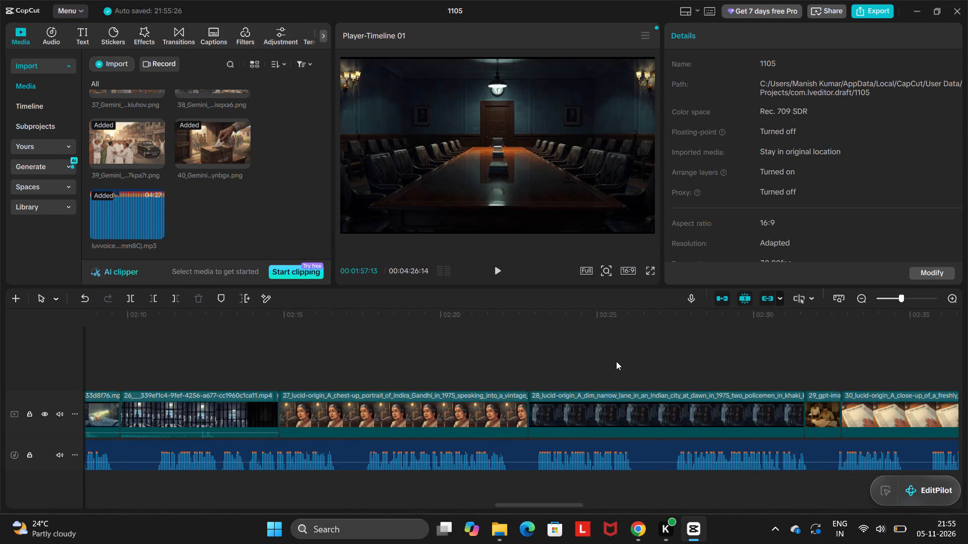
pyautogui.click(558, 364)
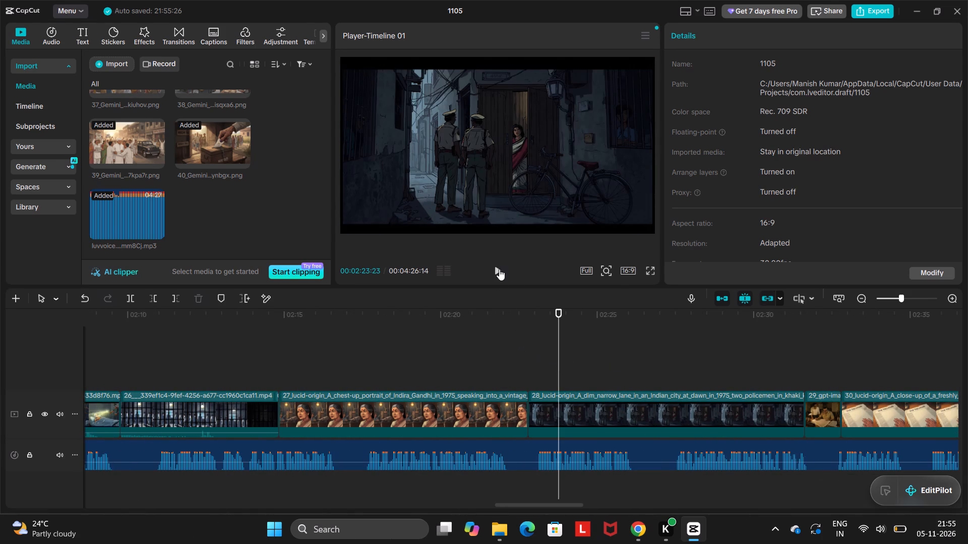
pyautogui.click(498, 269)
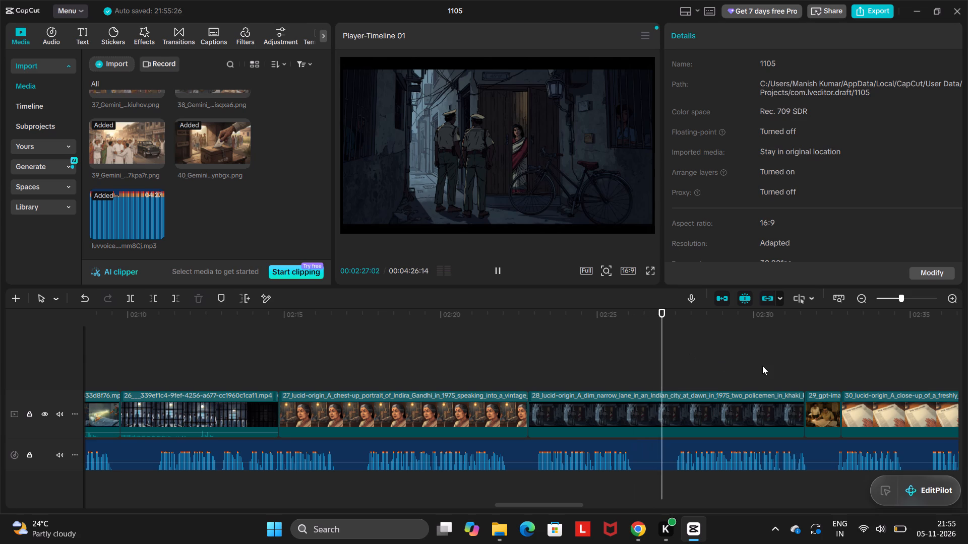
pyautogui.click(542, 379)
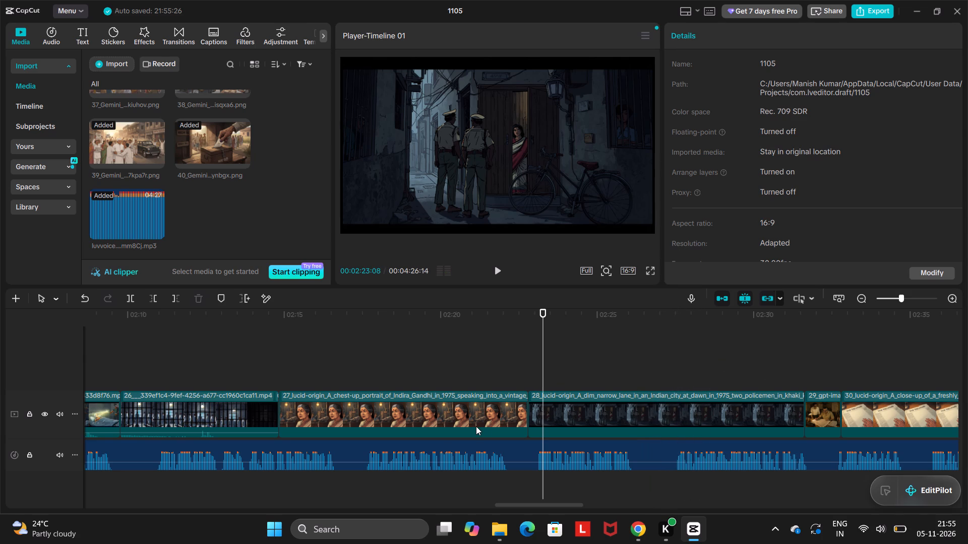
# Extend image 27 to a duration of 00:00:12:11 and play back from its second half into image 30.
pyautogui.click(476, 426)
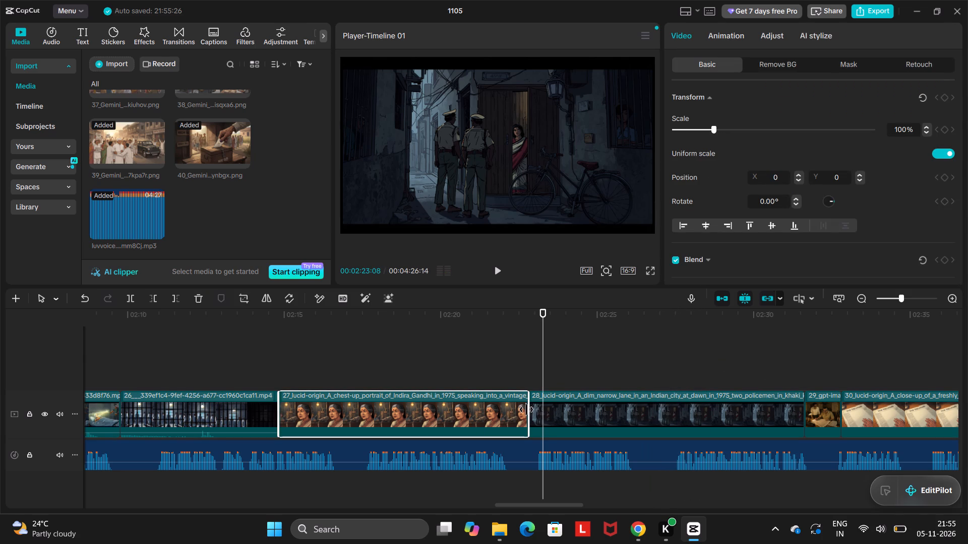
pyautogui.moveTo(526, 410); pyautogui.dragTo(613, 404)
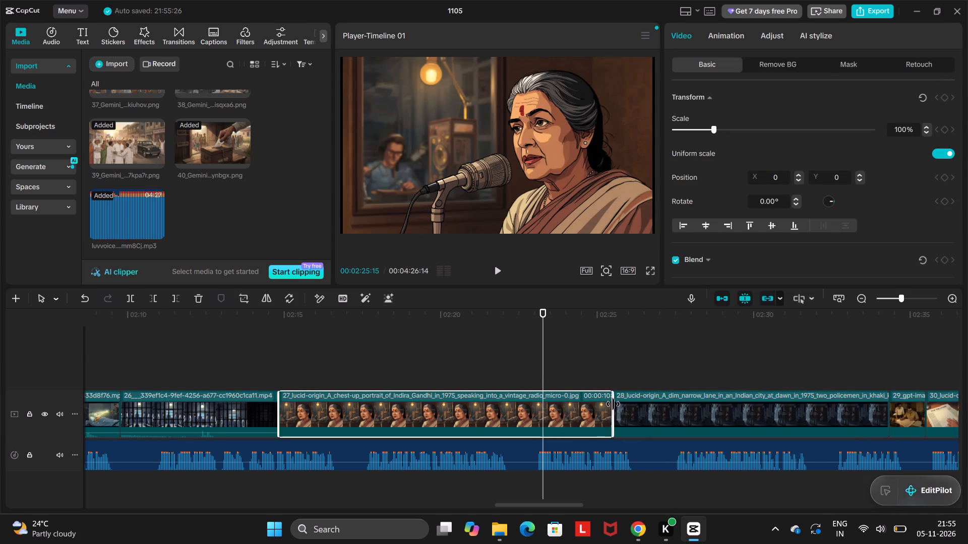
pyautogui.moveTo(613, 404); pyautogui.dragTo(664, 406)
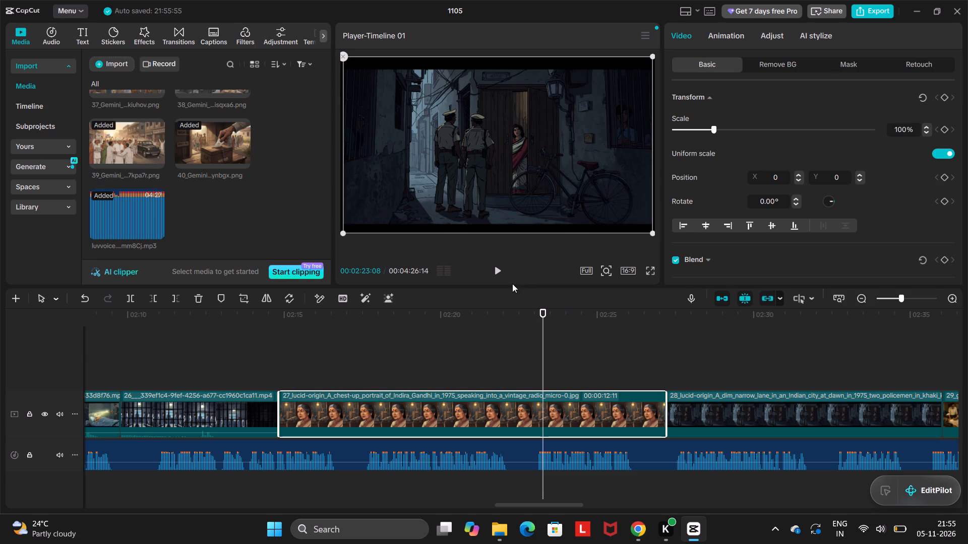
pyautogui.click(499, 272)
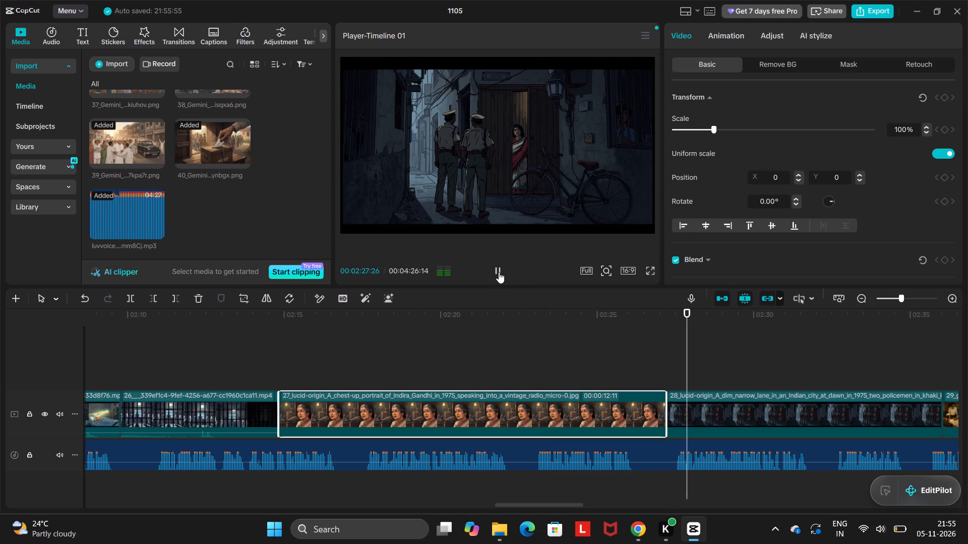
pyautogui.click(499, 344)
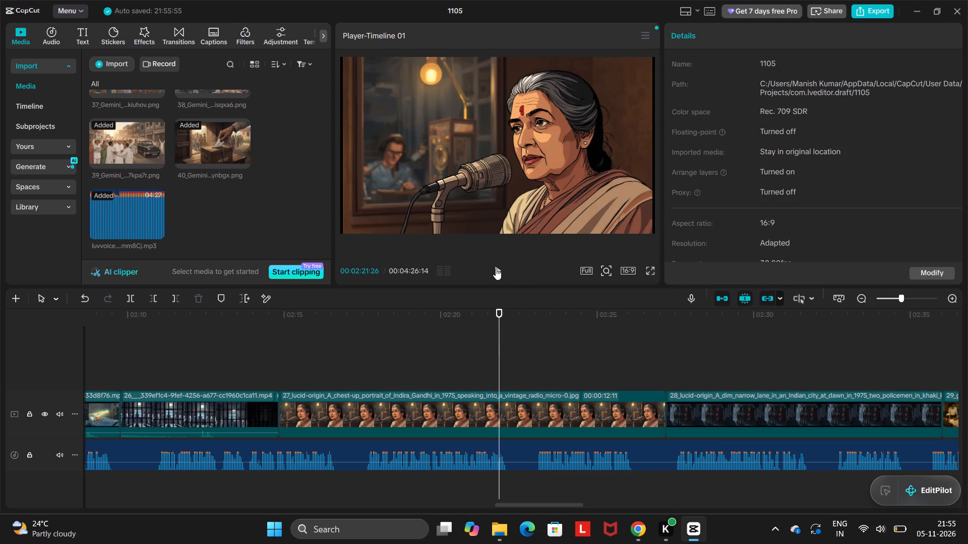
pyautogui.click(496, 268)
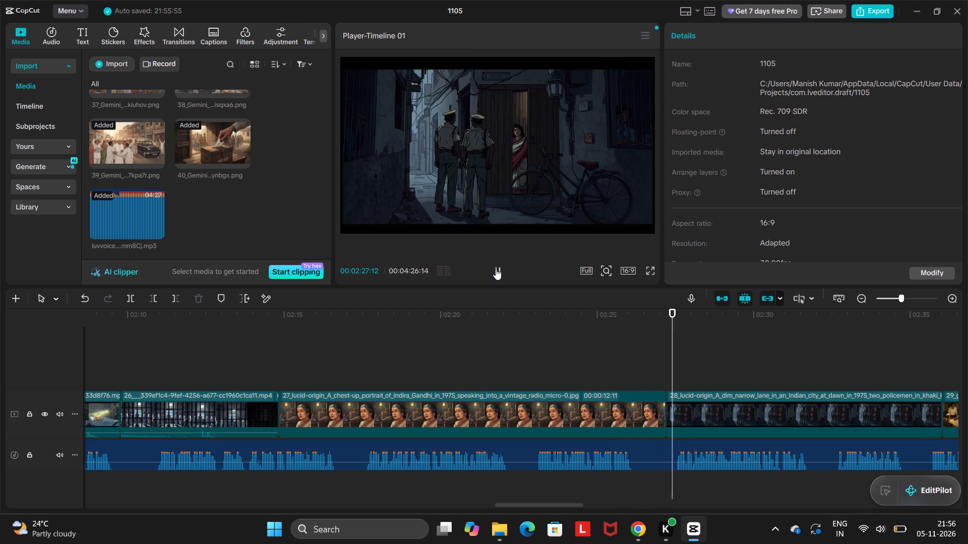
pyautogui.click(605, 418)
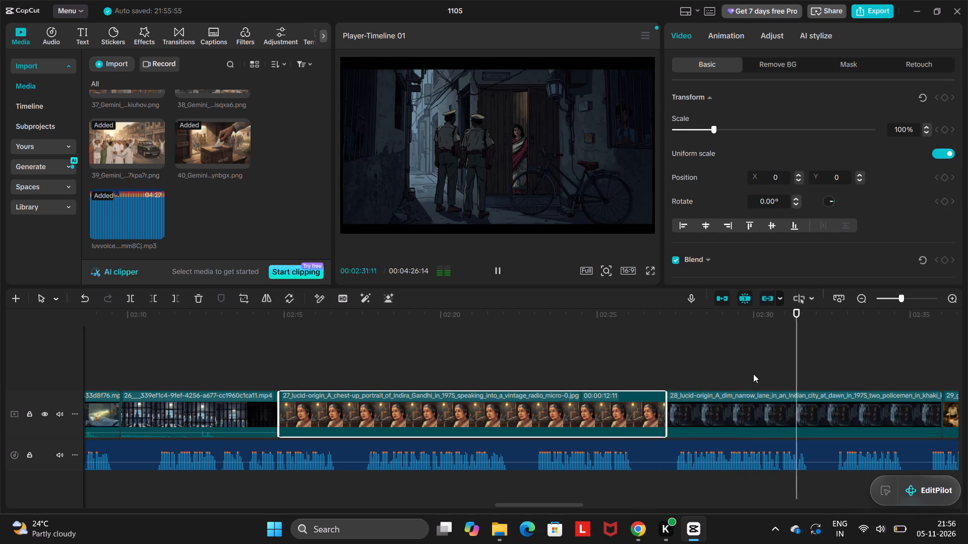
pyautogui.hscroll(-2, 753, 374)
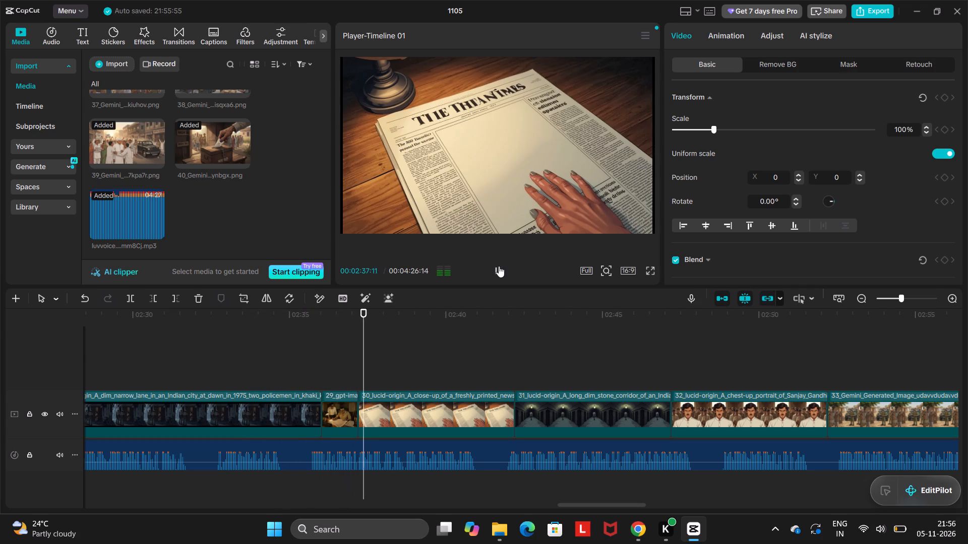
pyautogui.click(499, 266)
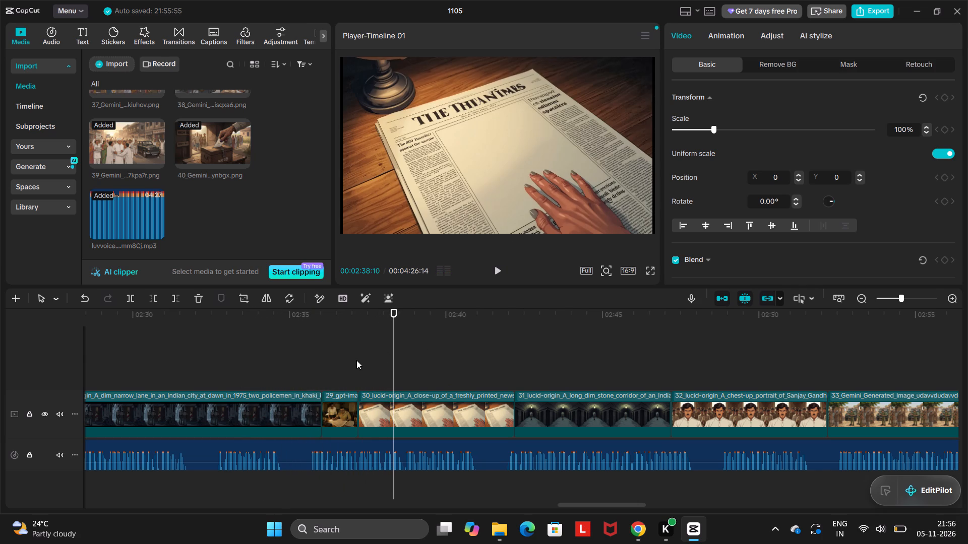
# Shorten image 28 so it ends at about 02:35 on the timeline and play back its final seconds.
pyautogui.click(341, 395)
pyautogui.click(291, 406)
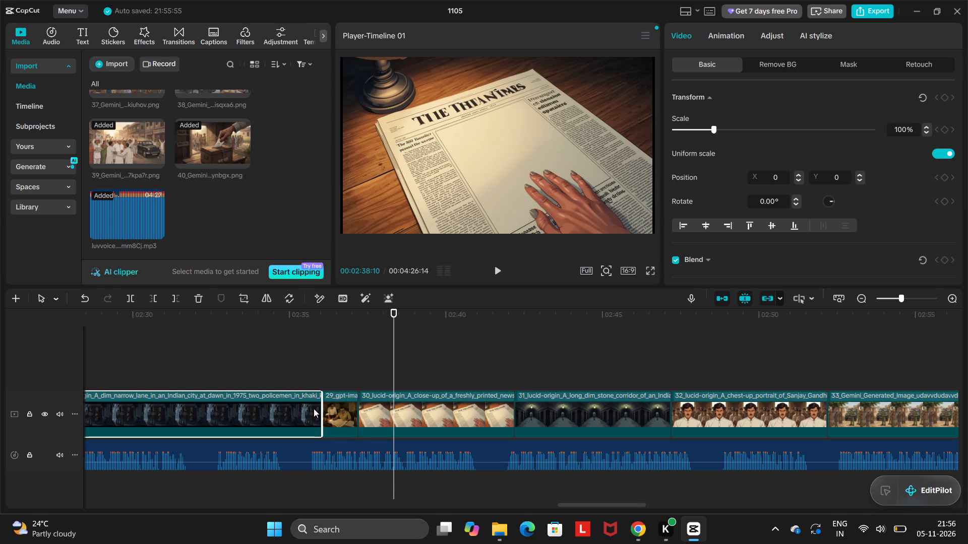
pyautogui.moveTo(322, 410); pyautogui.dragTo(291, 406)
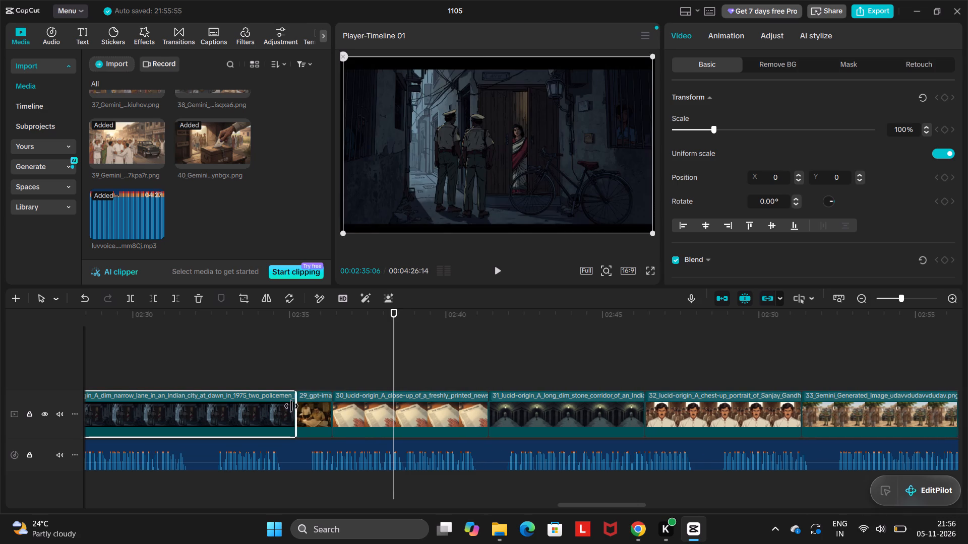
pyautogui.moveTo(291, 406); pyautogui.dragTo(289, 407)
pyautogui.click(195, 373)
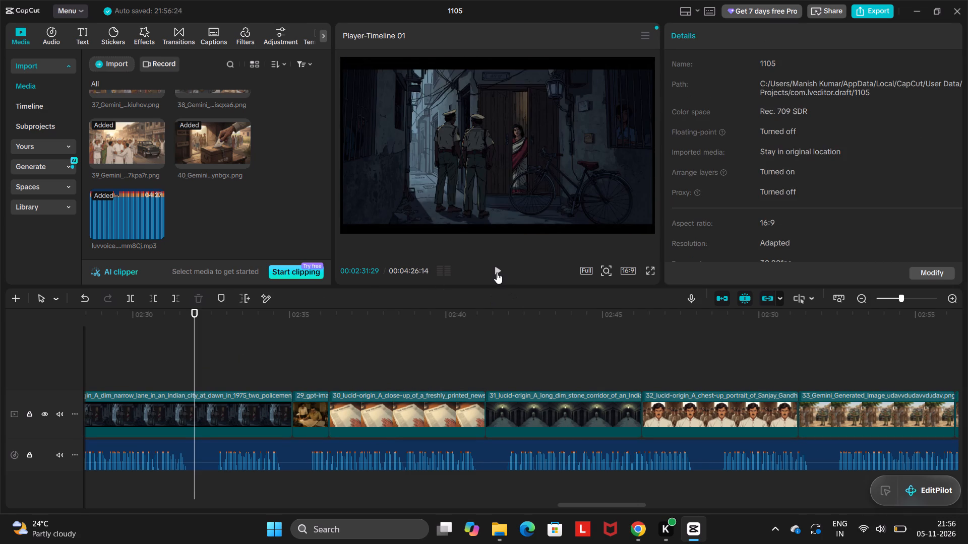
pyautogui.click(497, 273)
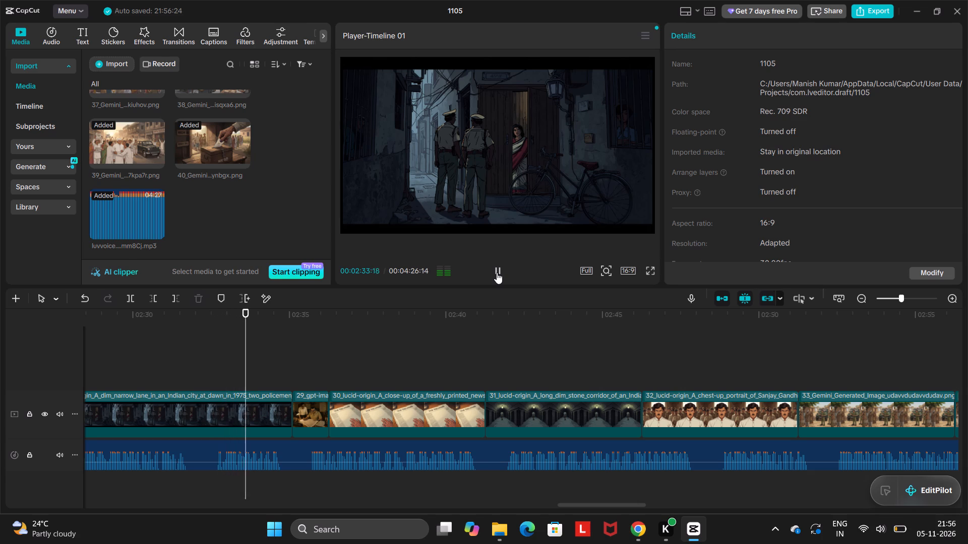
pyautogui.click(497, 273)
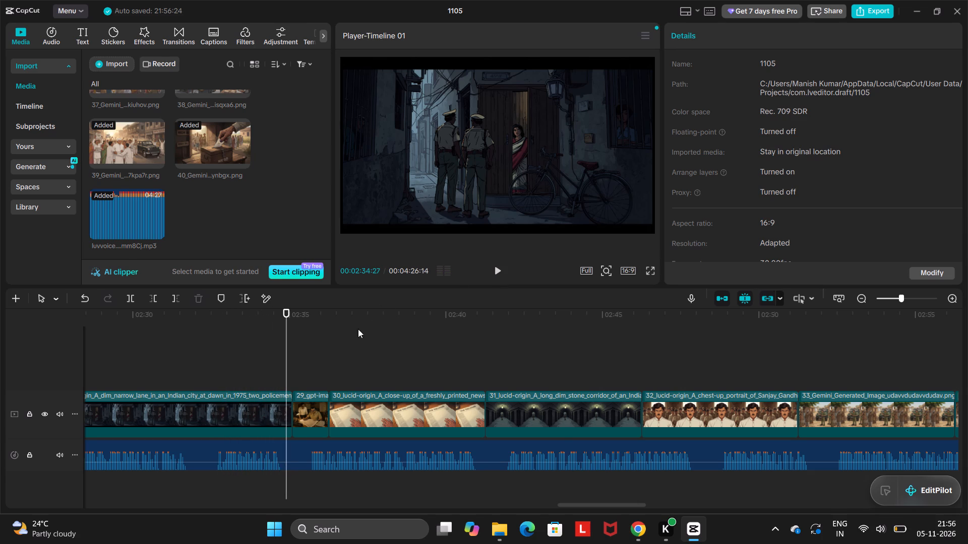
# Move the shared cut between images 28 and 29 to about 02:32:22, lengthening image 29, and play back into image 30.
pyautogui.moveTo(294, 405); pyautogui.dragTo(293, 405)
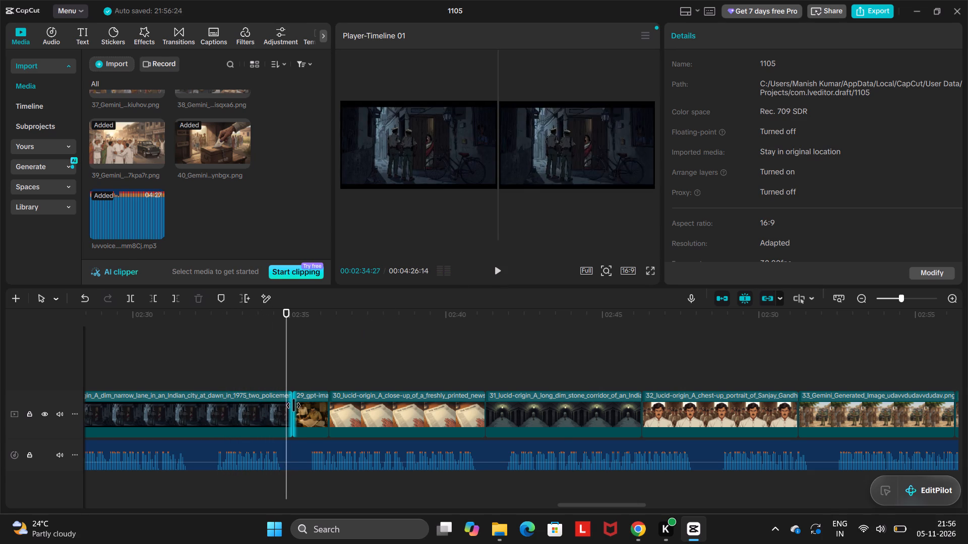
pyautogui.moveTo(293, 405); pyautogui.dragTo(220, 400)
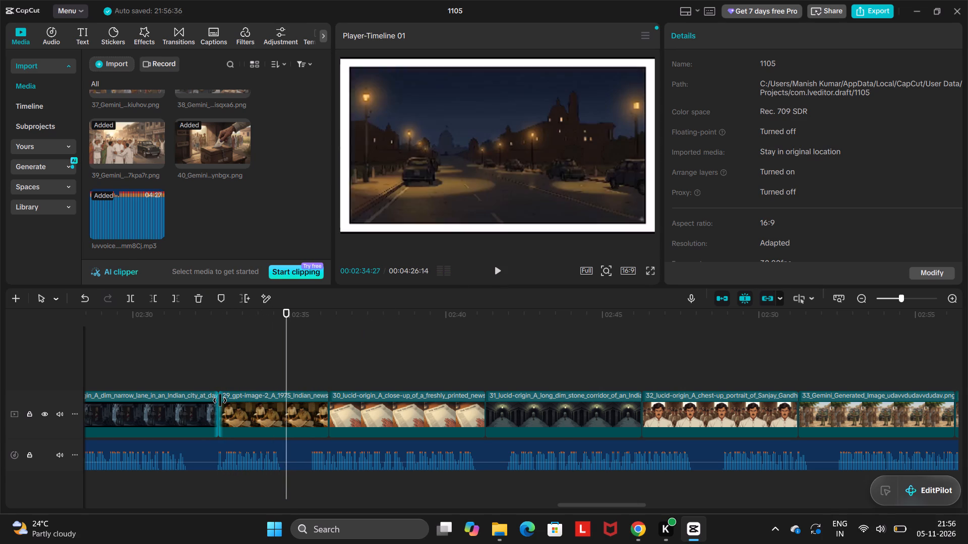
pyautogui.click(113, 357)
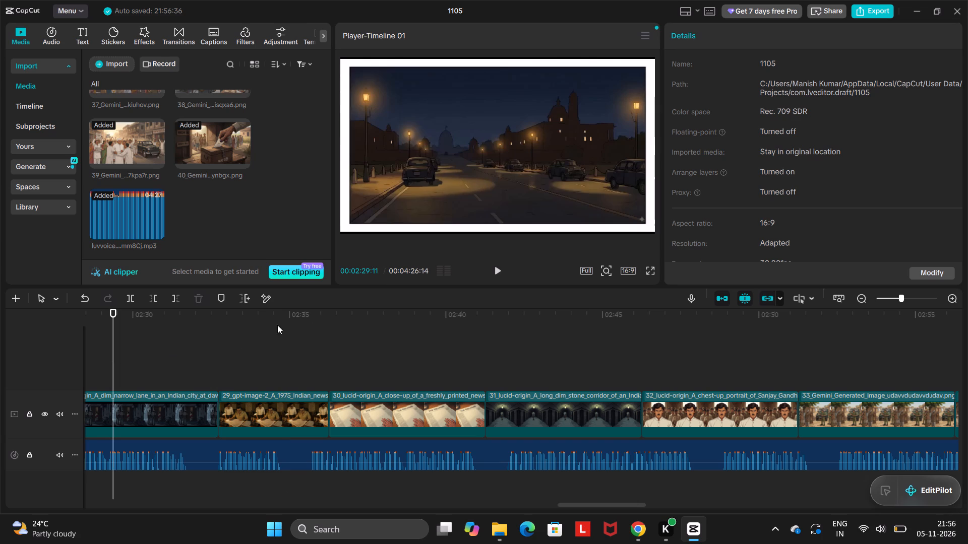
pyautogui.click(495, 265)
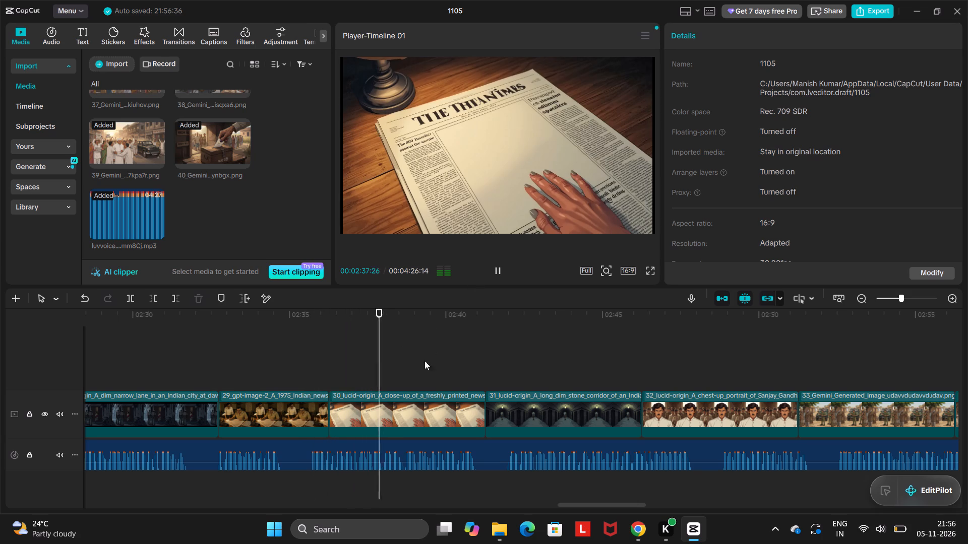
pyautogui.click(498, 268)
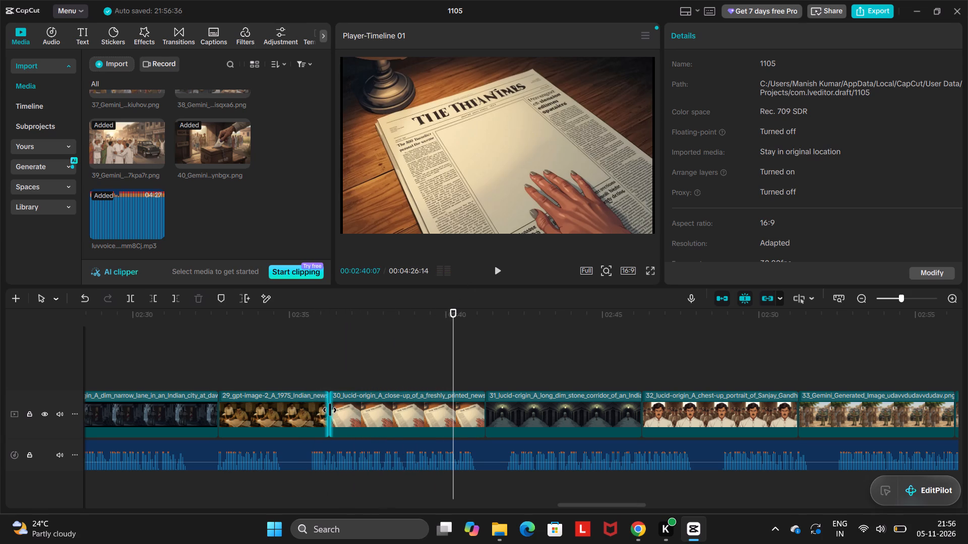
# Extend the end of image 29 to about 02:37:14 on the timeline and play back from its second half into image 32.
pyautogui.click(303, 413)
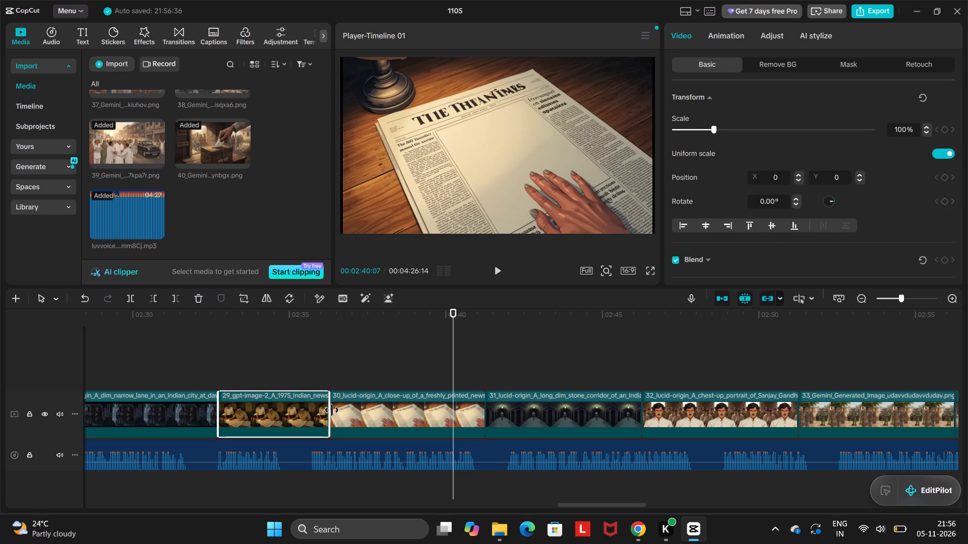
pyautogui.moveTo(328, 410); pyautogui.dragTo(351, 409)
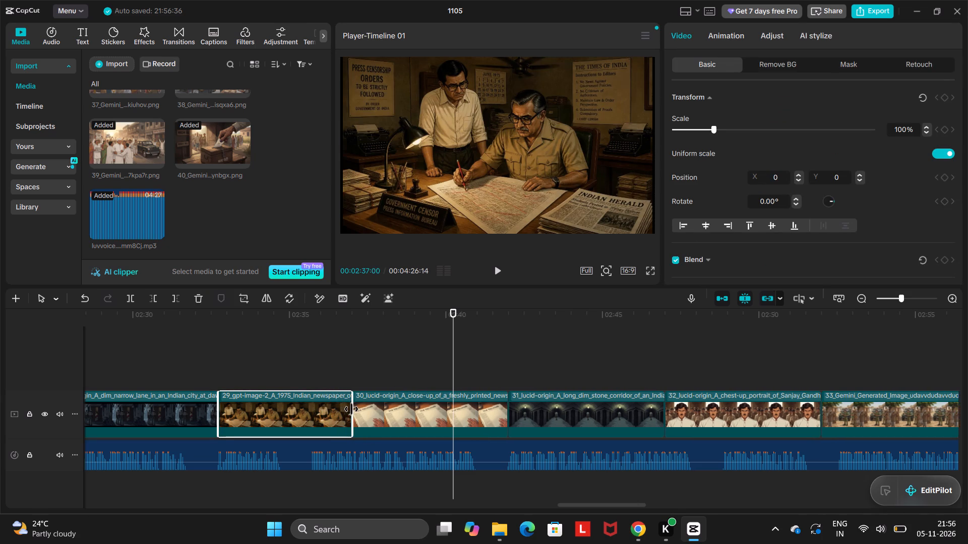
pyautogui.moveTo(351, 409); pyautogui.dragTo(365, 413)
pyautogui.click(290, 351)
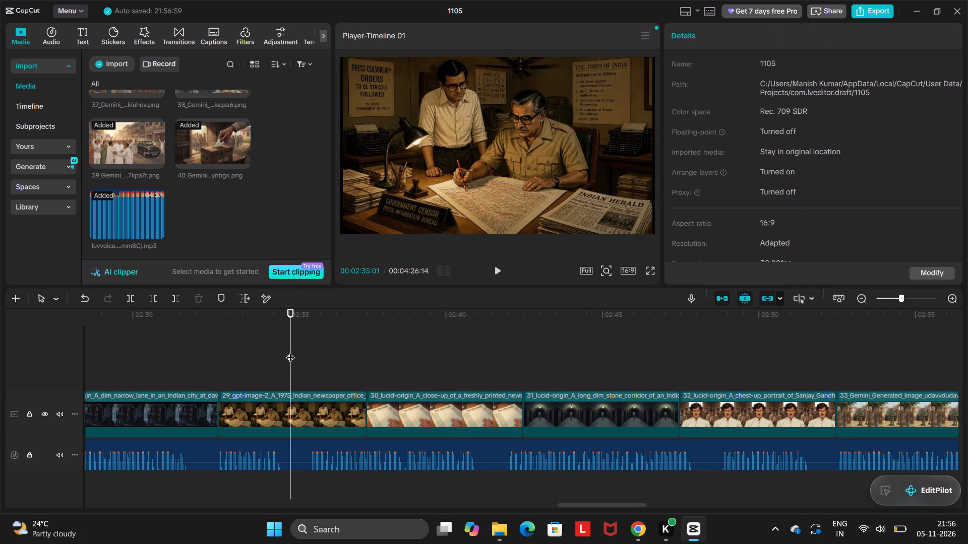
pyautogui.click(495, 265)
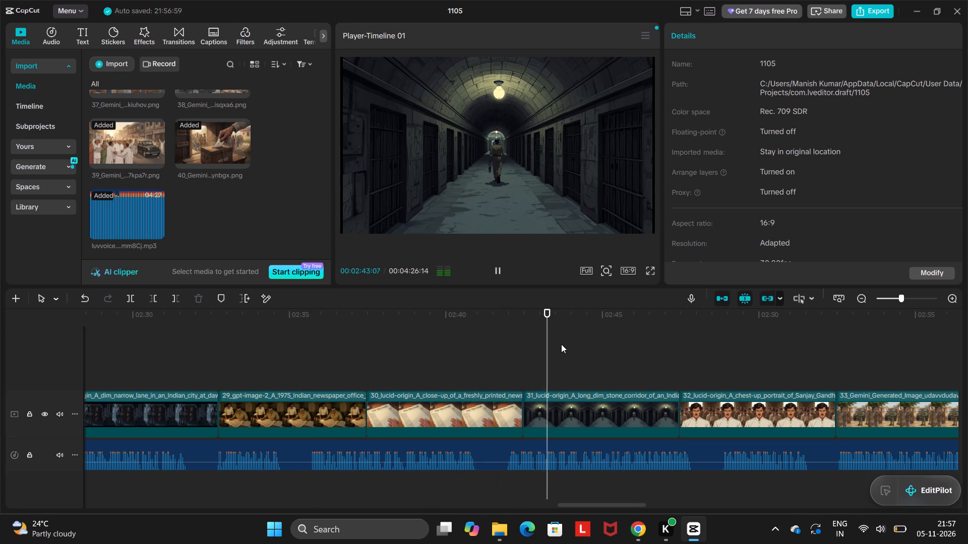
pyautogui.hscroll(-1, 561, 344)
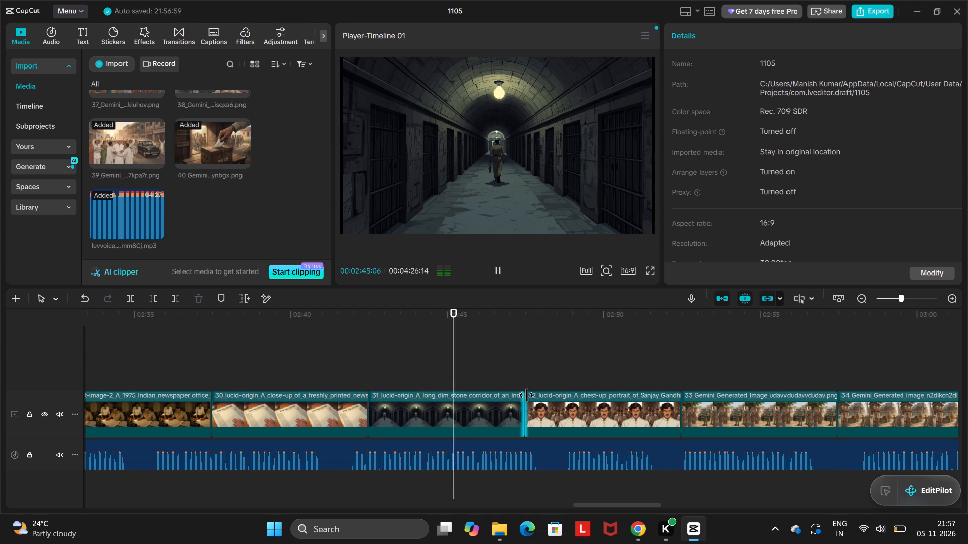
pyautogui.hscroll(-1, 529, 357)
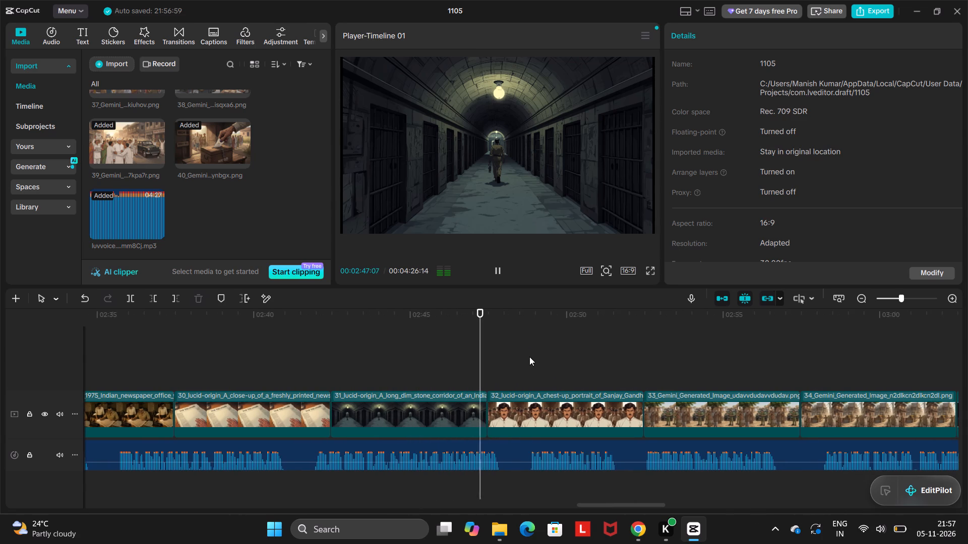
pyautogui.click(498, 270)
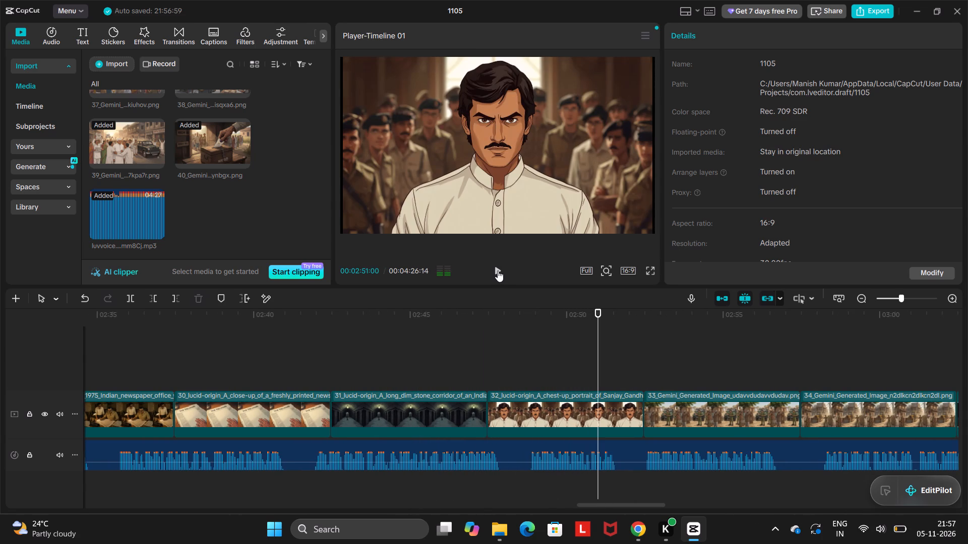
# Extend the end of image 31 to about 02:50 on the timeline and play back from its middle into image 33.
pyautogui.click(483, 408)
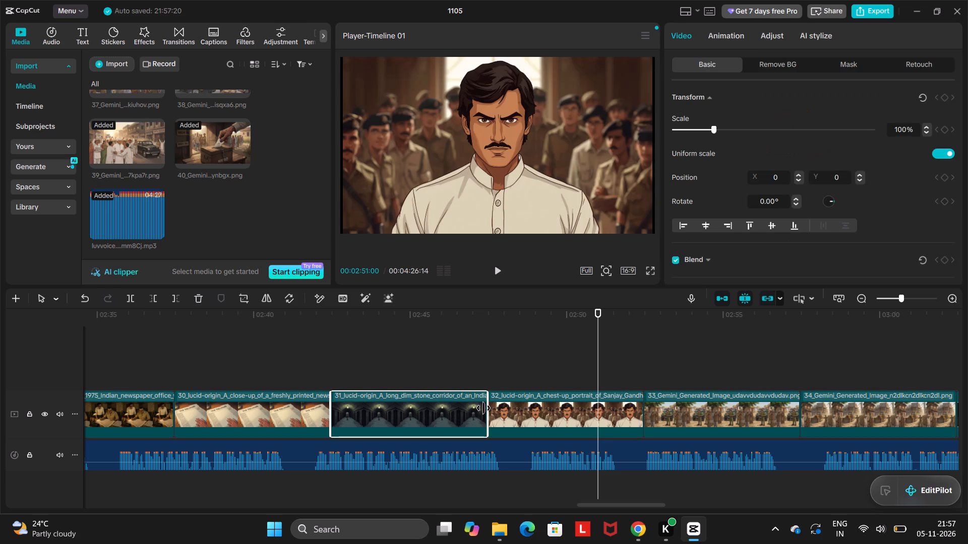
pyautogui.moveTo(487, 409); pyautogui.dragTo(543, 409)
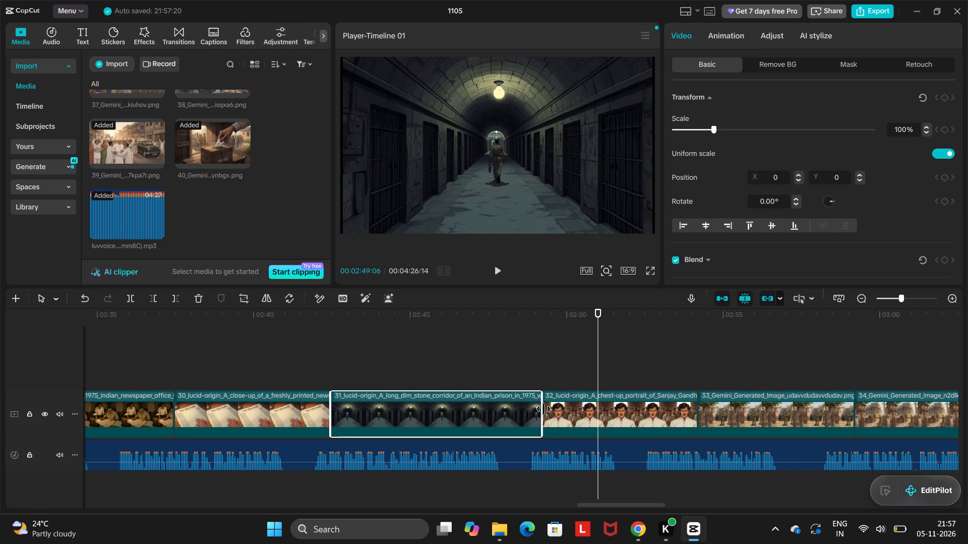
pyautogui.moveTo(543, 409); pyautogui.dragTo(562, 410)
pyautogui.click(416, 380)
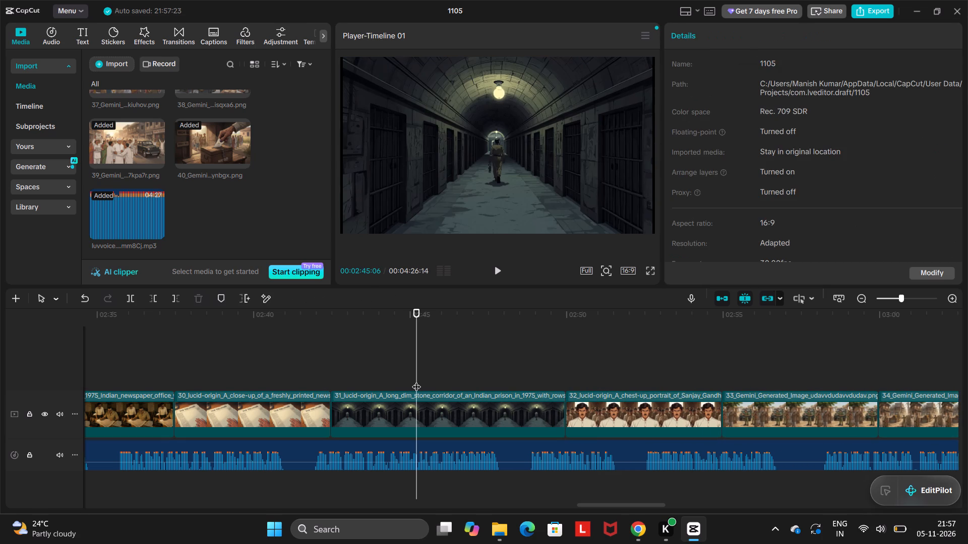
pyautogui.click(497, 271)
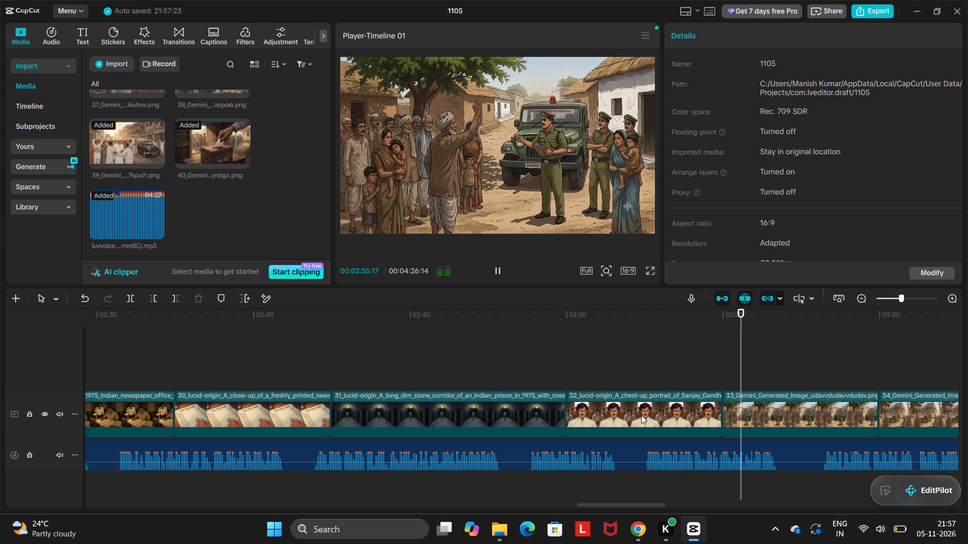
pyautogui.click(496, 265)
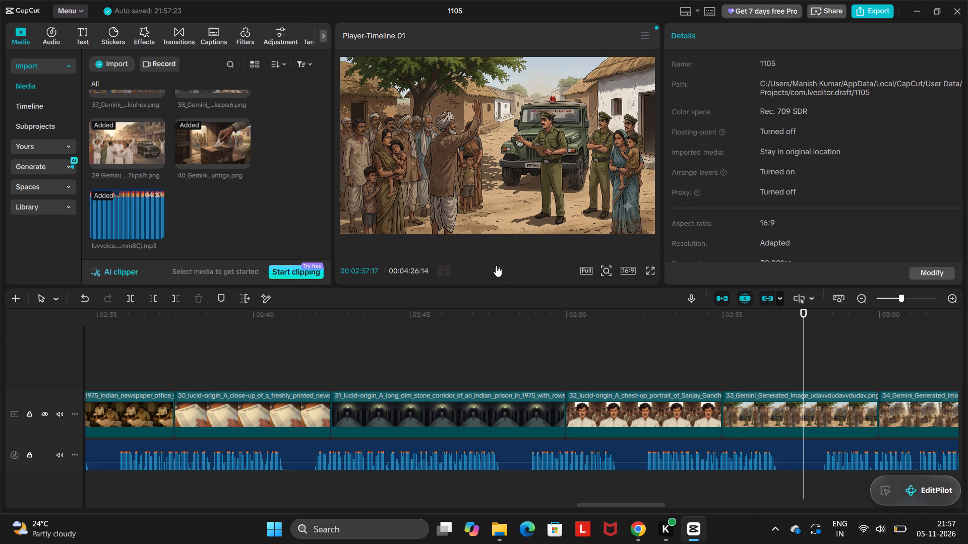
# Extend the end of image 32 to about 02:57 on the timeline and play back from its second half into image 35.
pyautogui.click(662, 421)
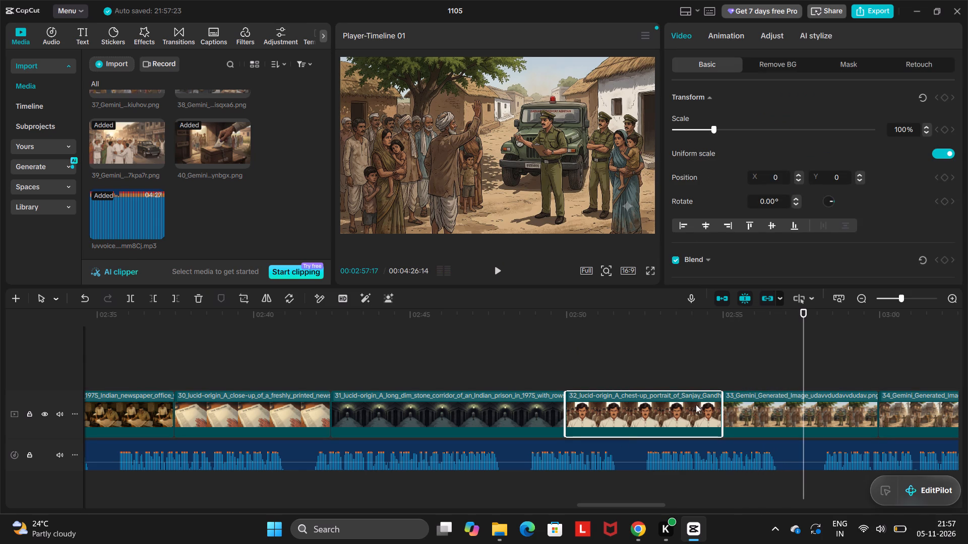
pyautogui.moveTo(722, 407); pyautogui.dragTo(780, 424)
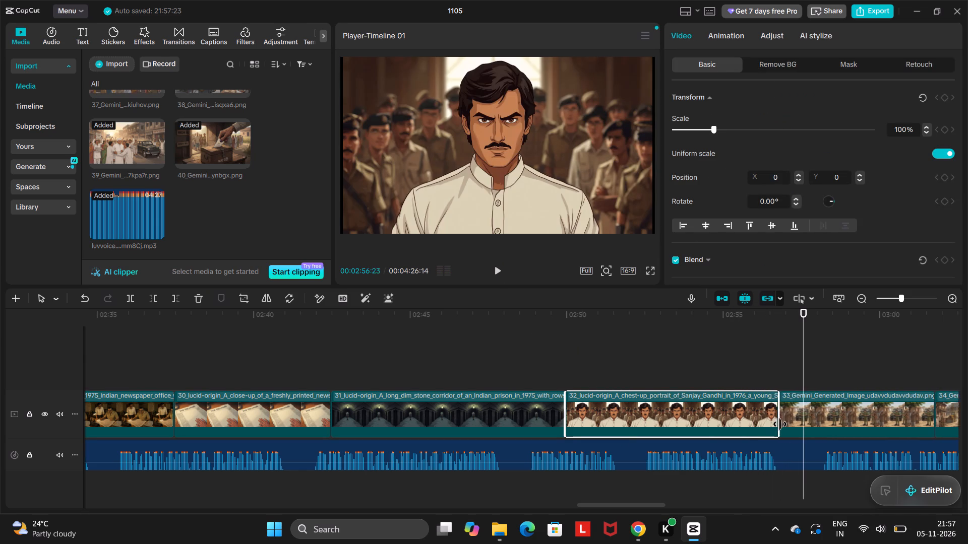
pyautogui.moveTo(780, 424); pyautogui.dragTo(787, 425)
pyautogui.click(680, 368)
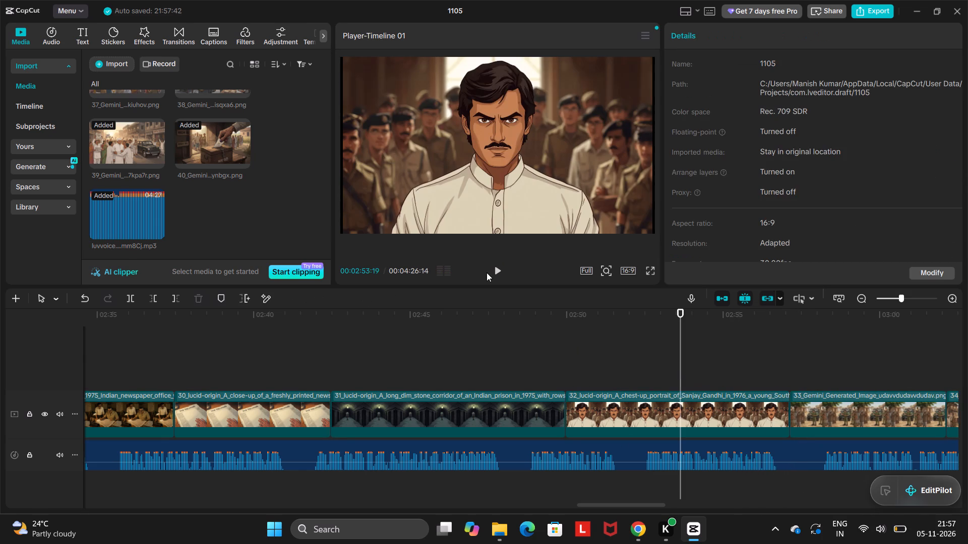
pyautogui.click(496, 270)
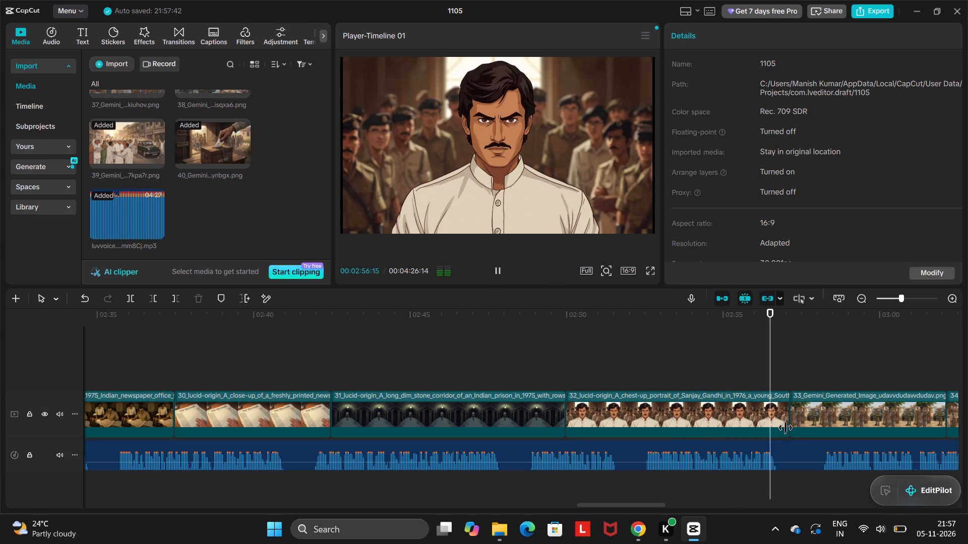
pyautogui.hscroll(-1, 678, 370)
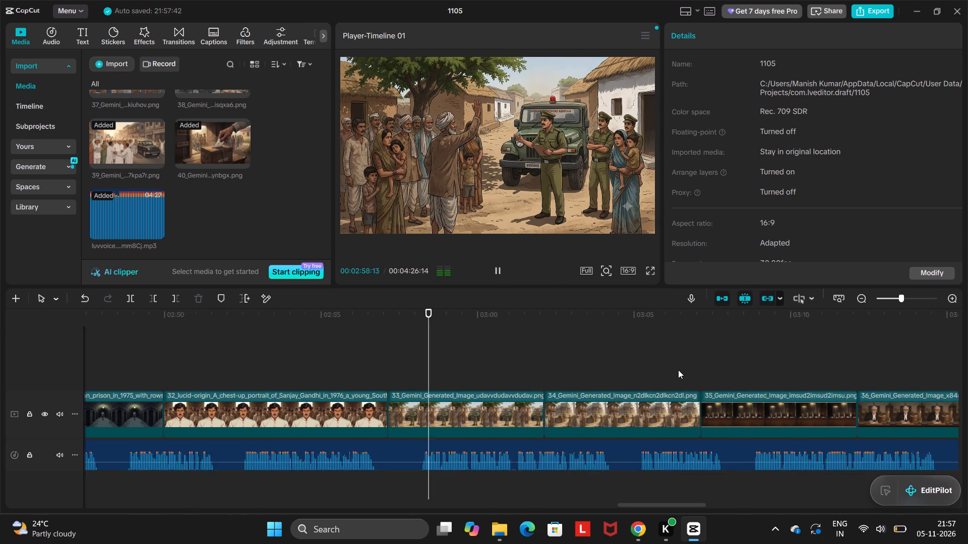
pyautogui.hscroll(-1, 678, 370)
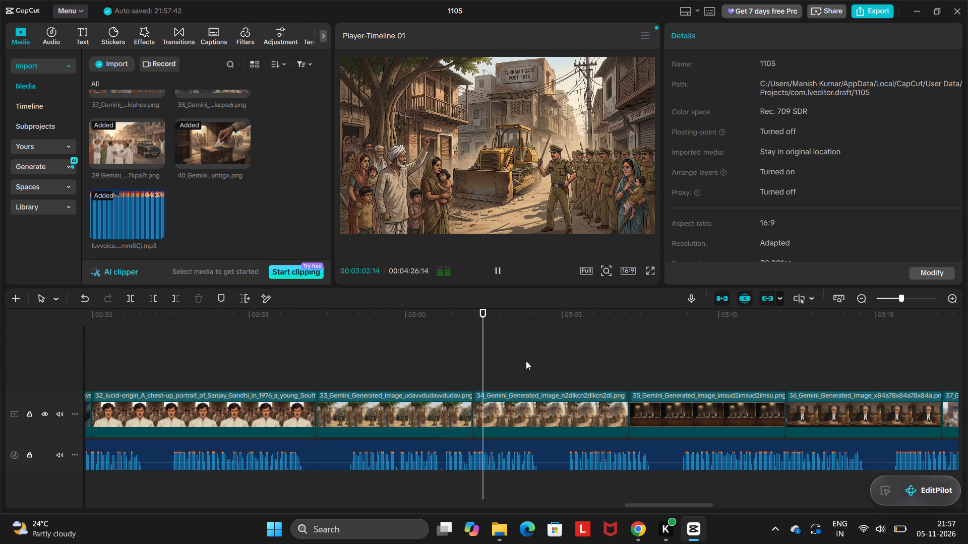
pyautogui.click(497, 268)
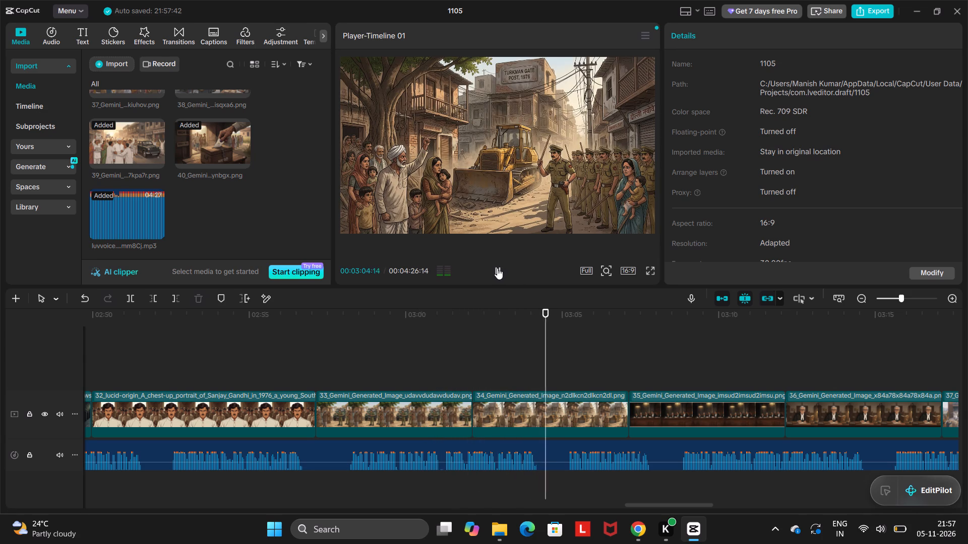
pyautogui.click(269, 360)
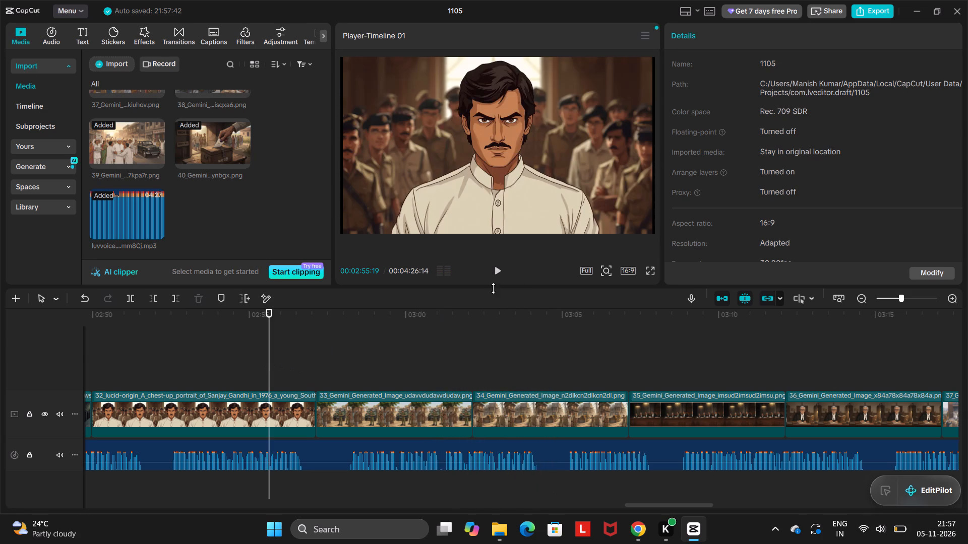
pyautogui.click(495, 265)
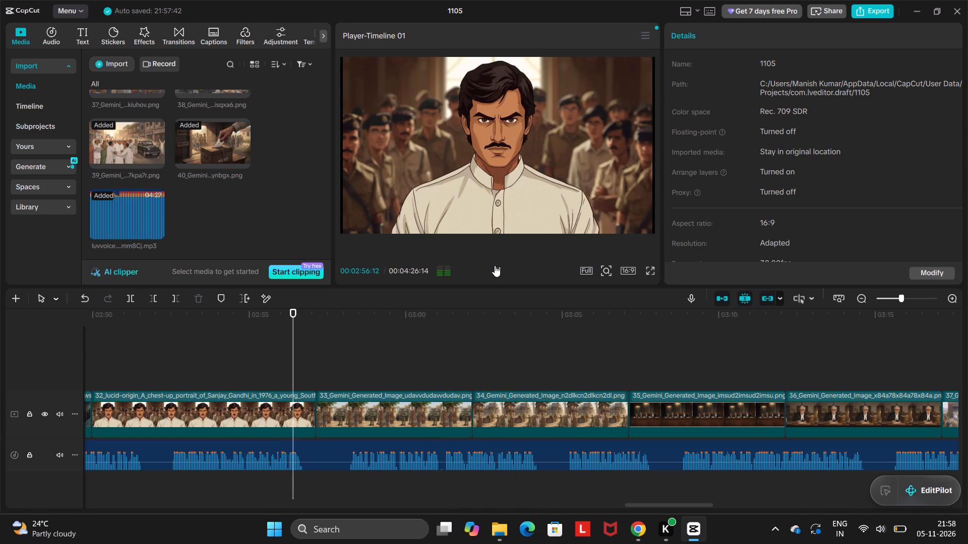
pyautogui.click(495, 265)
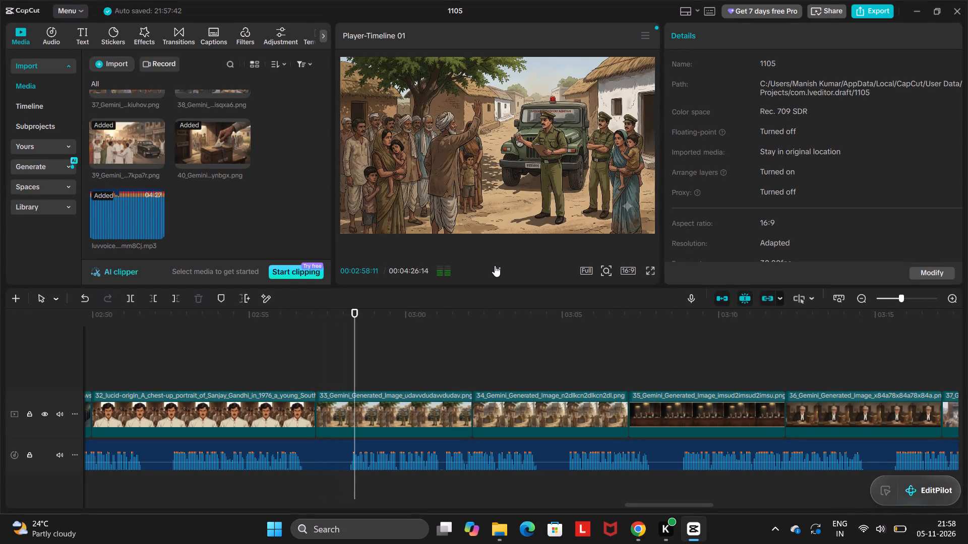
pyautogui.click(495, 265)
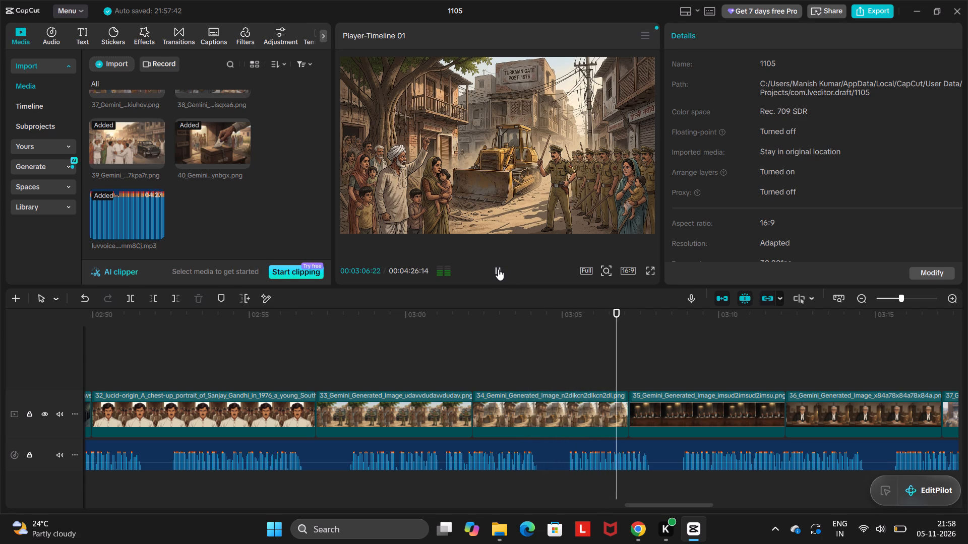
pyautogui.click(498, 269)
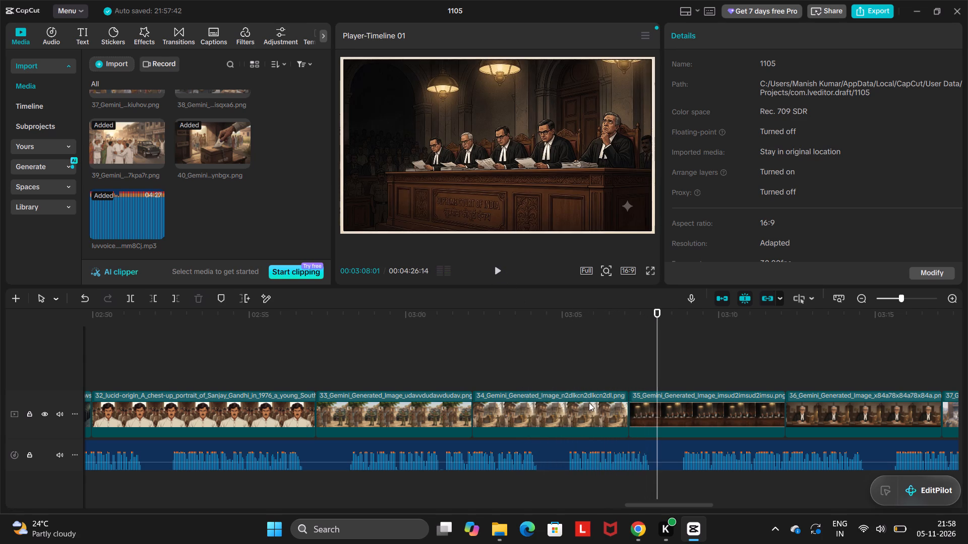
# Lengthen image 35 on the timeline to about 6 seconds and play back from the middle of image 34 into image 35.
pyautogui.click(642, 411)
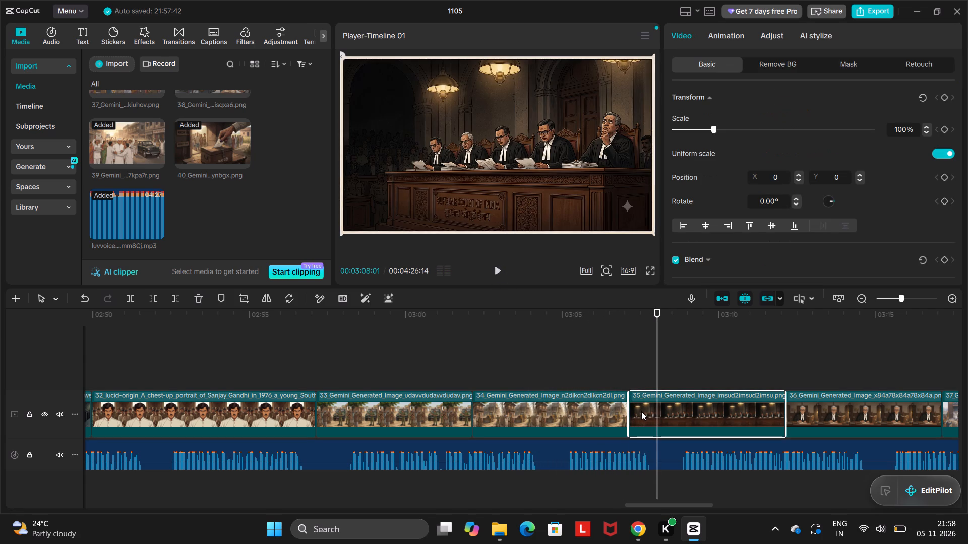
pyautogui.moveTo(629, 412); pyautogui.dragTo(600, 414)
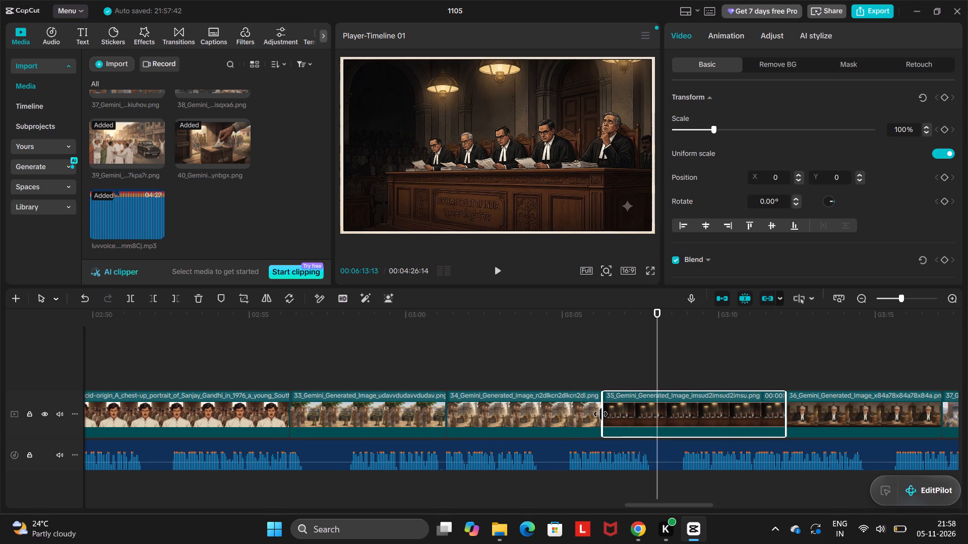
pyautogui.moveTo(600, 414); pyautogui.dragTo(595, 415)
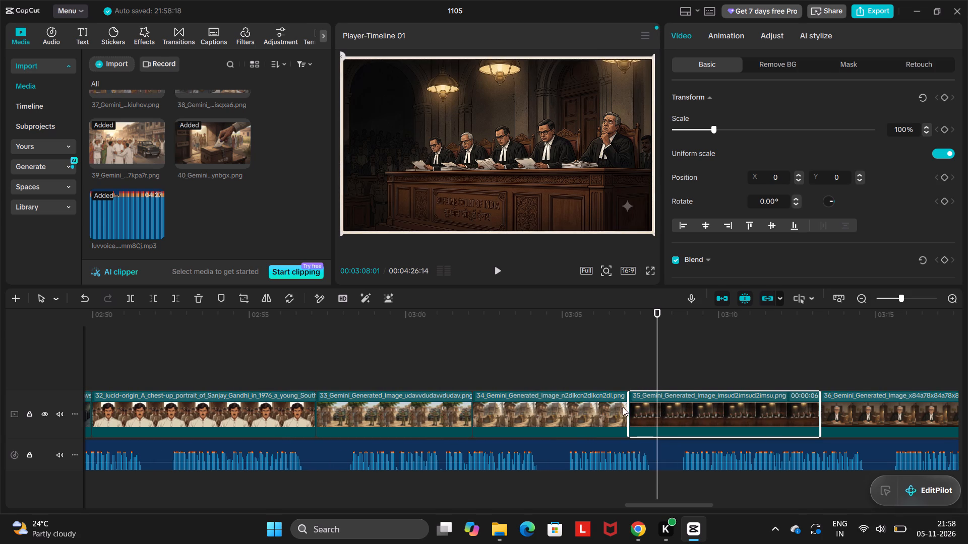
pyautogui.click(526, 346)
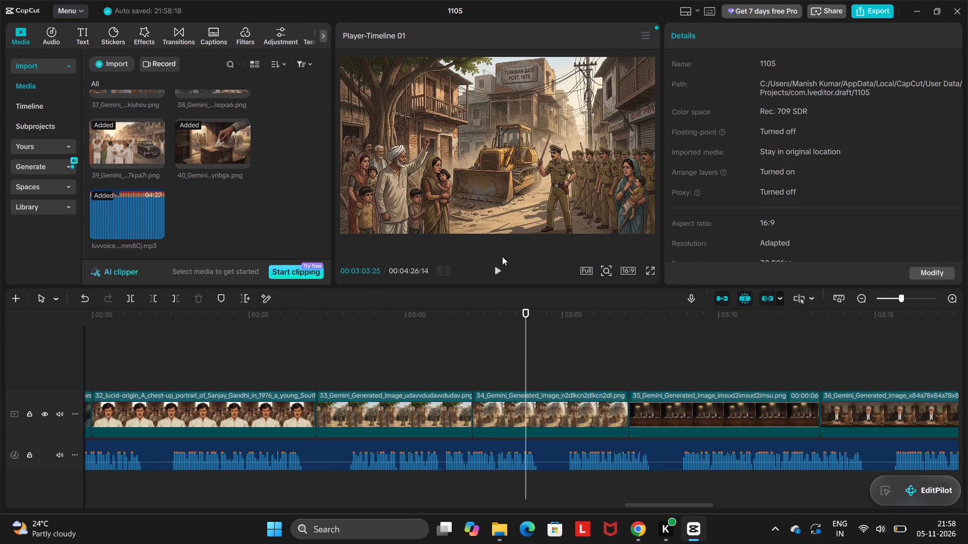
pyautogui.click(497, 266)
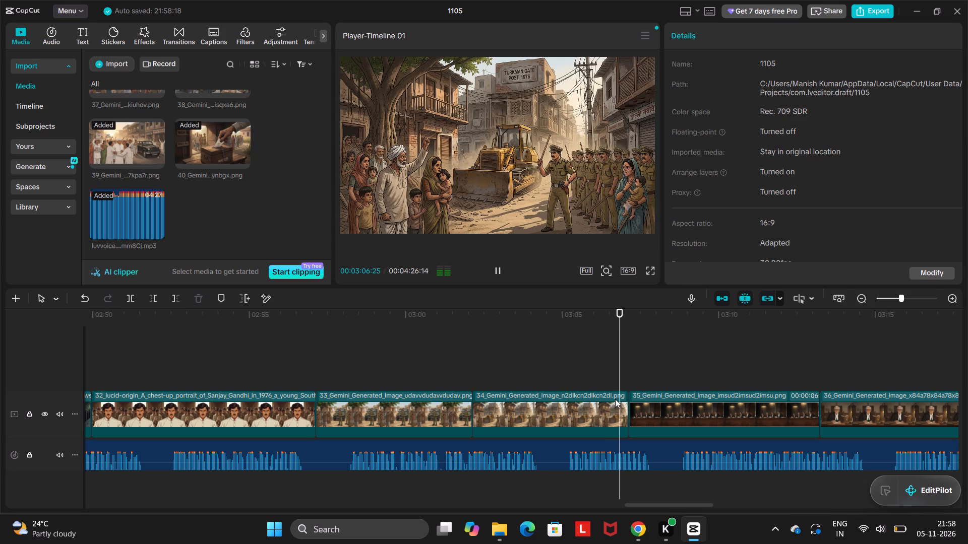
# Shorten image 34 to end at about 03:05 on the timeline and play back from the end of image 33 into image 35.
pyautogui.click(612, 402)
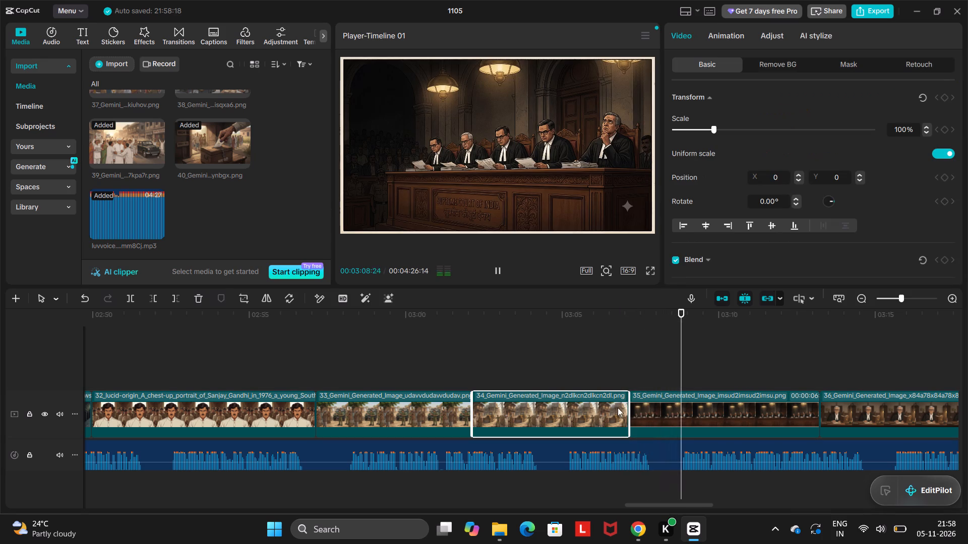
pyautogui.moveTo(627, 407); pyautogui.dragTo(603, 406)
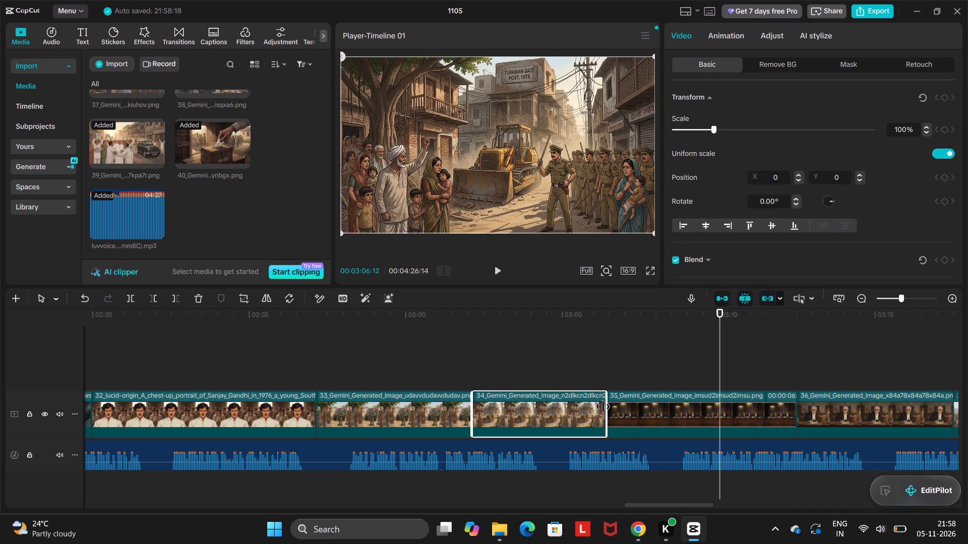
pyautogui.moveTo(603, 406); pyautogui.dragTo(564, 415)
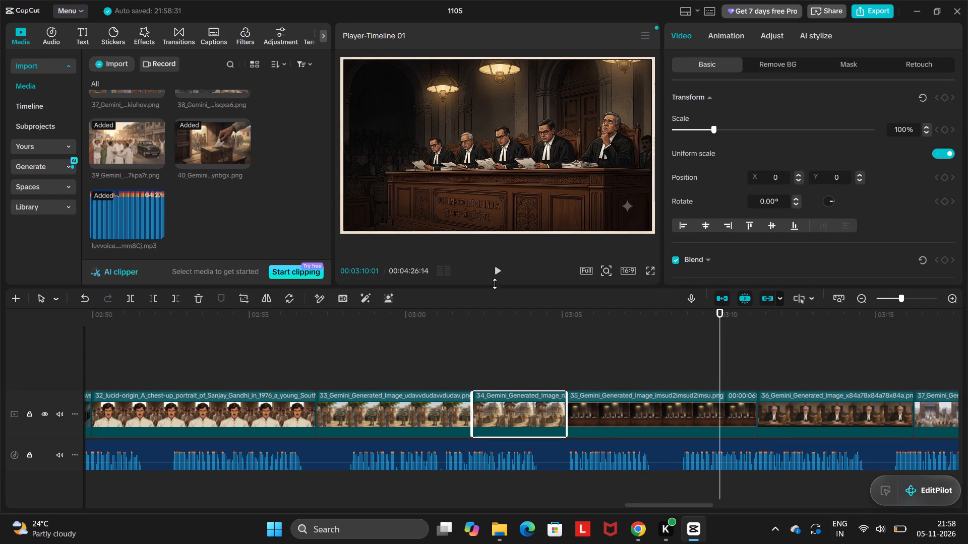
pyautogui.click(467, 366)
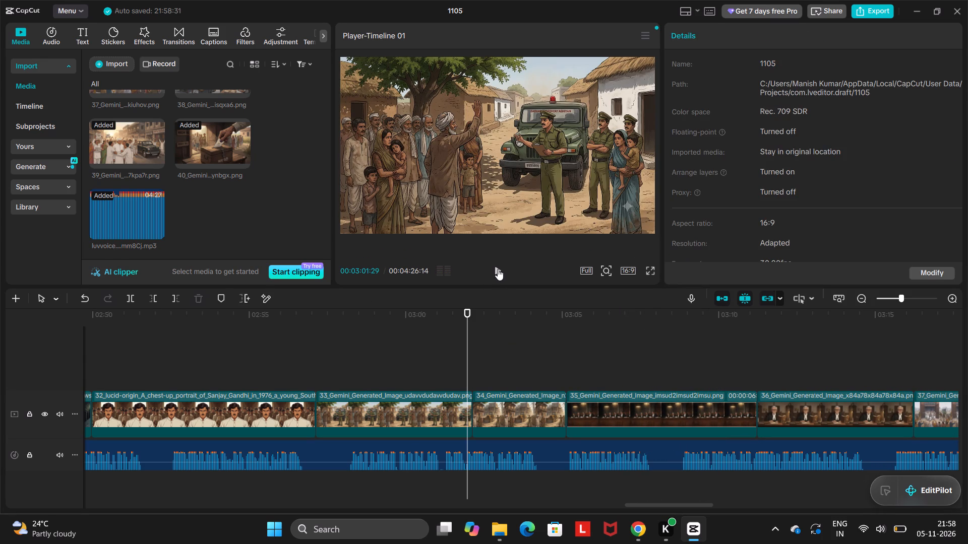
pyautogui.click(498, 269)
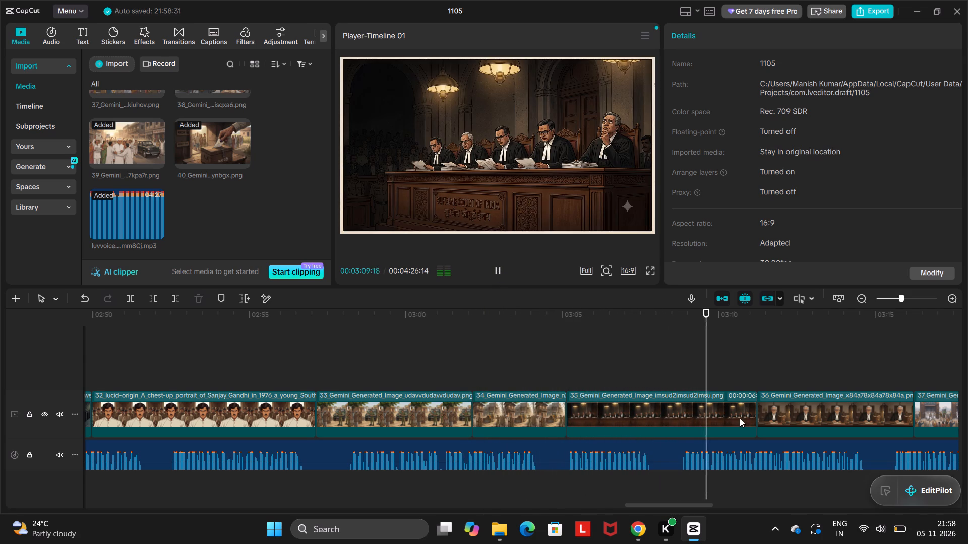
# Play back from image 35 into image 37, and move the shared cut between images 35 and 36 to about 03:14, lengthening image 35.
pyautogui.hscroll(-1, 740, 418)
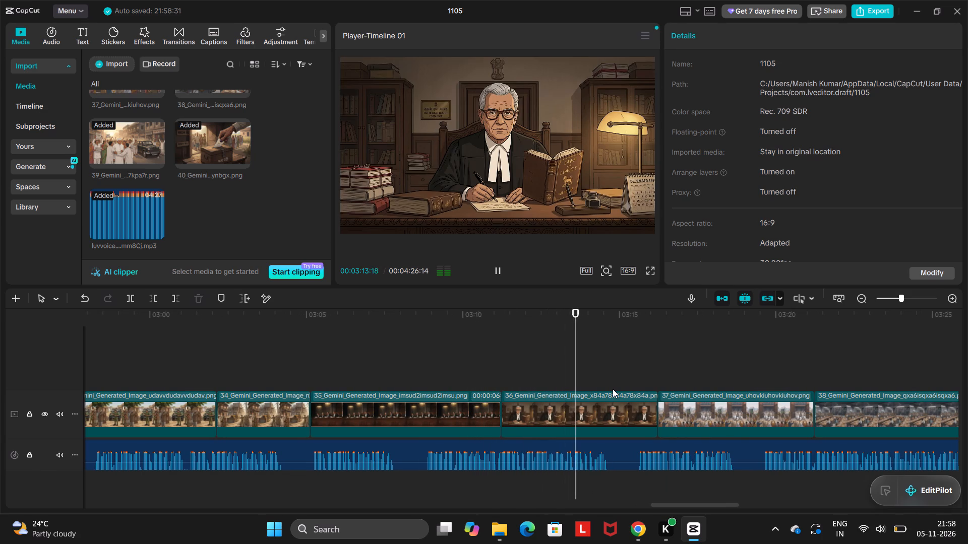
pyautogui.click(434, 422)
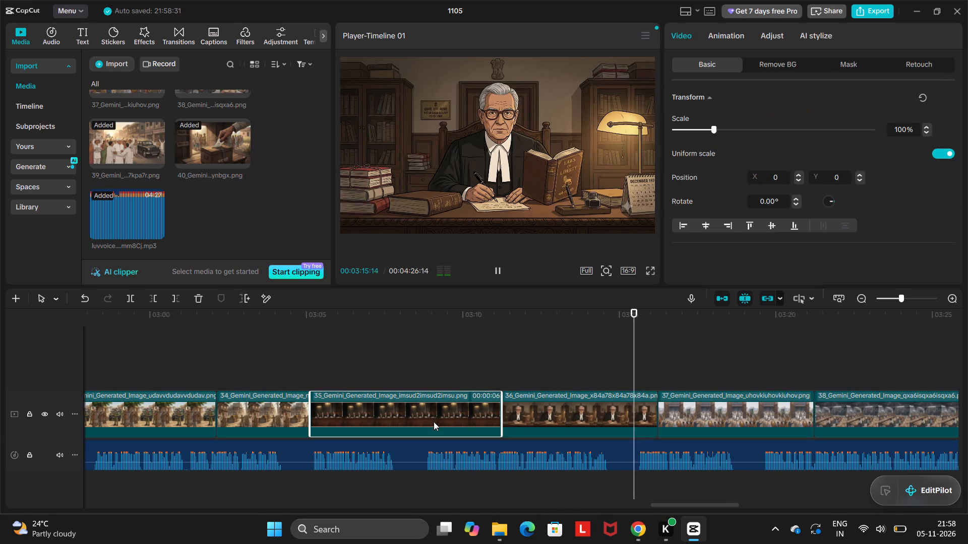
pyautogui.click(409, 373)
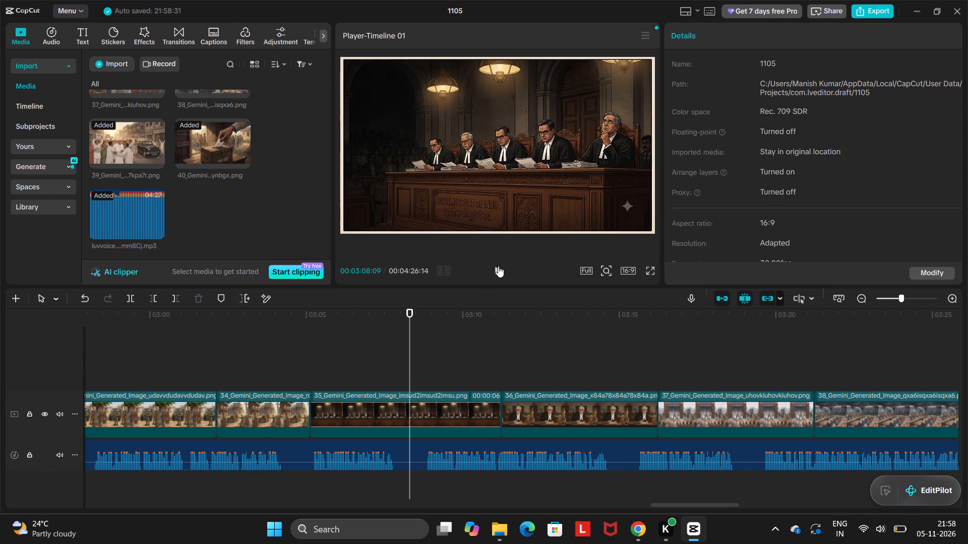
pyautogui.click(498, 266)
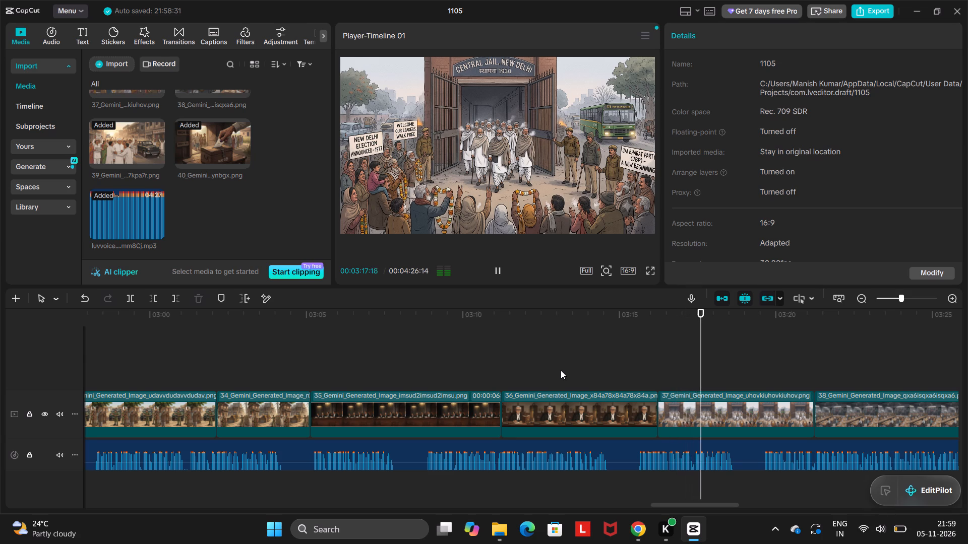
pyautogui.click(465, 380)
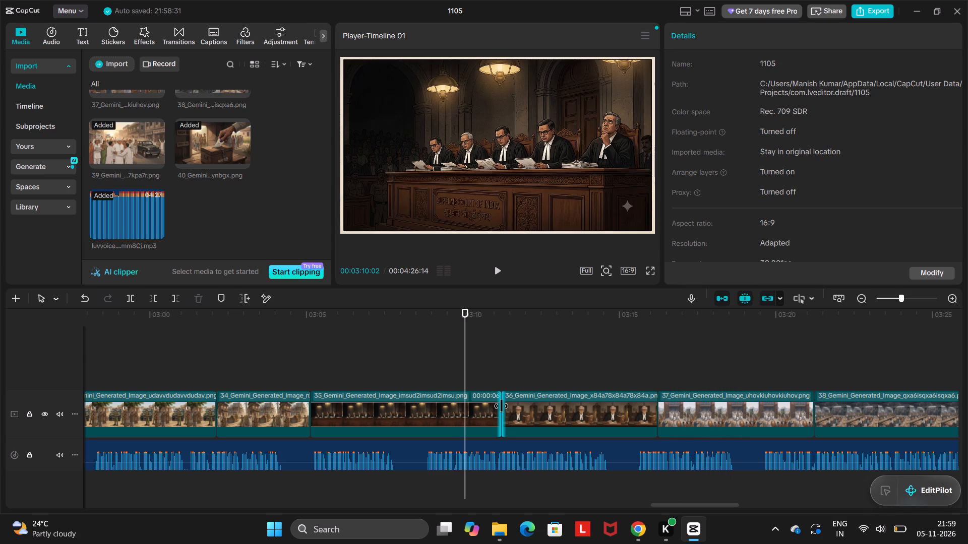
pyautogui.moveTo(501, 406); pyautogui.dragTo(604, 397)
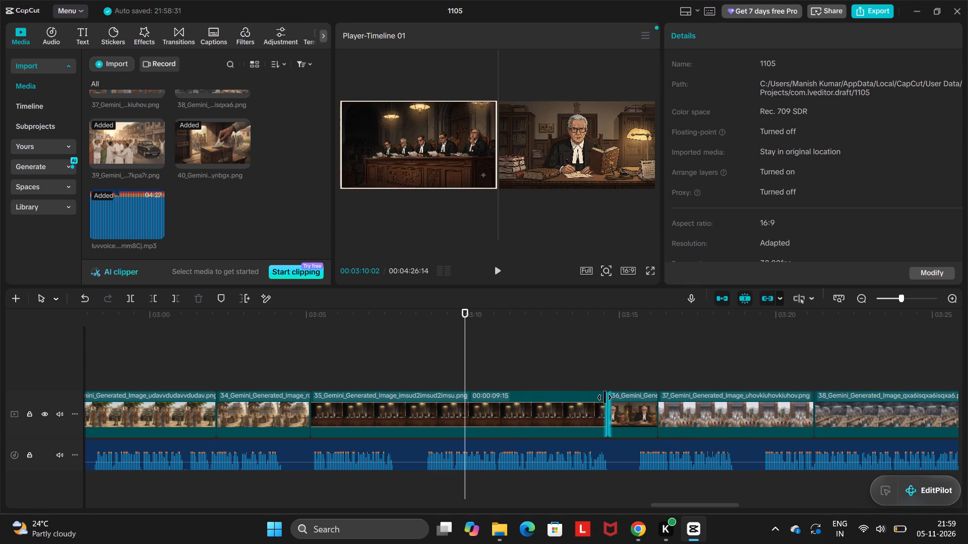
pyautogui.moveTo(604, 397); pyautogui.dragTo(591, 401)
# Extend the end of image 36 for a duration of 00:00:08:18 and play back from about 03:10 into image 36.
pyautogui.click(619, 410)
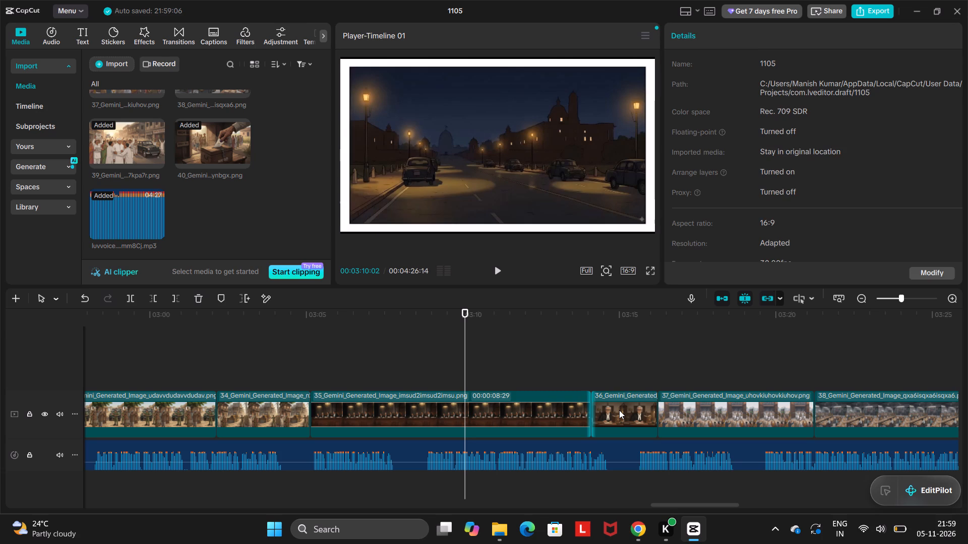
pyautogui.click(619, 410)
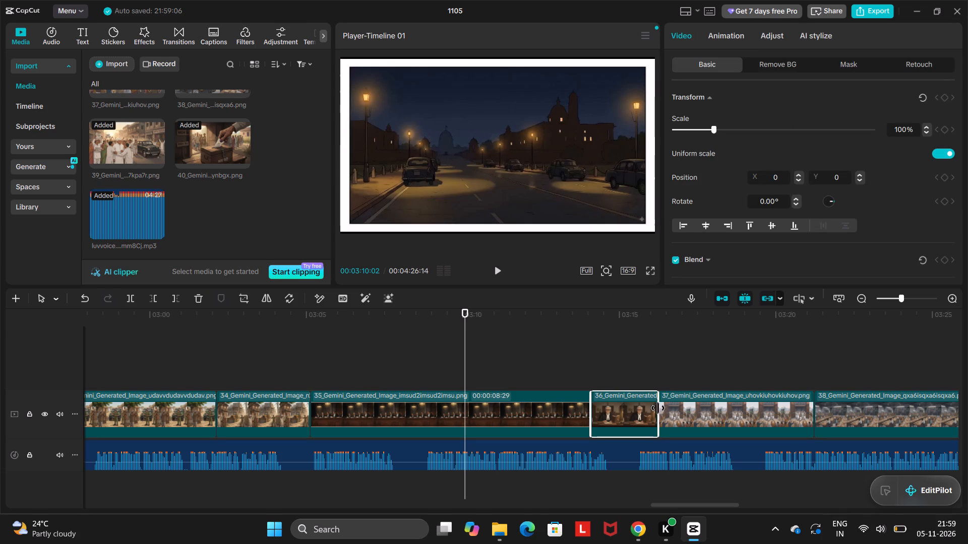
pyautogui.moveTo(657, 409); pyautogui.dragTo(857, 402)
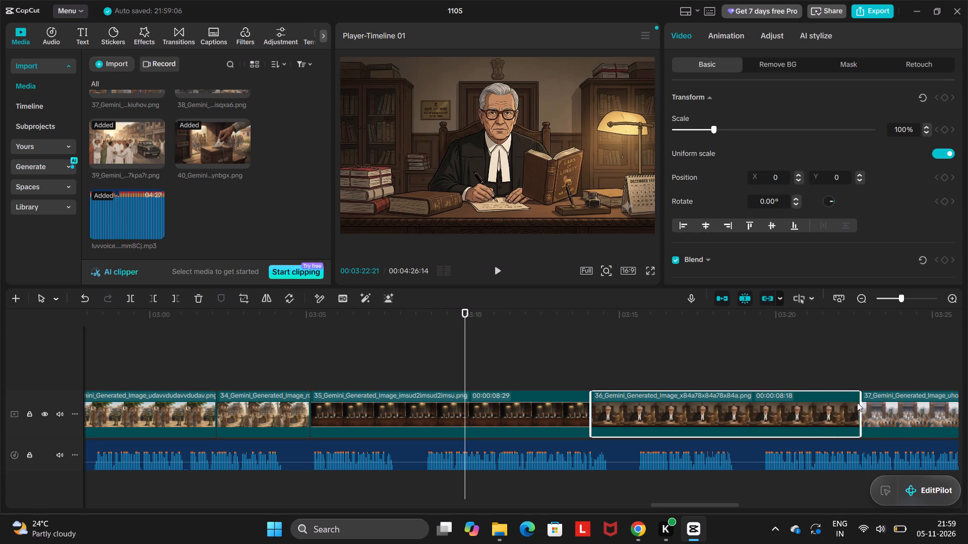
pyautogui.click(497, 268)
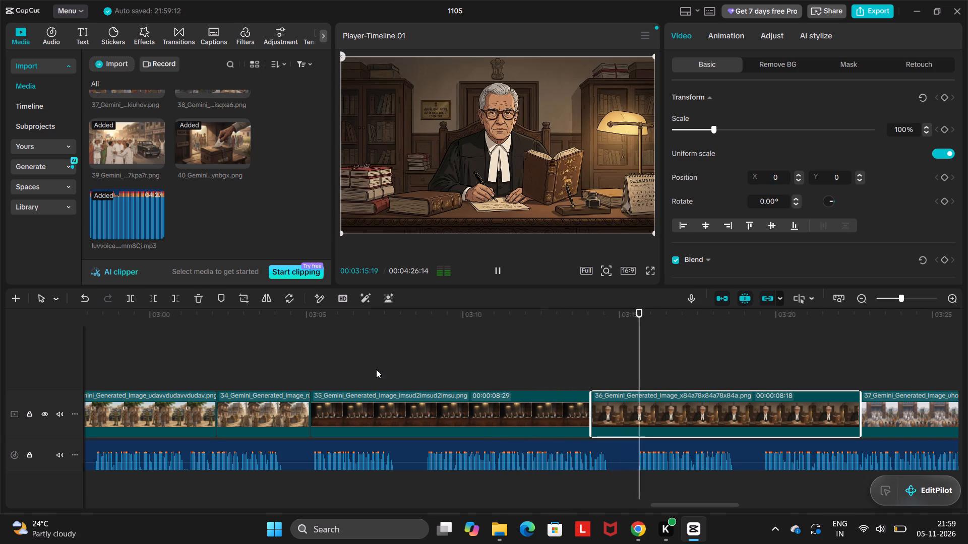
pyautogui.click(496, 272)
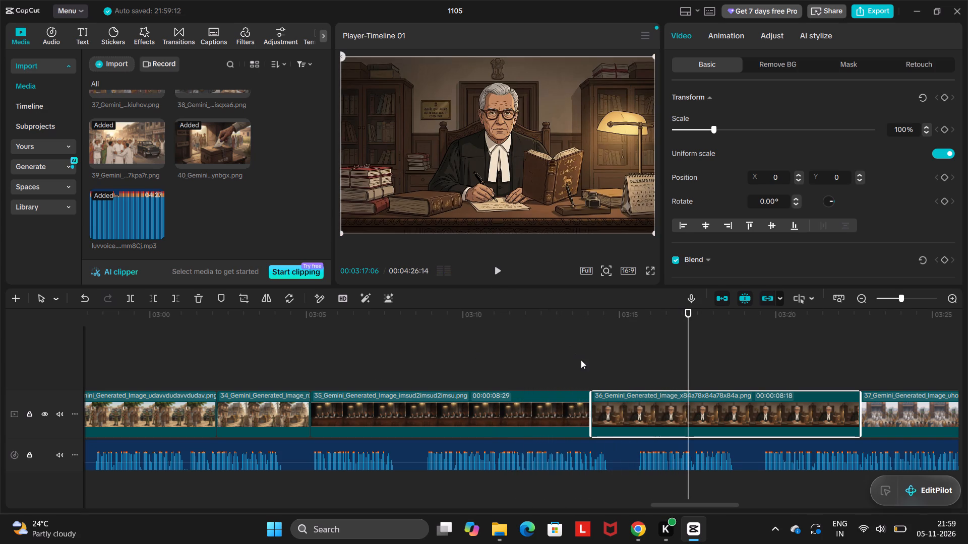
# Extend the end of image 35 to about 03:17 on the timeline for a duration of 00:00:12:06.
pyautogui.click(555, 426)
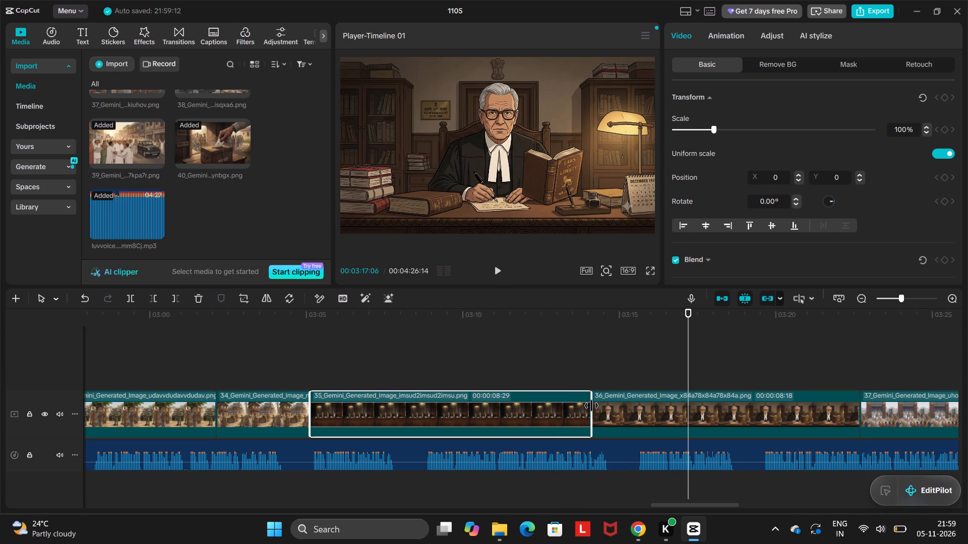
pyautogui.moveTo(591, 405); pyautogui.dragTo(691, 413)
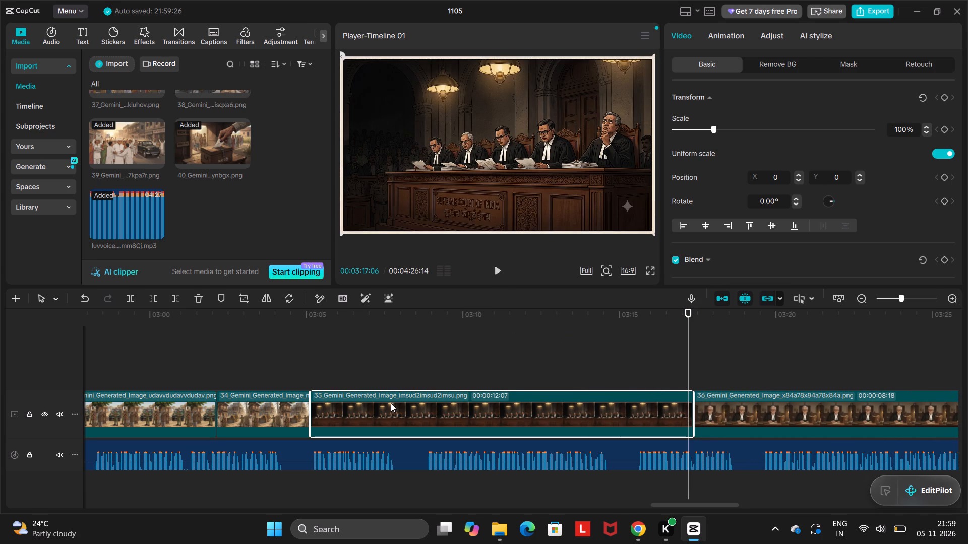
pyautogui.click(311, 407)
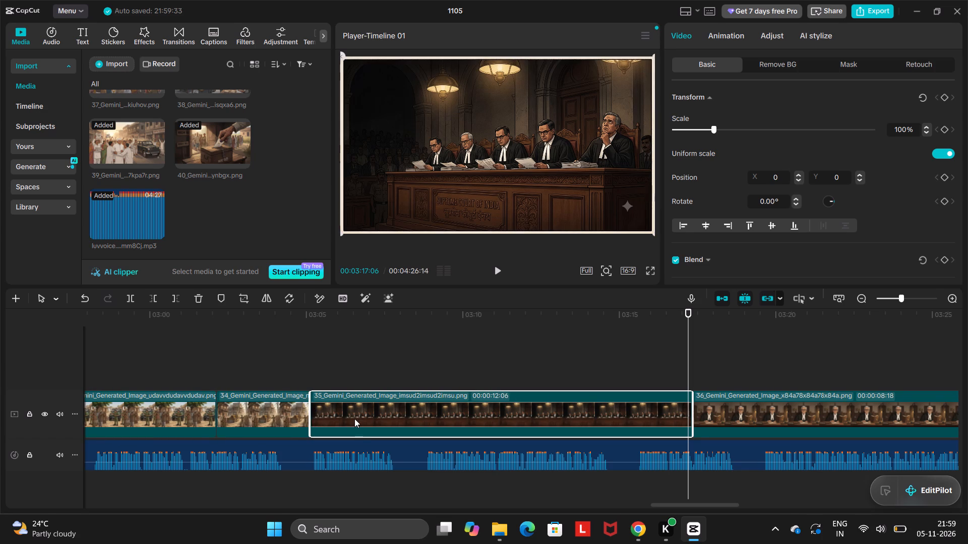
# Extend the end of image 34 to about 03:07 on the timeline and play back from its start through most of image 35.
pyautogui.hscroll(1, 354, 419)
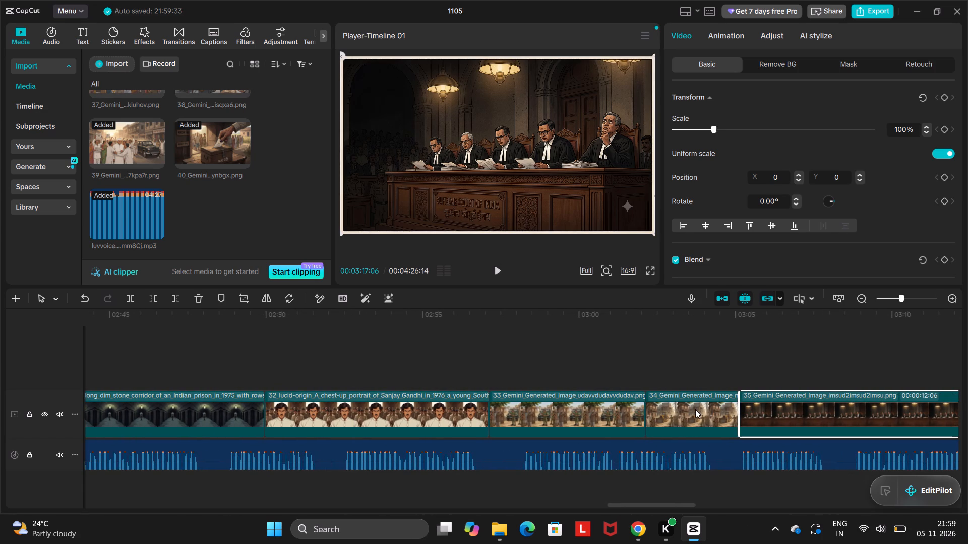
pyautogui.click(695, 409)
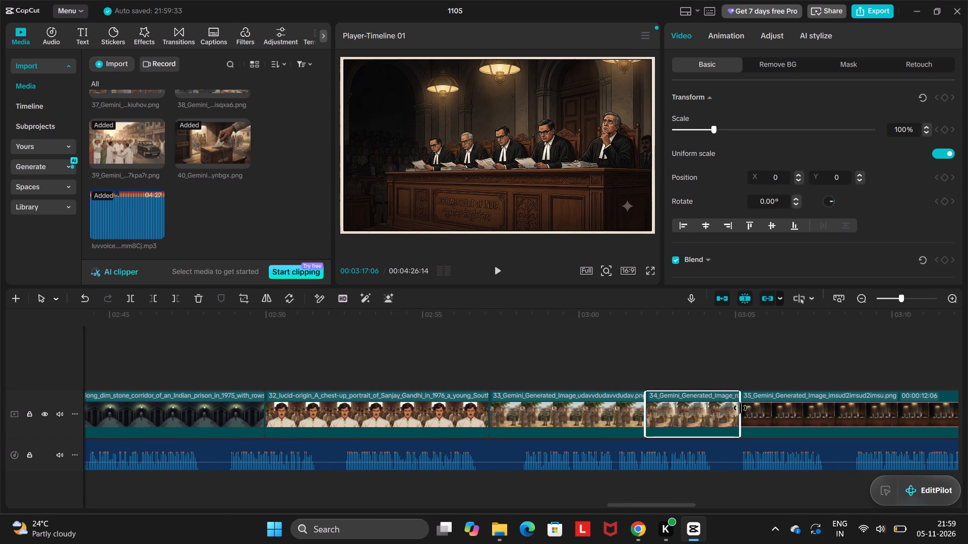
pyautogui.moveTo(740, 408); pyautogui.dragTo(808, 396)
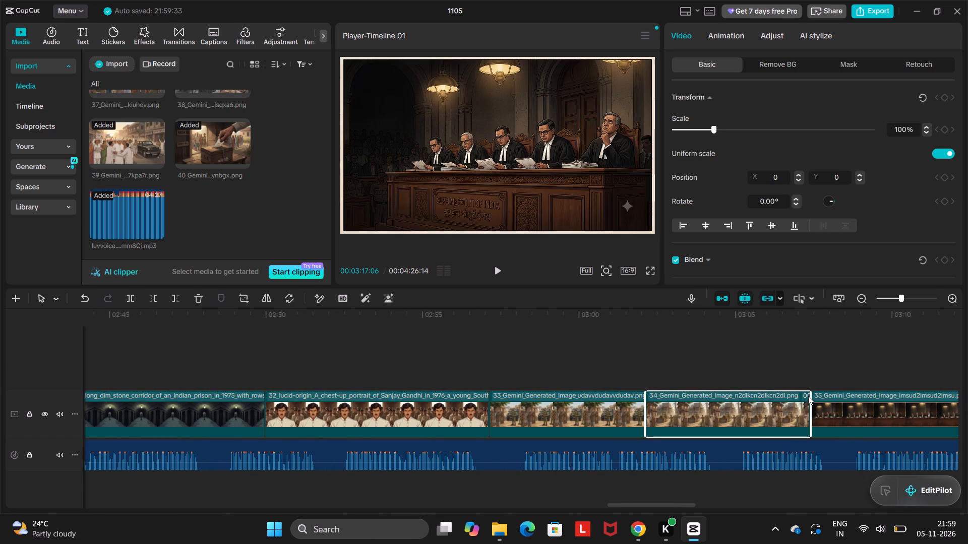
pyautogui.click(656, 341)
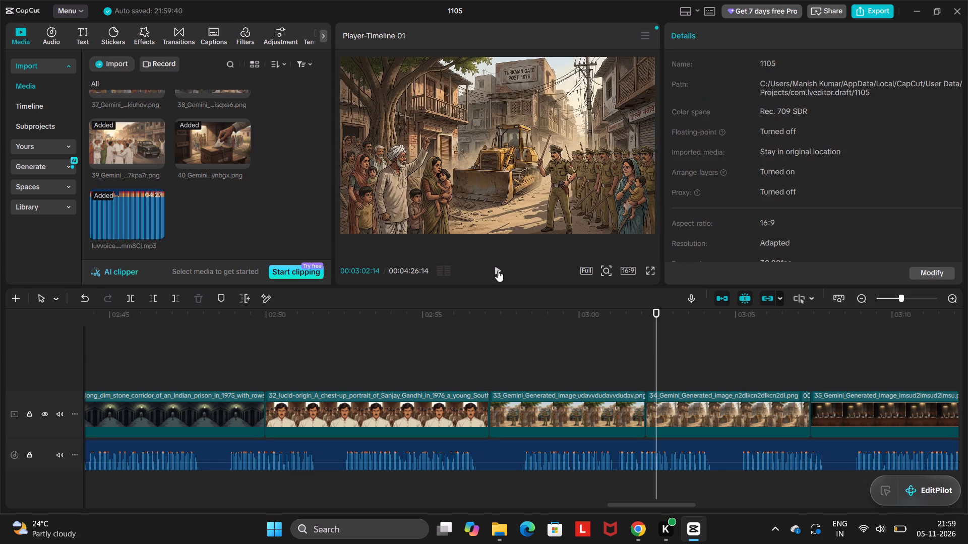
pyautogui.click(496, 268)
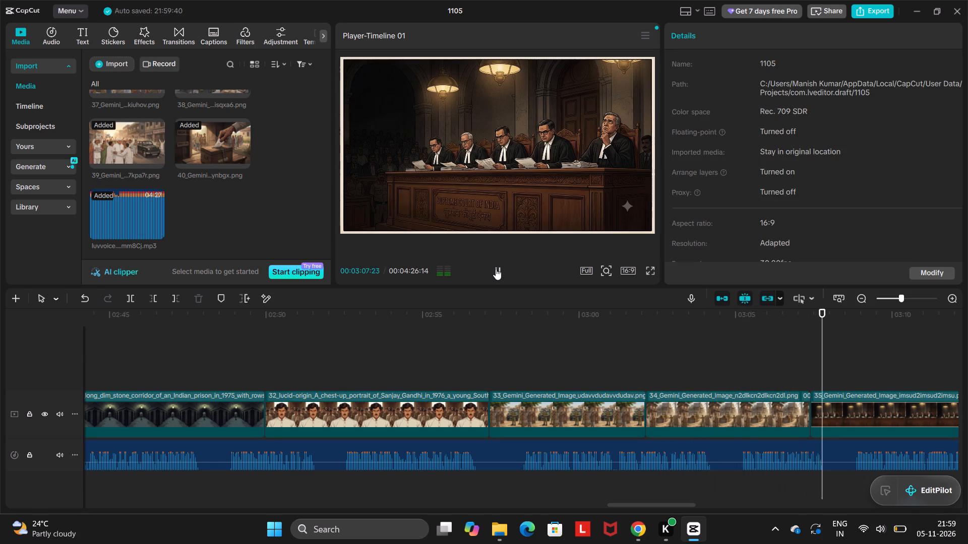
pyautogui.hscroll(-1, 810, 384)
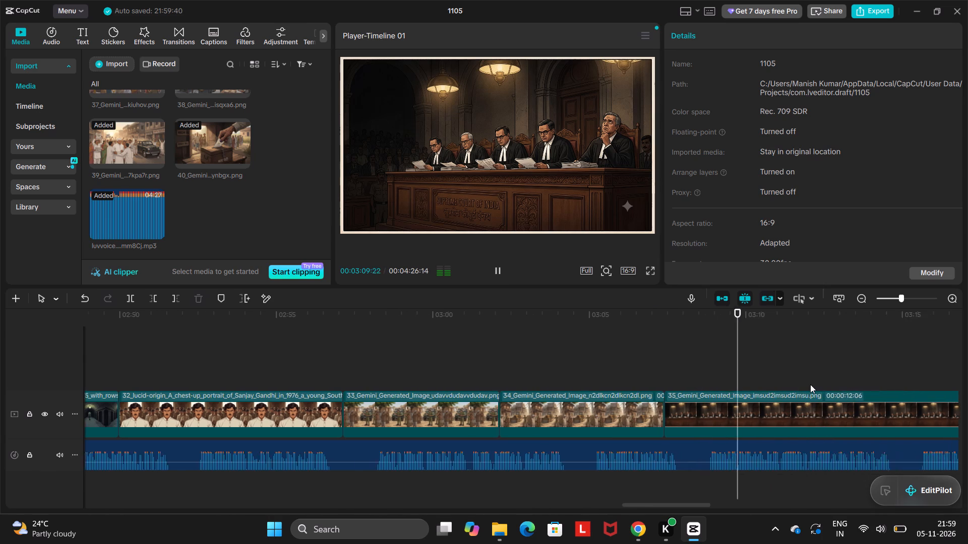
pyautogui.hscroll(-2, 810, 384)
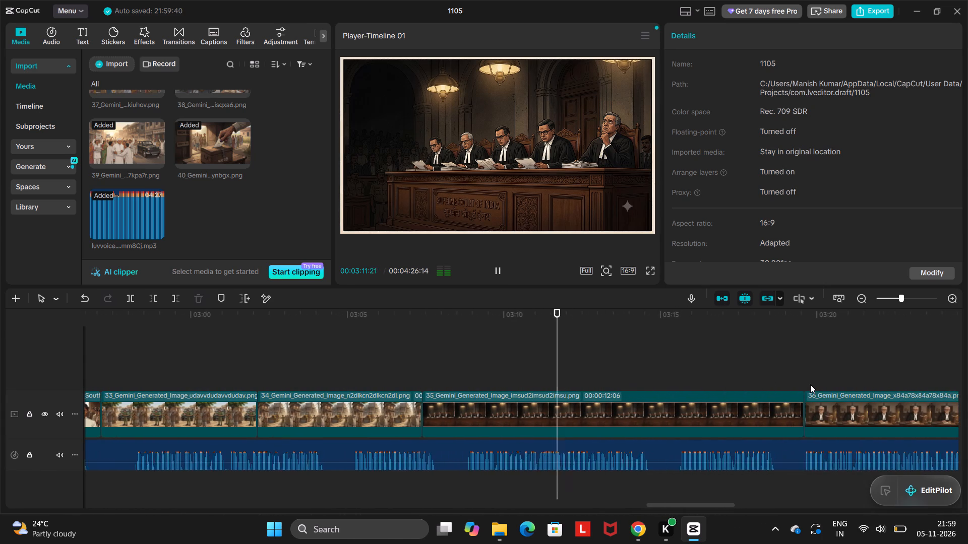
pyautogui.hscroll(-1, 810, 384)
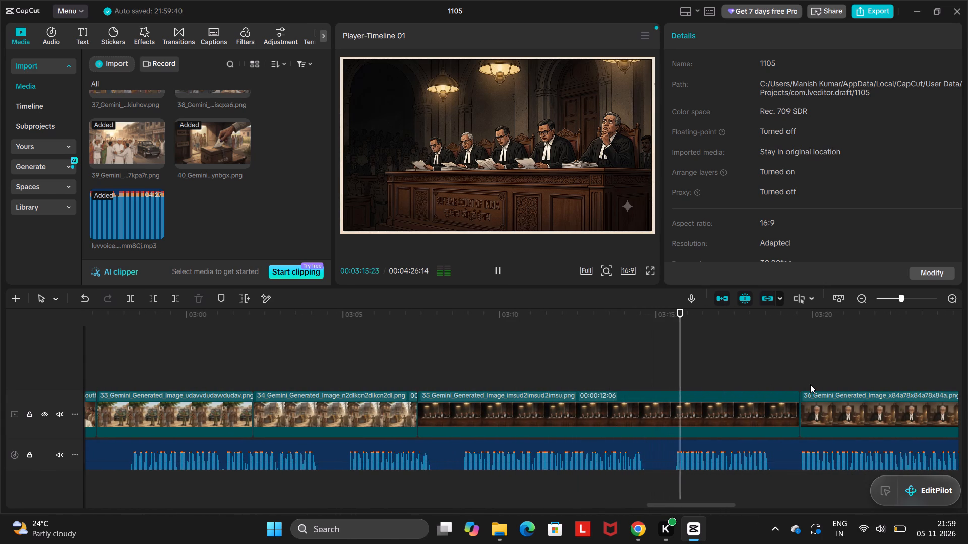
pyautogui.hscroll(-2, 730, 385)
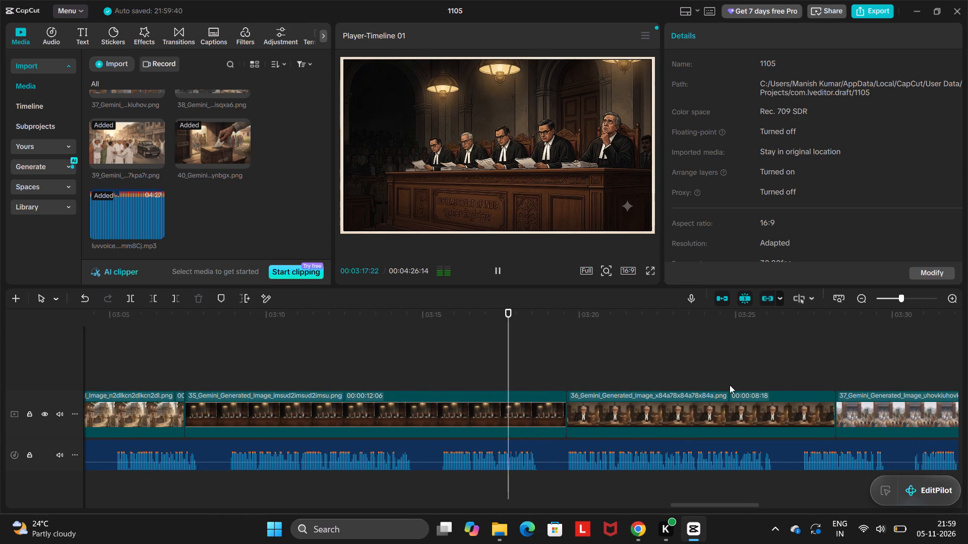
# Move the shared cut between images 35 and 36 to about 03:17:13, making image 35 last 00:00:10:01 and image 36 last 00:00:10:23.
pyautogui.click(504, 360)
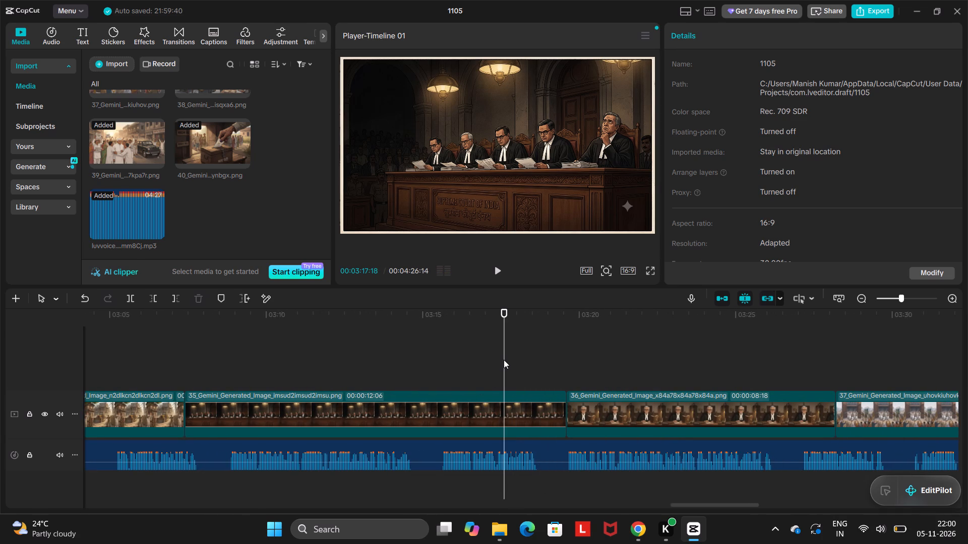
pyautogui.moveTo(567, 409); pyautogui.dragTo(500, 415)
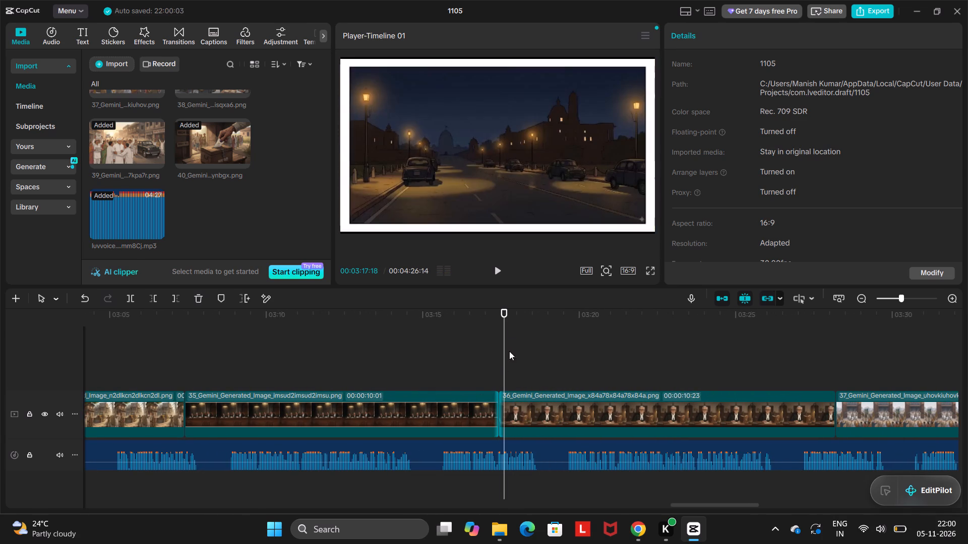
# Play back the timeline from about 03:15 in image 35 through images 36, 37 and 38.
pyautogui.click(434, 385)
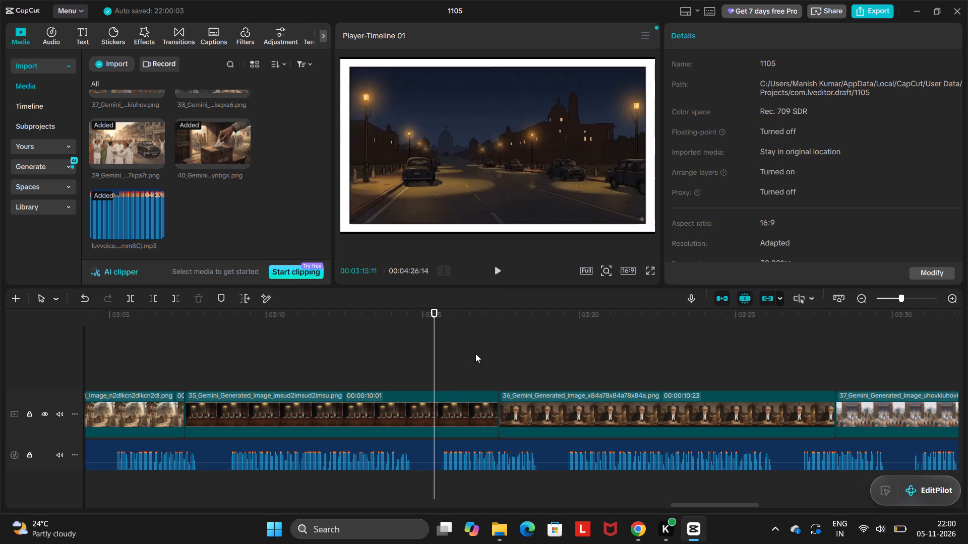
pyautogui.click(498, 272)
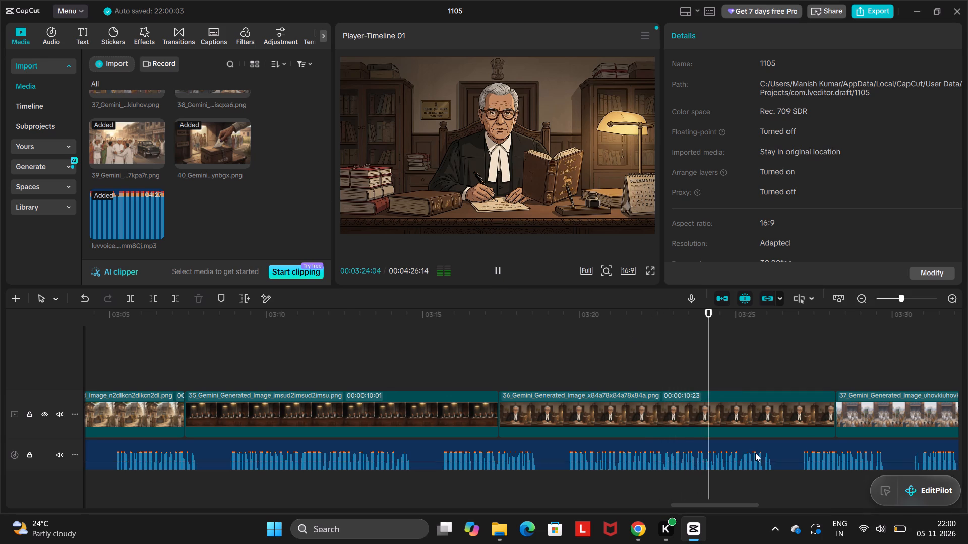
pyautogui.hscroll(-2, 831, 382)
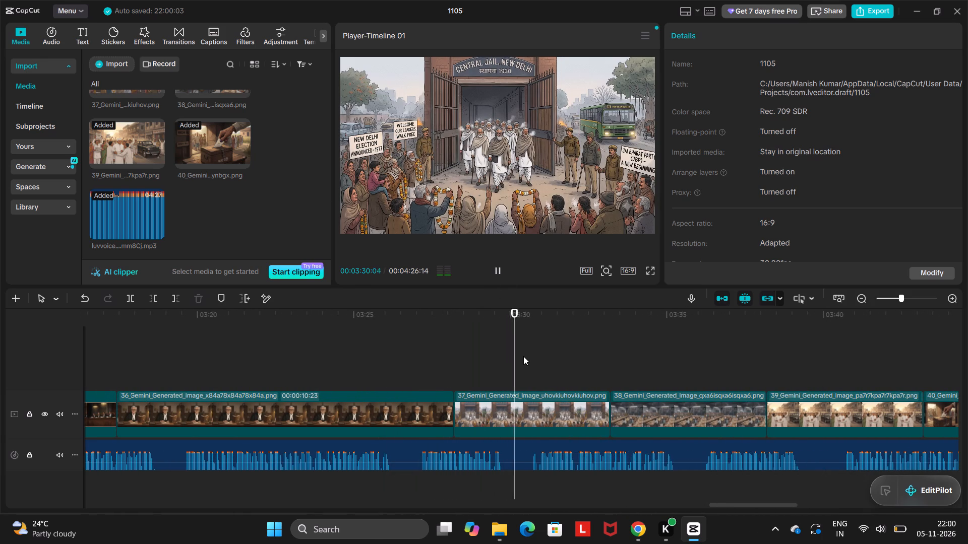
pyautogui.hscroll(-1, 539, 334)
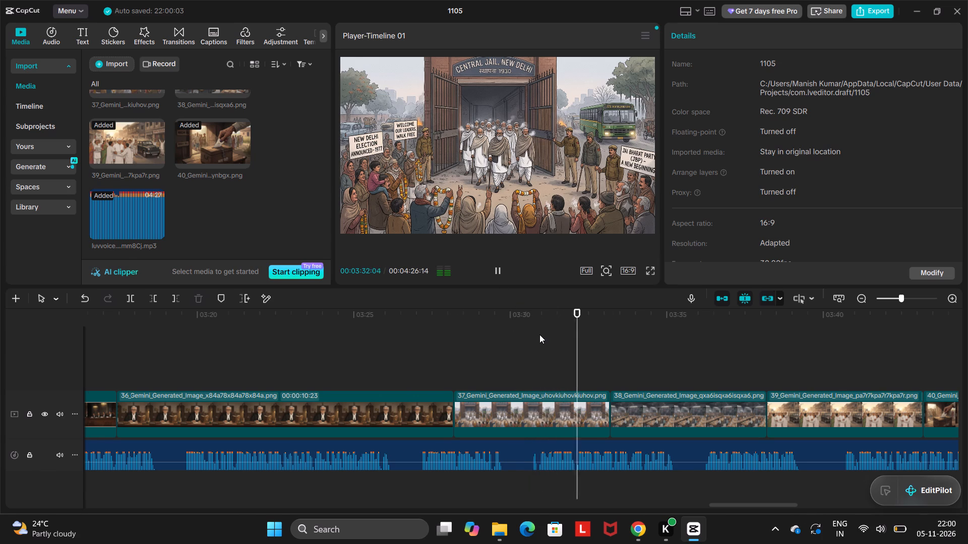
pyautogui.hscroll(-1, 539, 334)
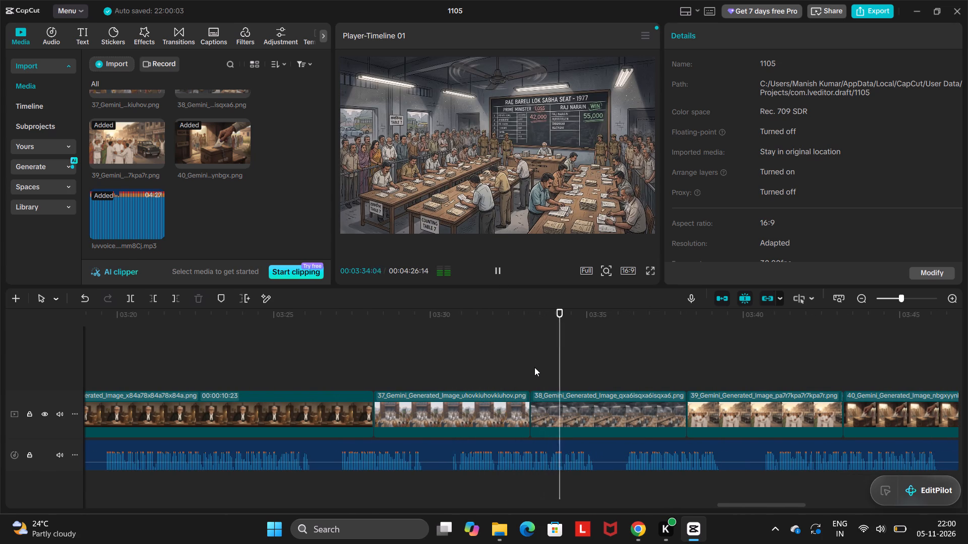
# Examine the cut between images 36 and 37 and look through the media library for footage to place there.
pyautogui.click(447, 355)
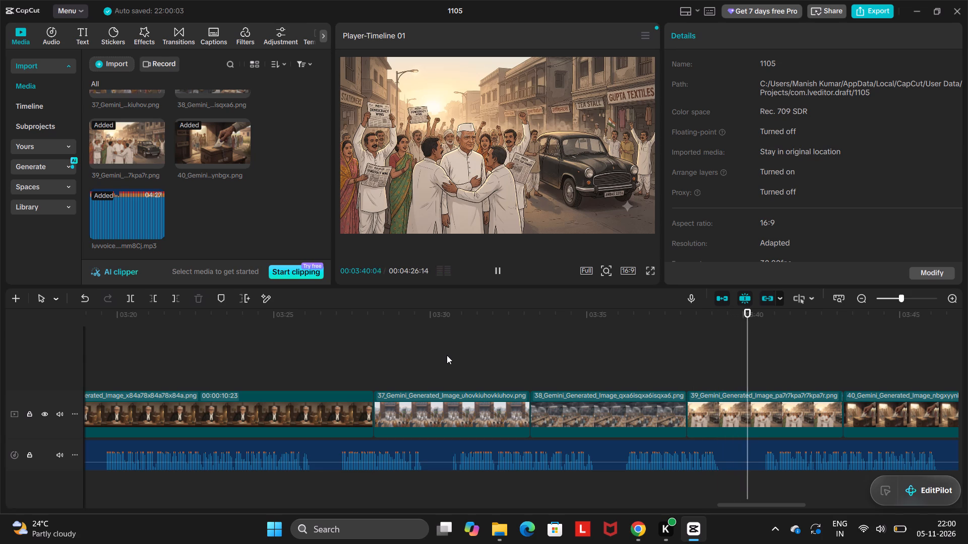
pyautogui.click(356, 413)
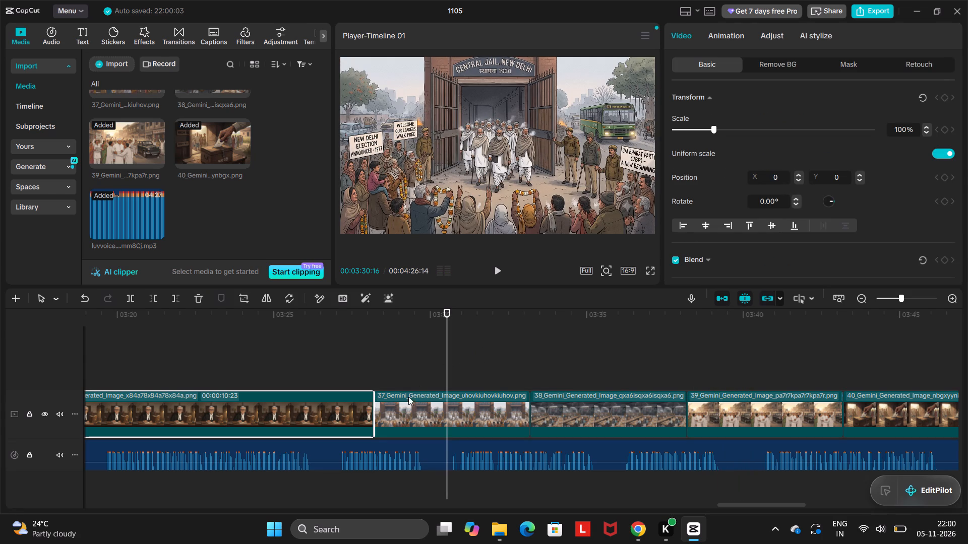
pyautogui.scroll(1, 152, 144)
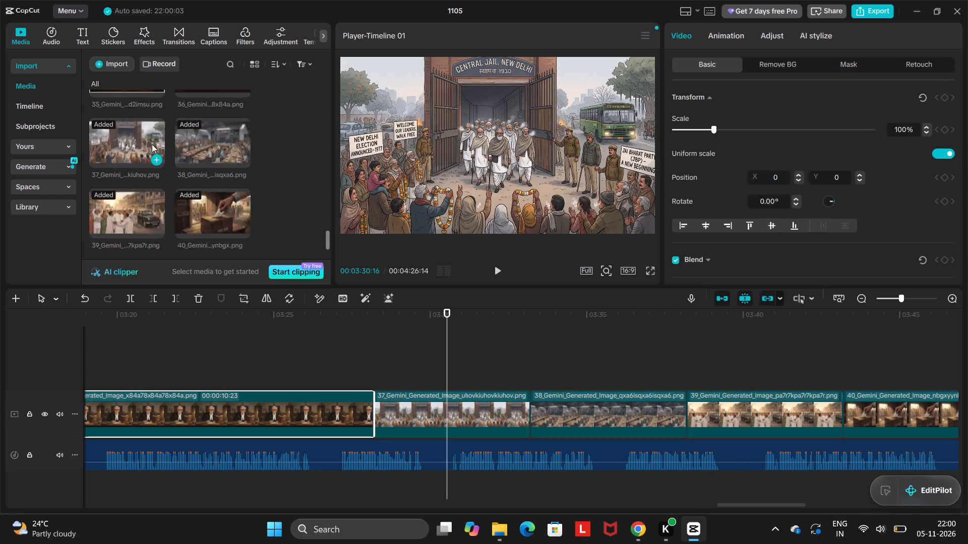
pyautogui.scroll(2, 152, 144)
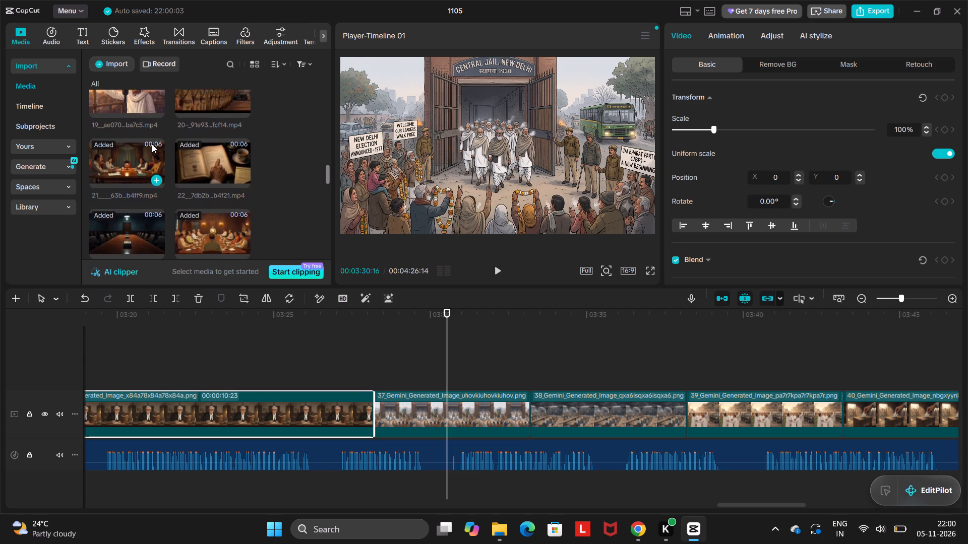
pyautogui.scroll(1, 152, 144)
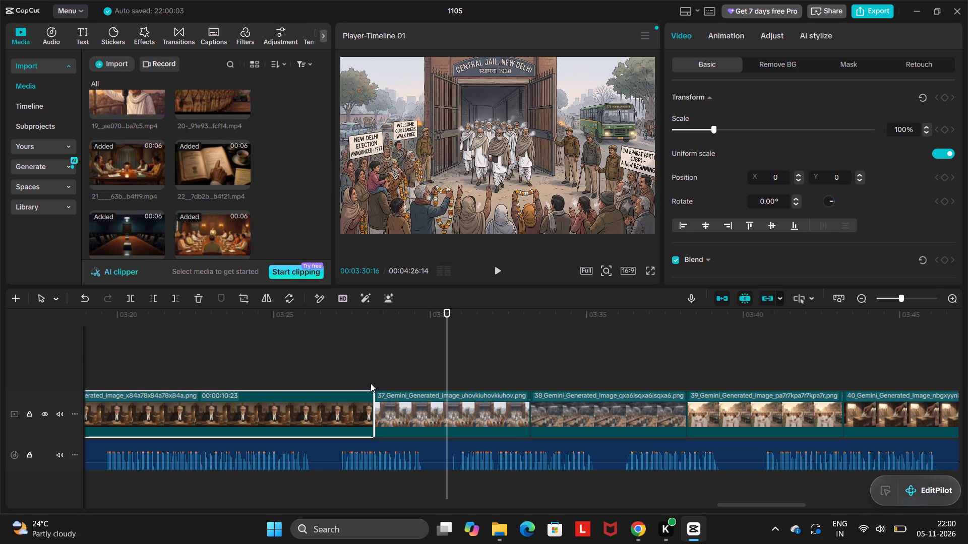
pyautogui.click(371, 383)
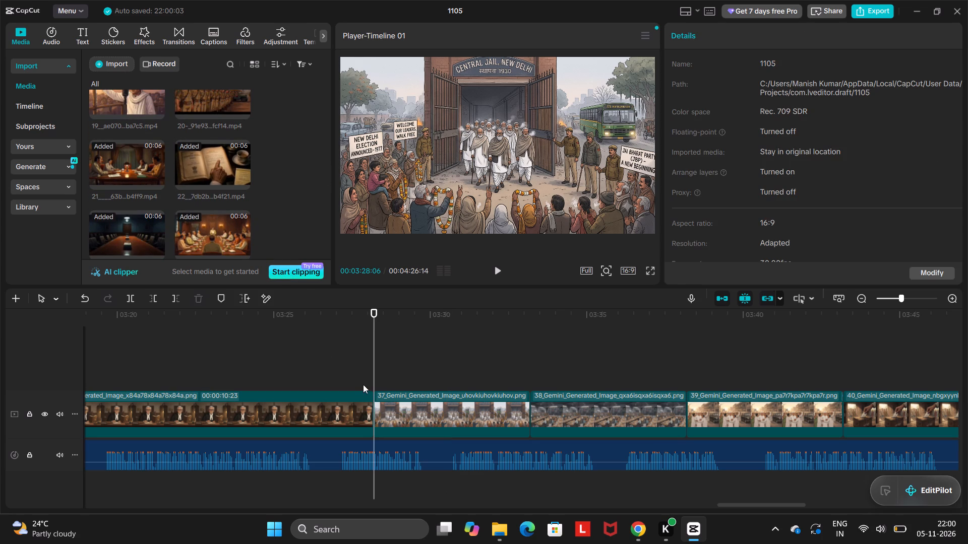
pyautogui.click(362, 402)
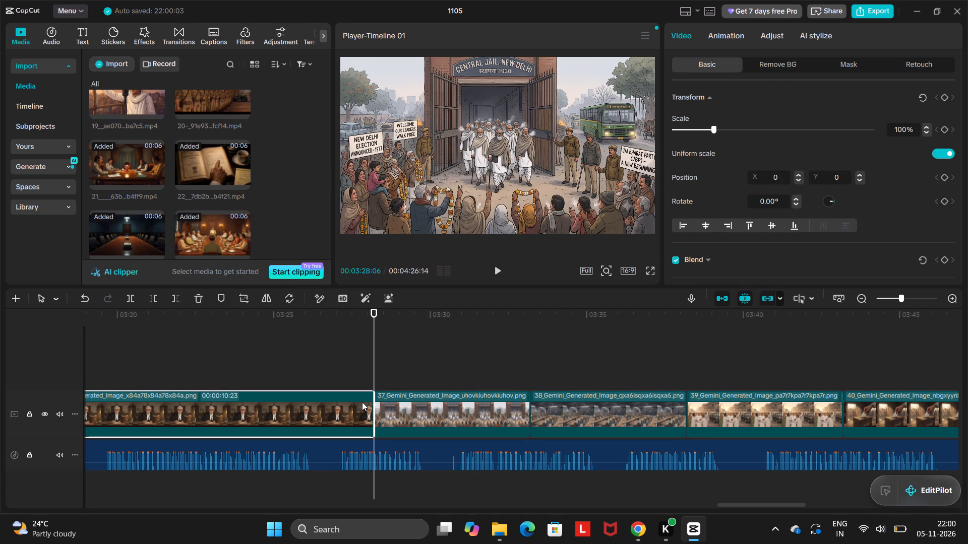
pyautogui.scroll(1, 179, 199)
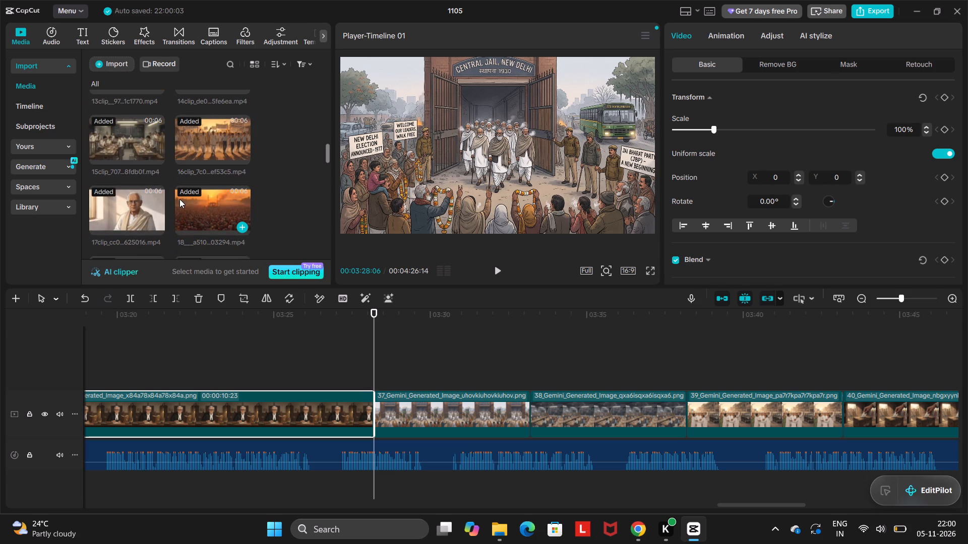
pyautogui.moveTo(336, 341); pyautogui.dragTo(479, 304)
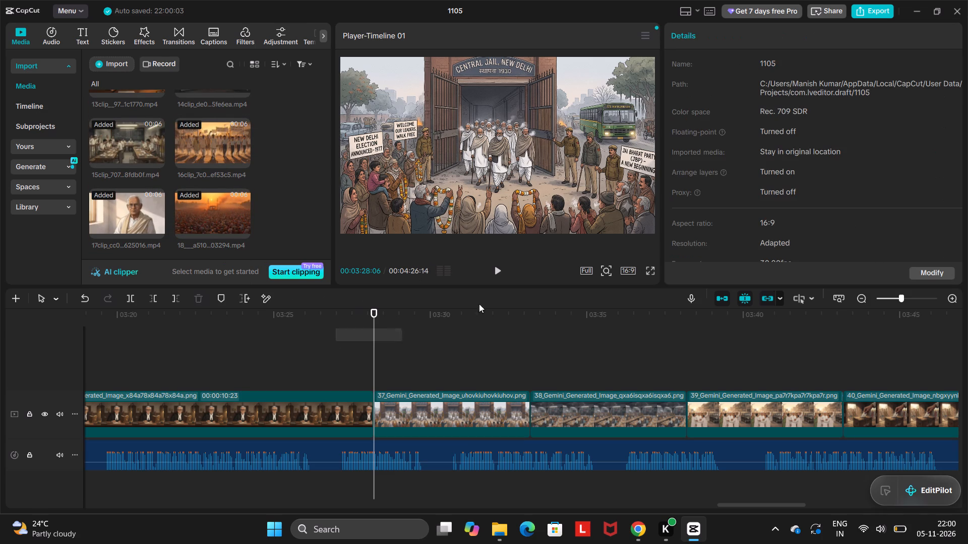
pyautogui.moveTo(479, 304); pyautogui.dragTo(376, 302)
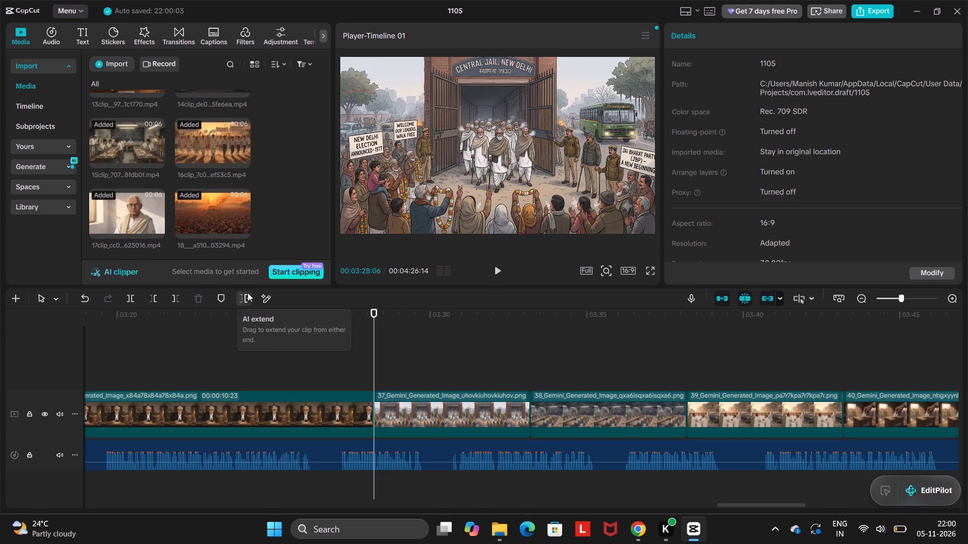
pyautogui.scroll(1, 180, 152)
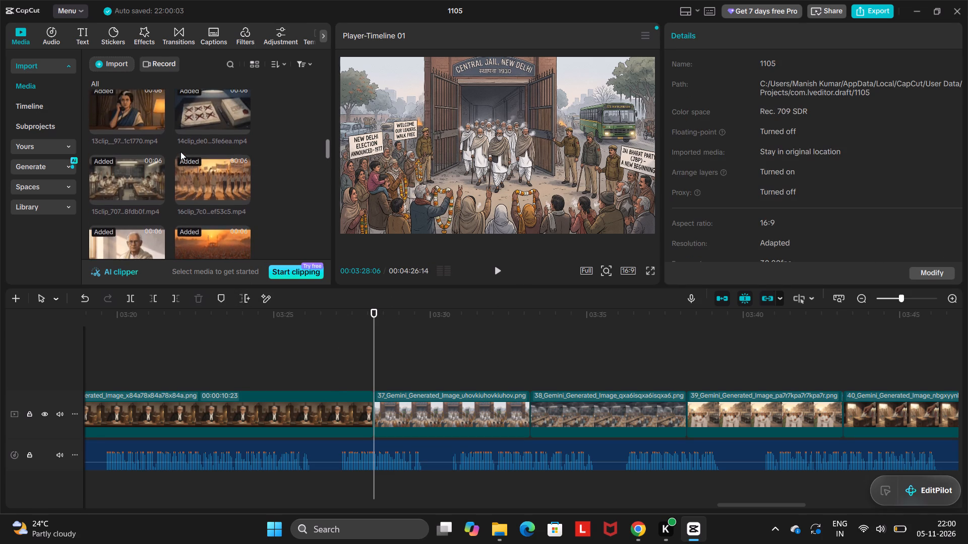
pyautogui.scroll(1, 180, 152)
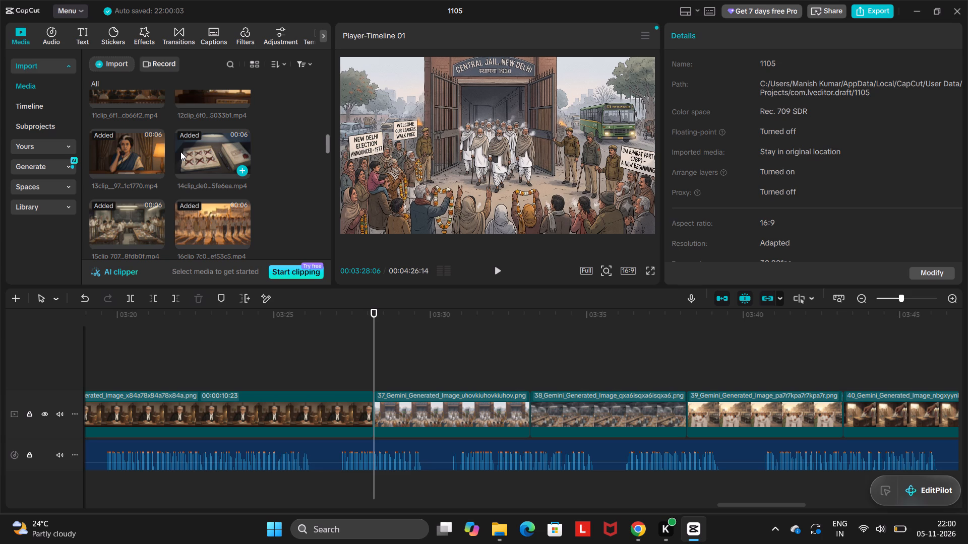
# Play back from about 03:24 in image 36 through image 37 to the start of image 38.
pyautogui.click(244, 361)
pyautogui.click(495, 268)
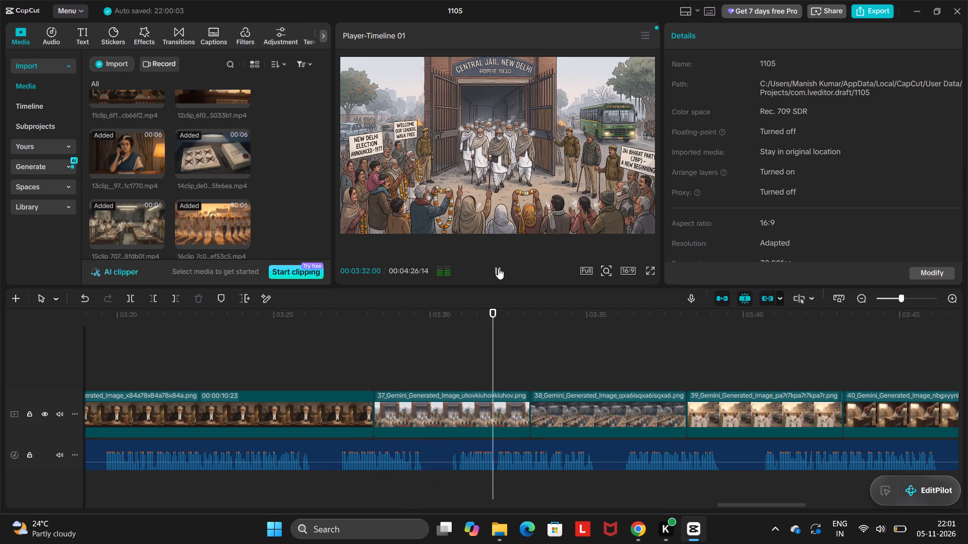
pyautogui.click(498, 268)
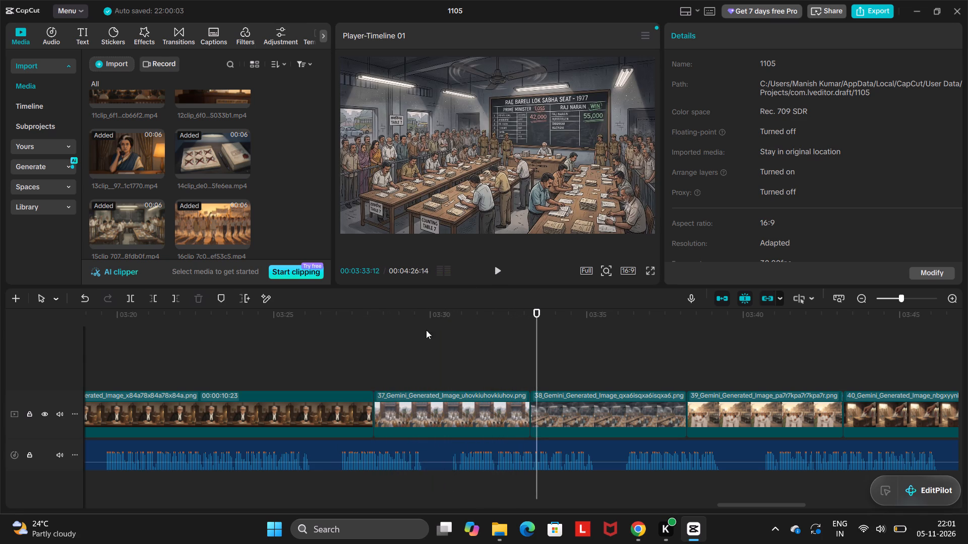
# Insert video clip 22, the Constitution of India book shot, between images 36 and 37 at 00:03:28:06.
pyautogui.click(371, 372)
pyautogui.hscroll(1, 174, 199)
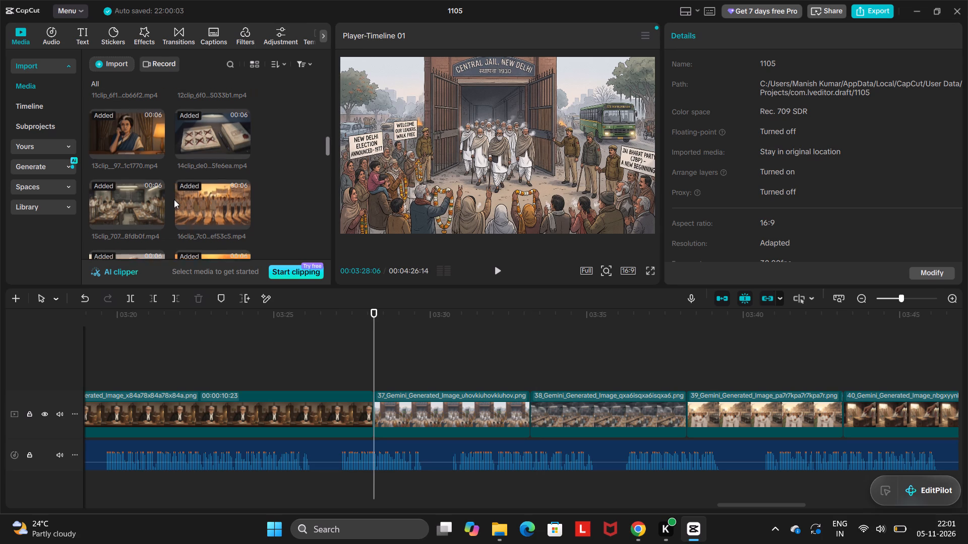
pyautogui.hscroll(1, 174, 199)
pyautogui.scroll(1, 174, 199)
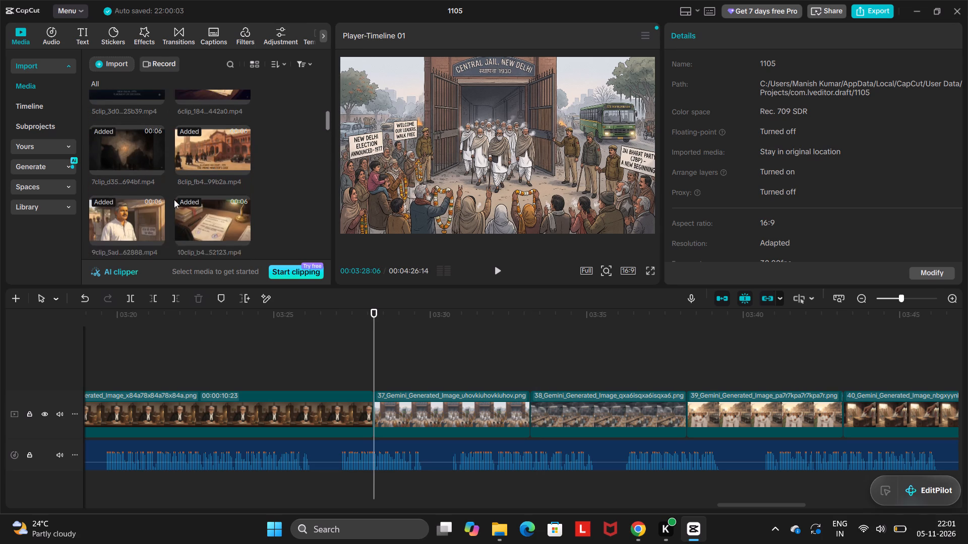
pyautogui.scroll(1, 174, 199)
pyautogui.scroll(-3, 174, 199)
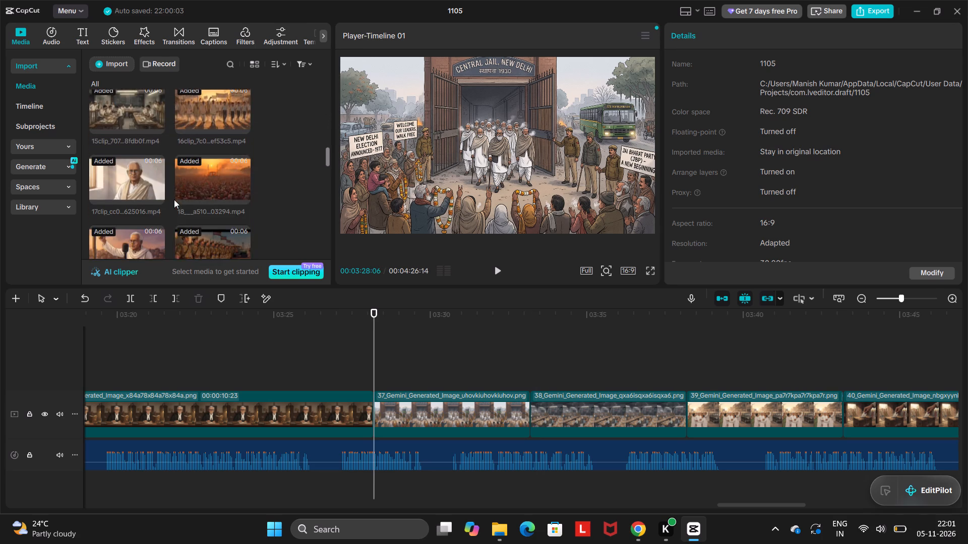
pyautogui.scroll(-1, 174, 199)
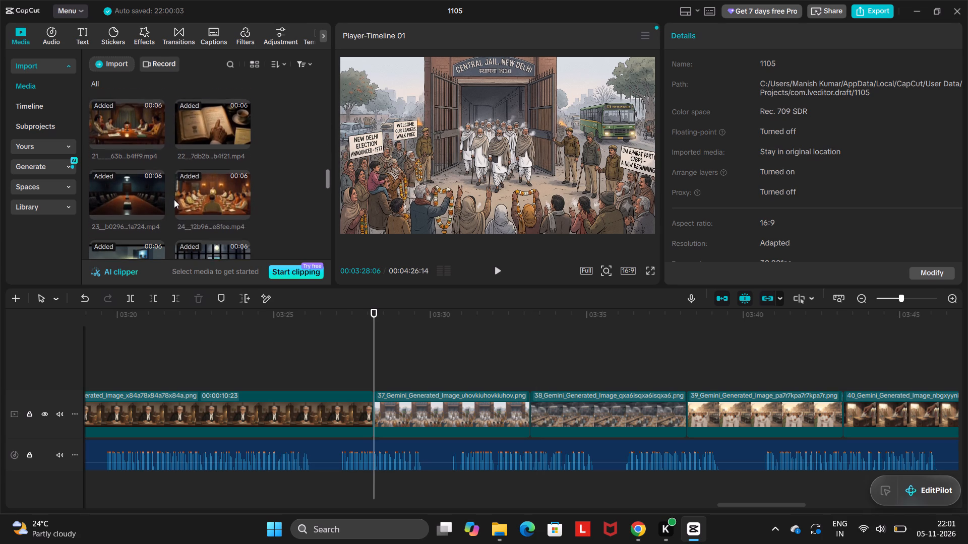
pyautogui.scroll(-1, 174, 199)
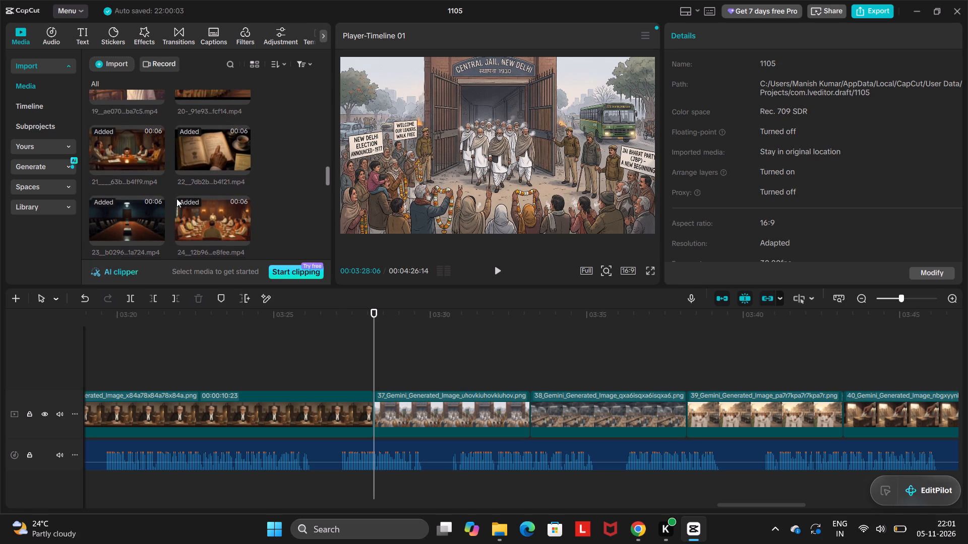
pyautogui.click(205, 153)
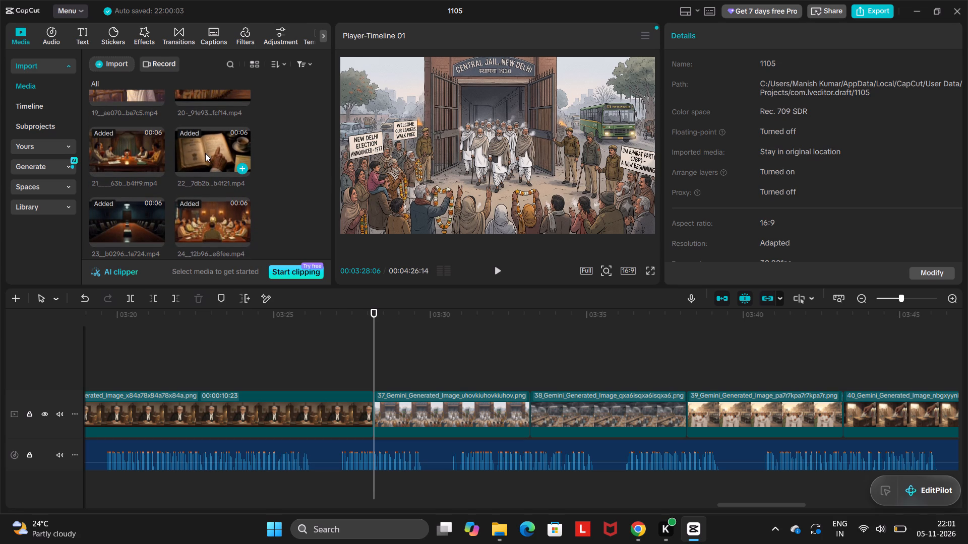
pyautogui.click(243, 166)
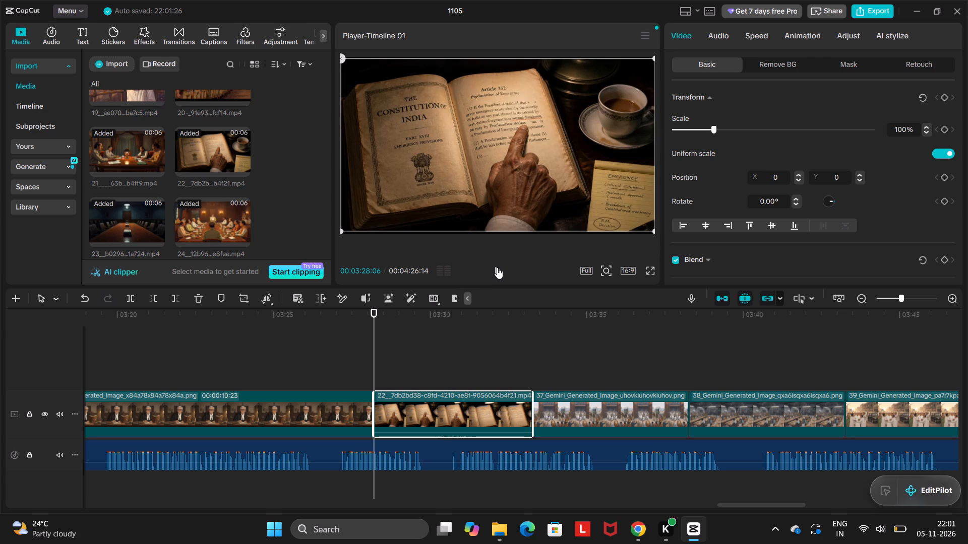
# Look through the remaining clips, images 27 to 40 and the voiceover in the media library.
pyautogui.scroll(-1, 170, 198)
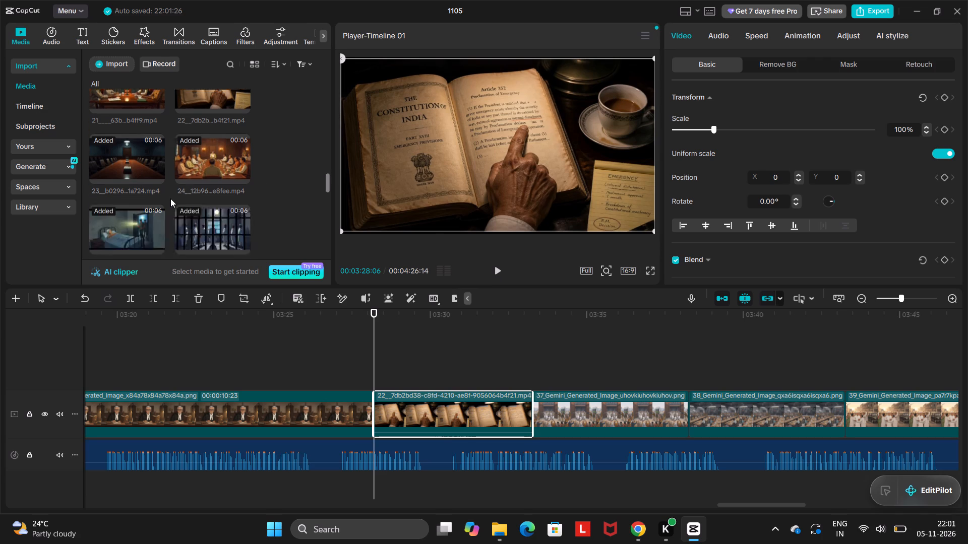
pyautogui.scroll(-3, 170, 198)
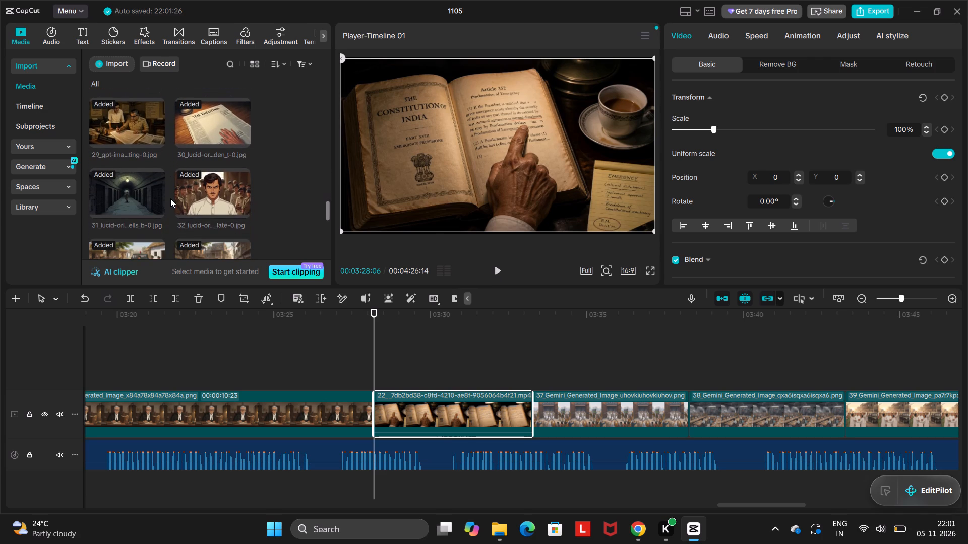
pyautogui.scroll(-2, 170, 198)
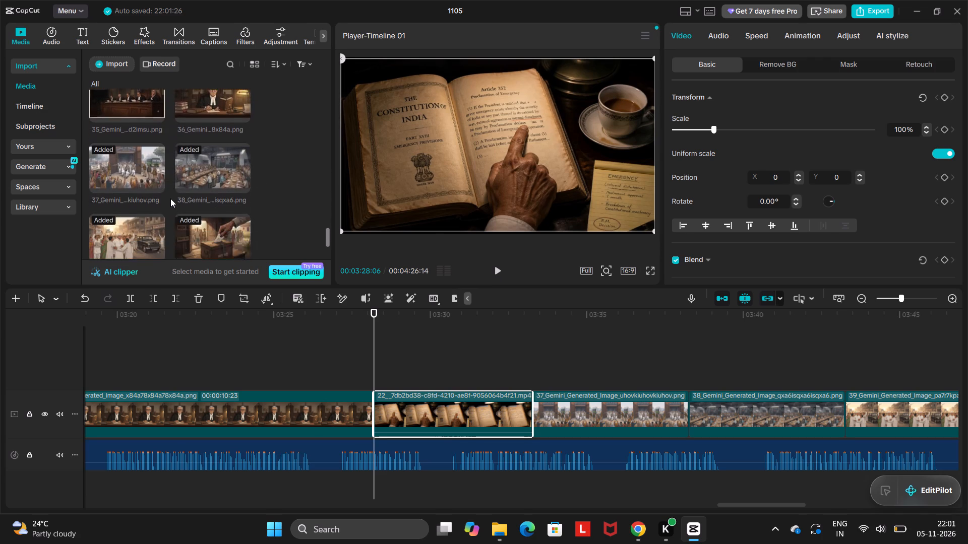
pyautogui.scroll(-1, 170, 198)
pyautogui.hscroll(2, 170, 198)
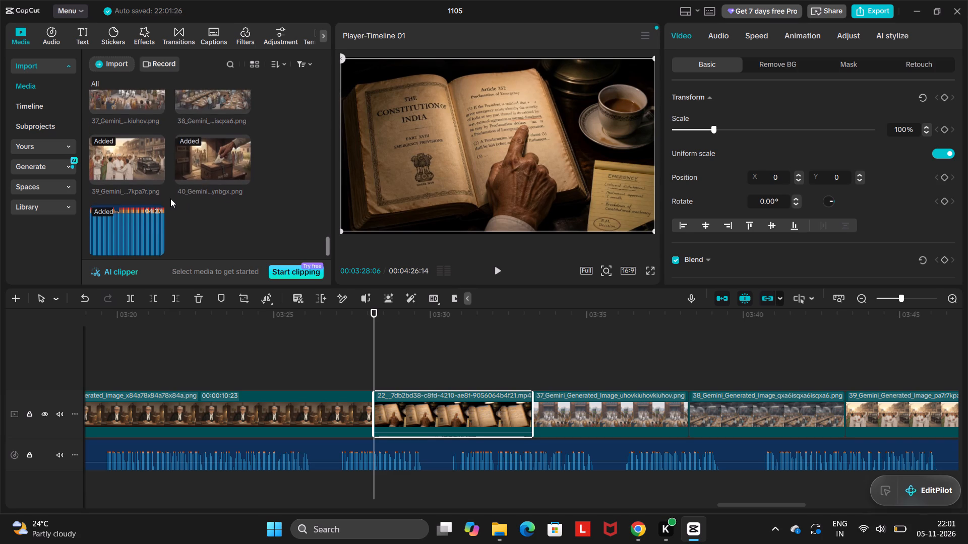
pyautogui.hscroll(1, 170, 198)
pyautogui.scroll(2, 170, 198)
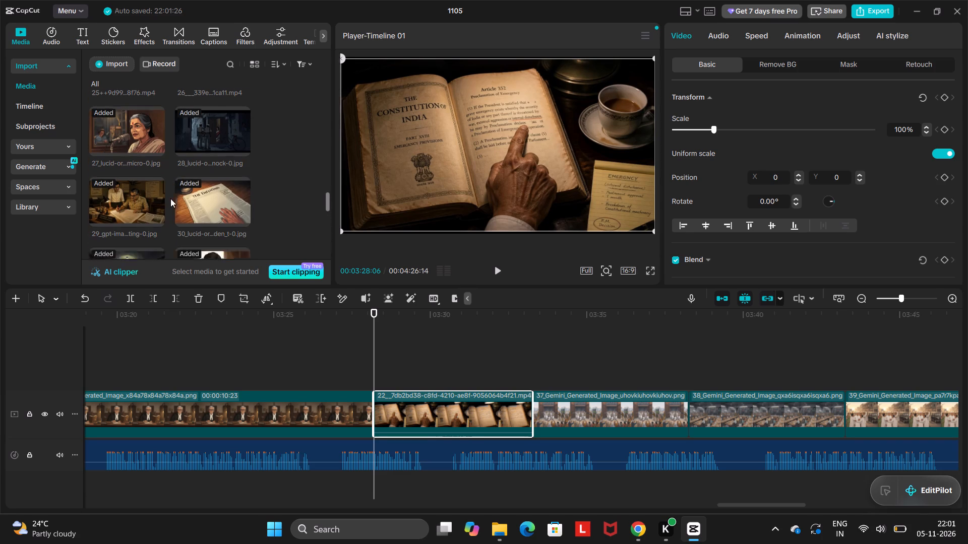
# Play back the inserted clip 22 from 00:03:28:06 into the start of image 37.
pyautogui.click(498, 267)
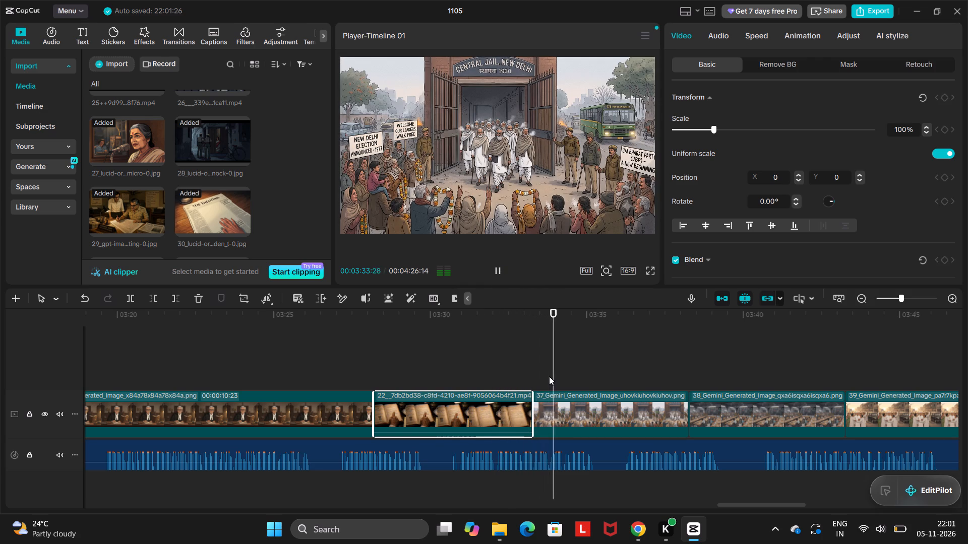
# Insert video clip 13, the woman on the telephone, between clip 22 and image 37 at 00:03:33:08.
pyautogui.click(529, 367)
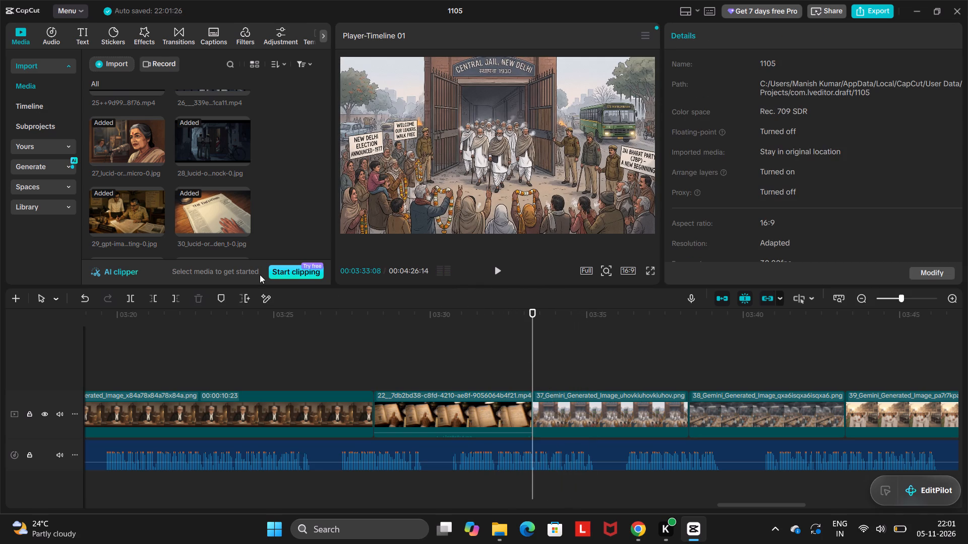
pyautogui.scroll(1, 142, 154)
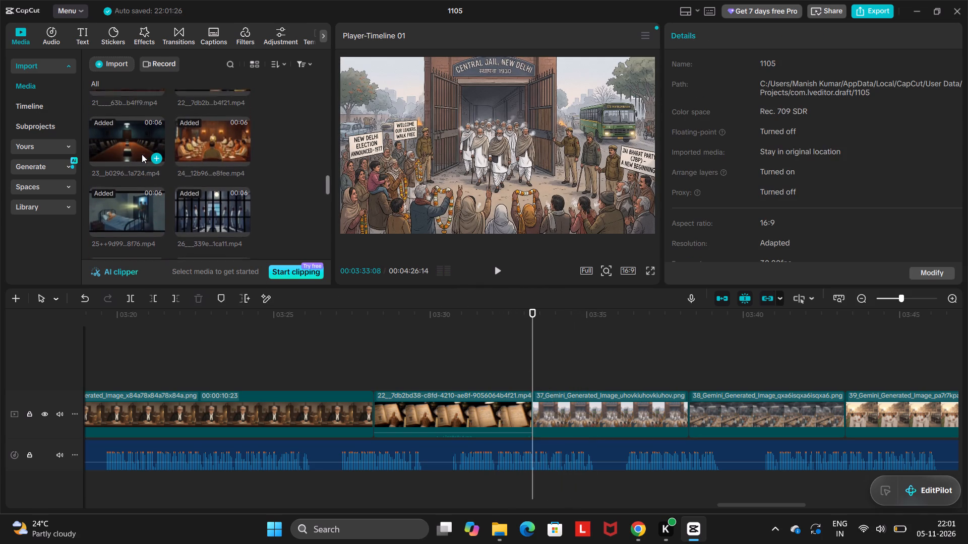
pyautogui.scroll(2, 142, 154)
pyautogui.scroll(-1, 142, 154)
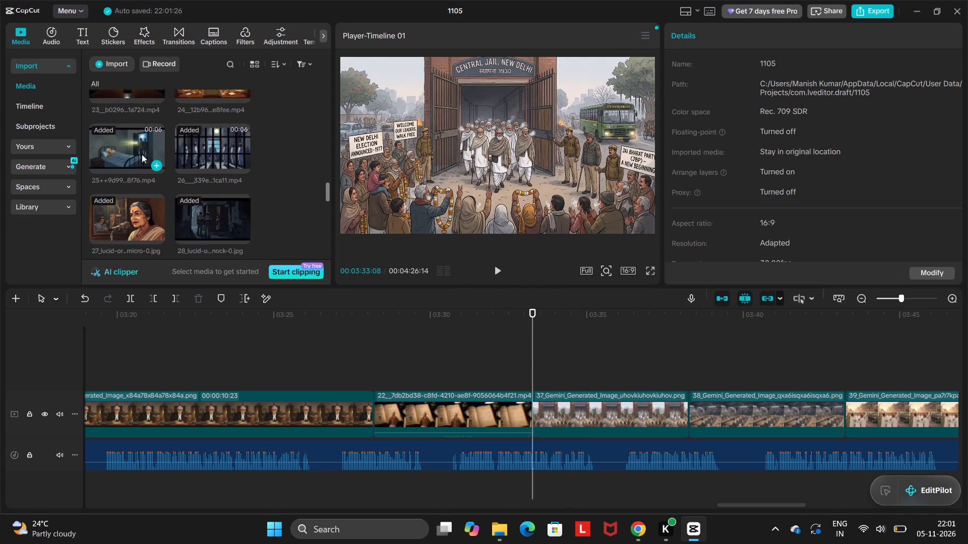
pyautogui.scroll(-1, 142, 154)
pyautogui.hscroll(1, 142, 154)
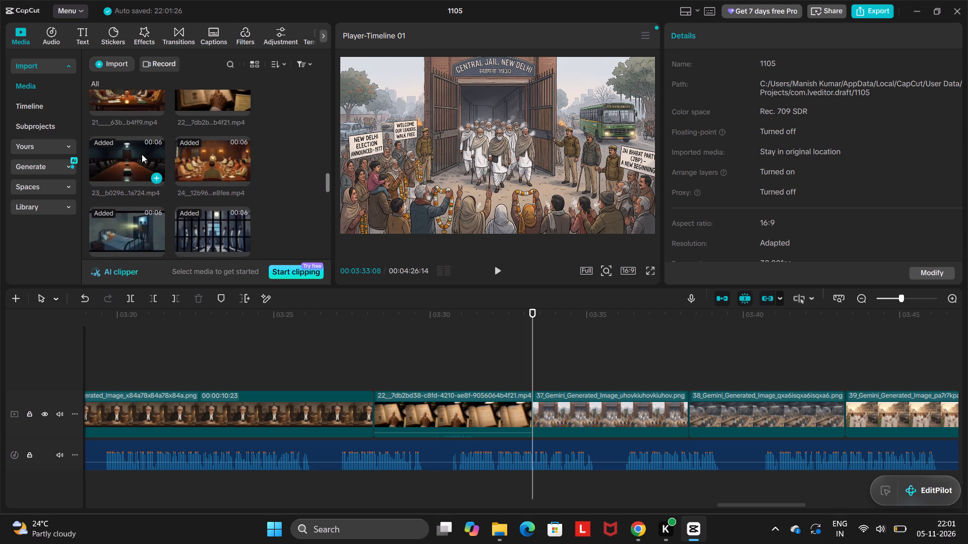
pyautogui.scroll(2, 142, 154)
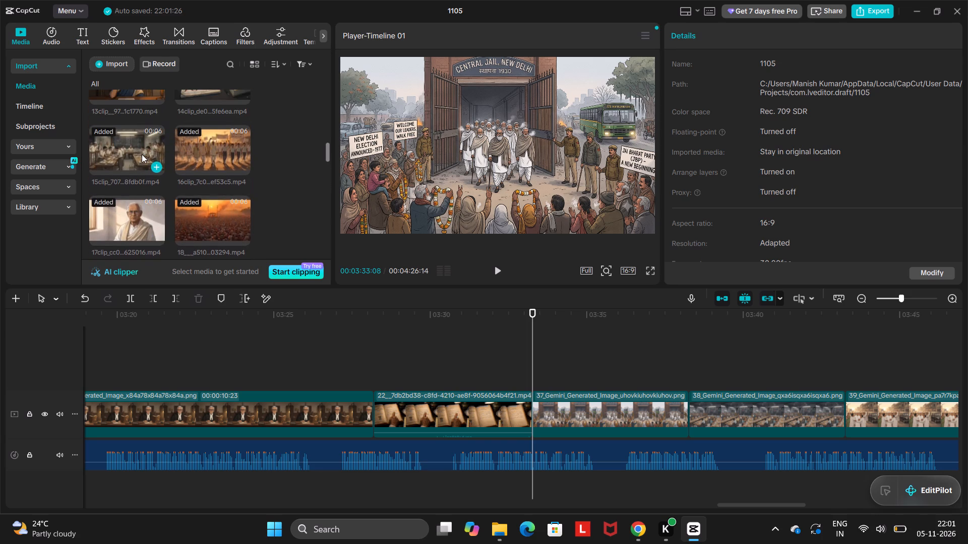
pyautogui.scroll(1, 142, 154)
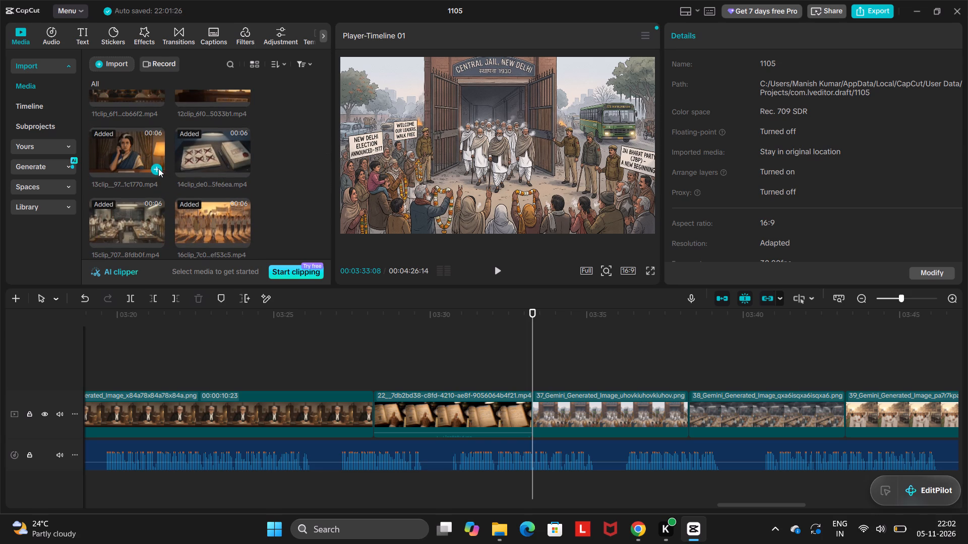
pyautogui.click(155, 167)
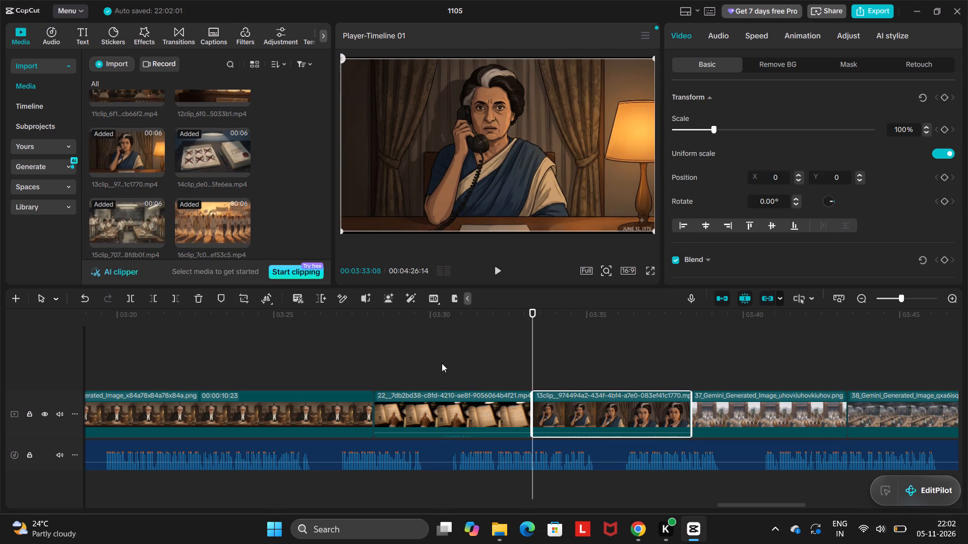
# Play back from 00:03:30:10 in clip 22 through the inserted clip 13 into the start of image 37.
pyautogui.click(441, 364)
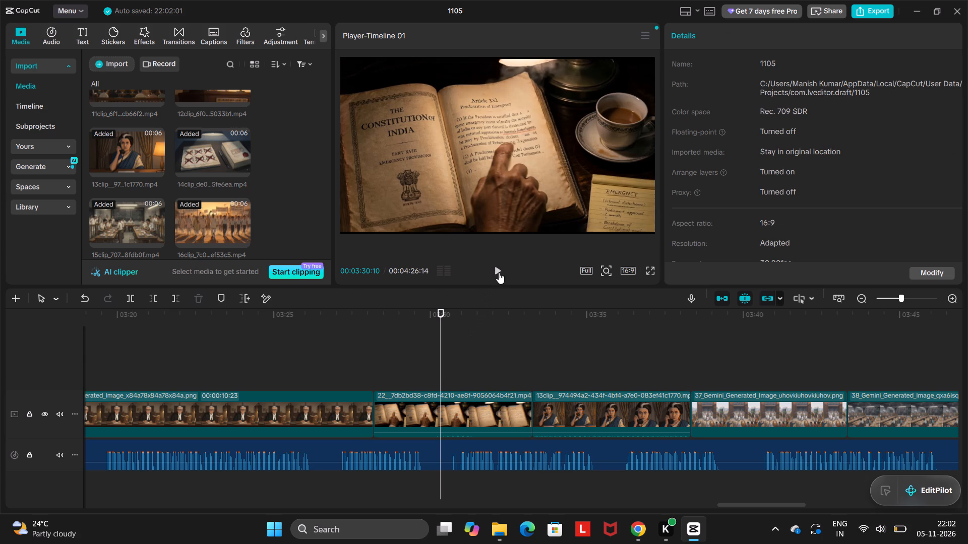
pyautogui.click(499, 273)
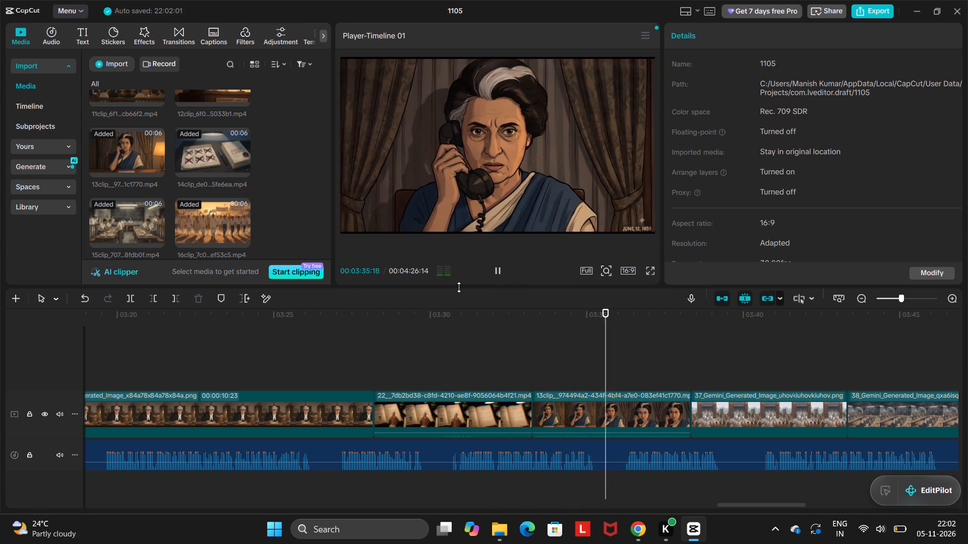
pyautogui.click(498, 271)
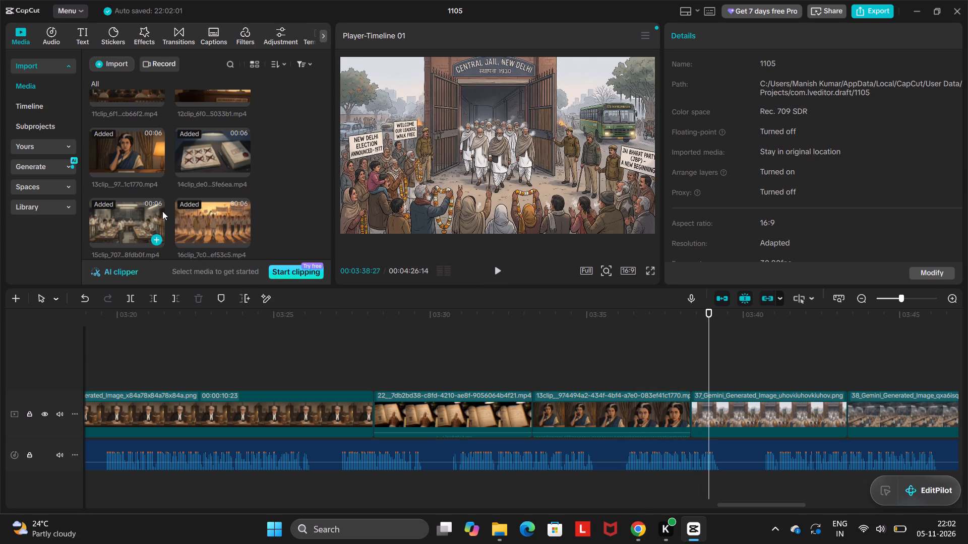
# Go back to image 27, the radio microphone portrait, and play it from 00:02:20:11 against the voiceover.
pyautogui.scroll(-2, 162, 211)
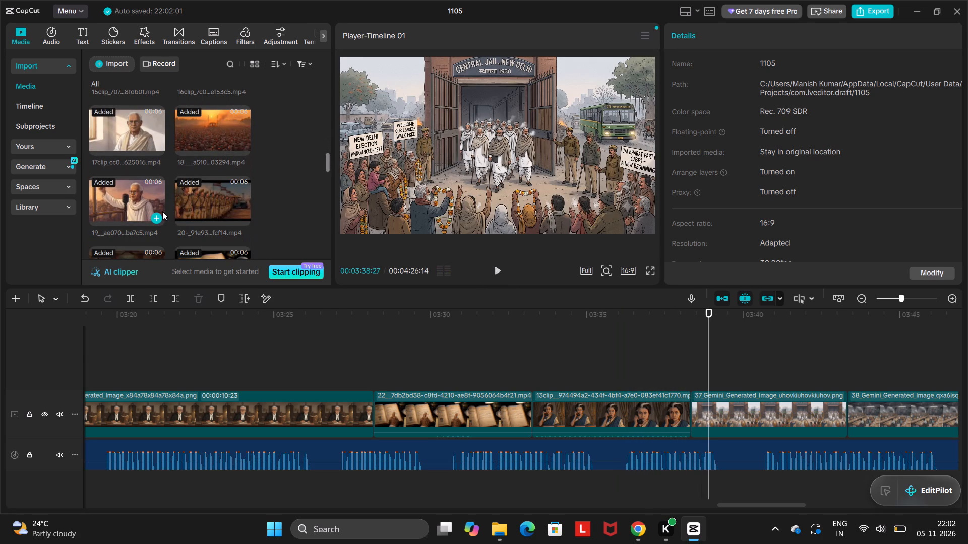
pyautogui.scroll(-4, 162, 211)
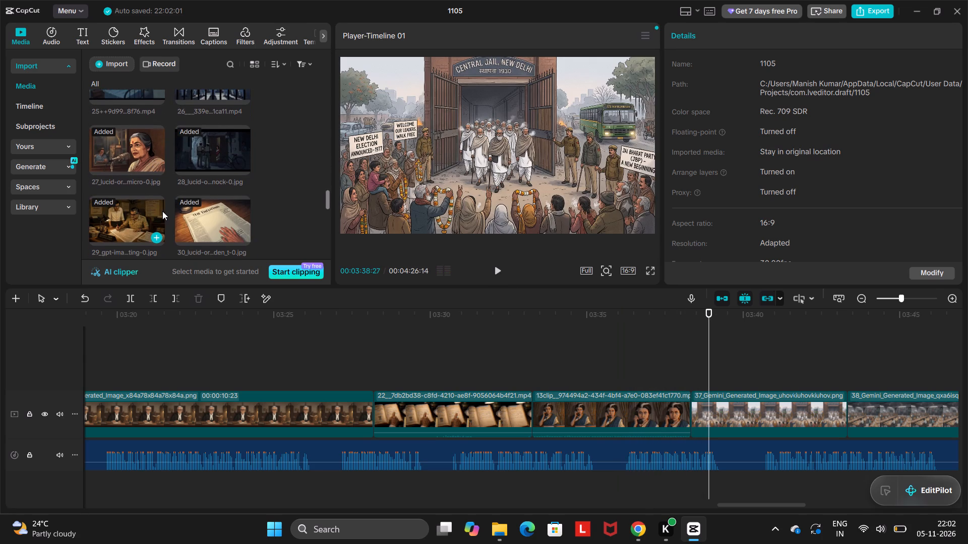
pyautogui.scroll(-1, 162, 211)
pyautogui.hscroll(2, 394, 379)
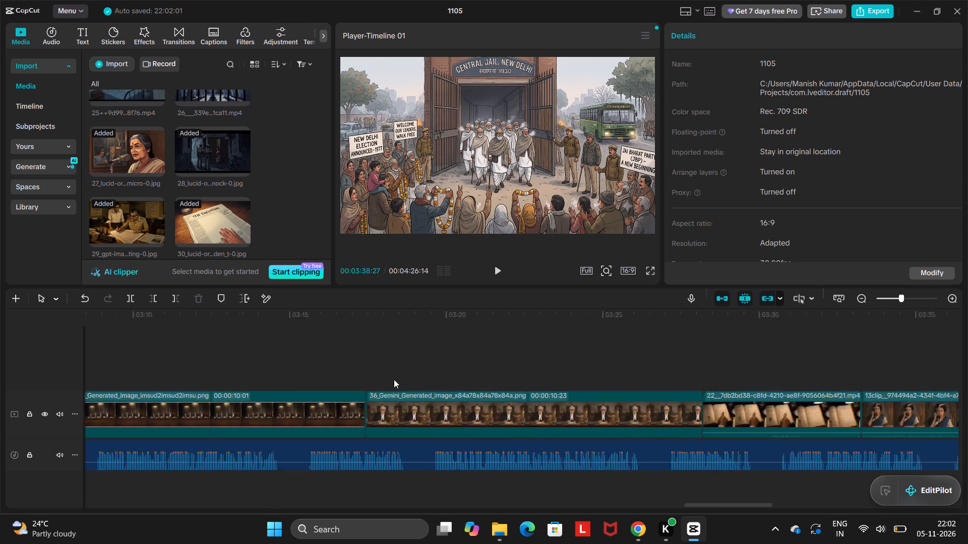
pyautogui.hscroll(3, 394, 379)
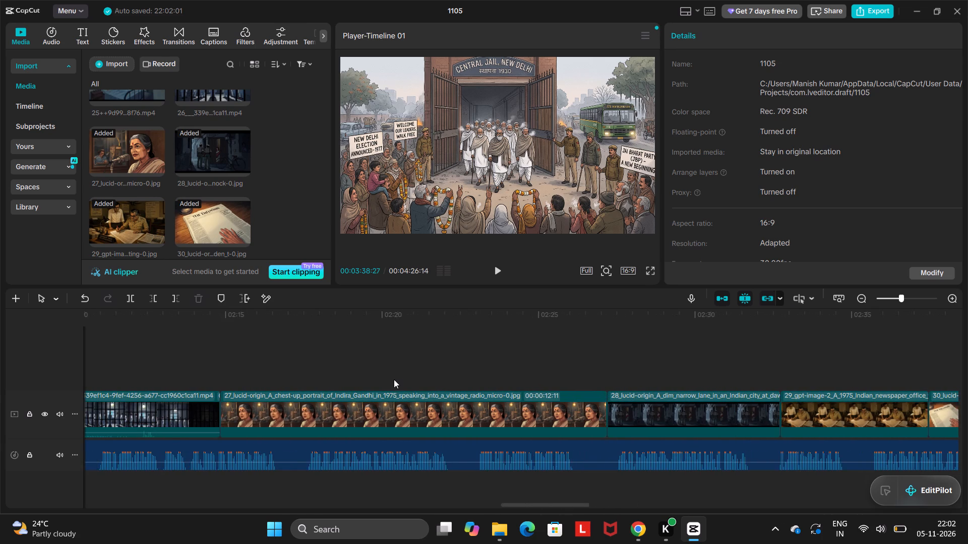
pyautogui.click(394, 379)
pyautogui.click(499, 270)
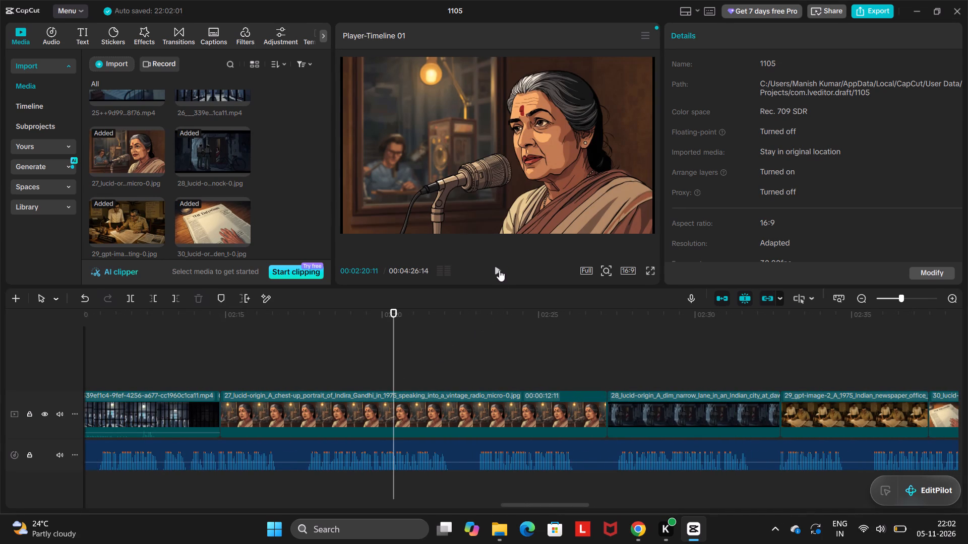
pyautogui.click(497, 274)
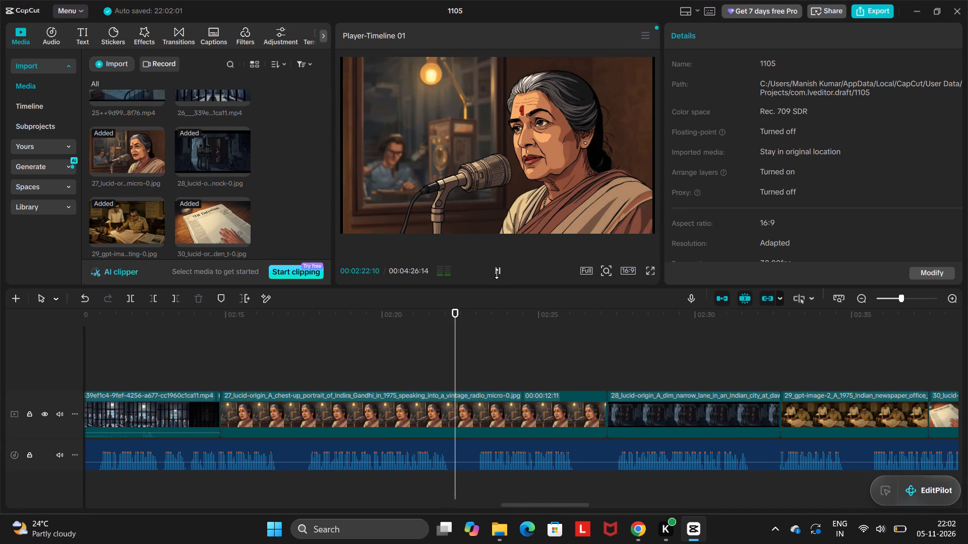
pyautogui.click(500, 268)
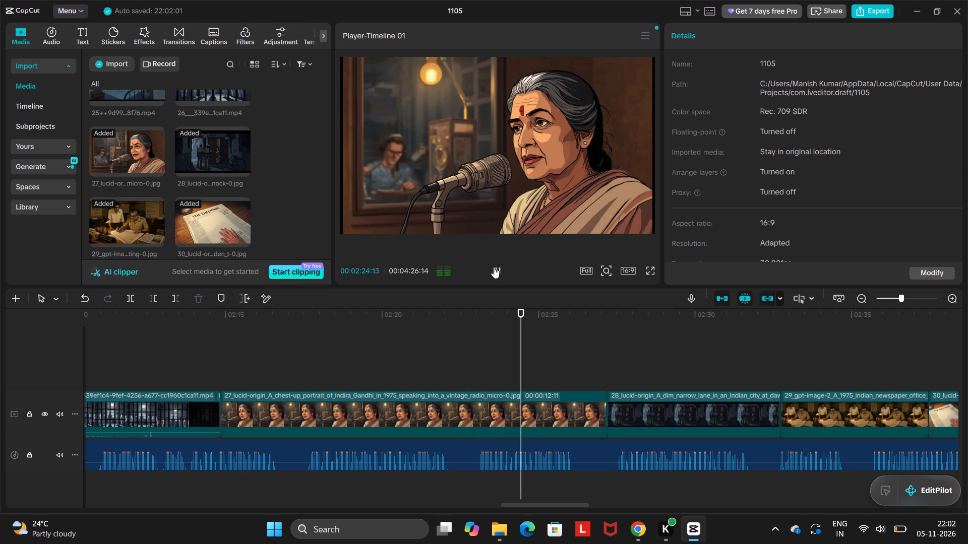
pyautogui.click(334, 365)
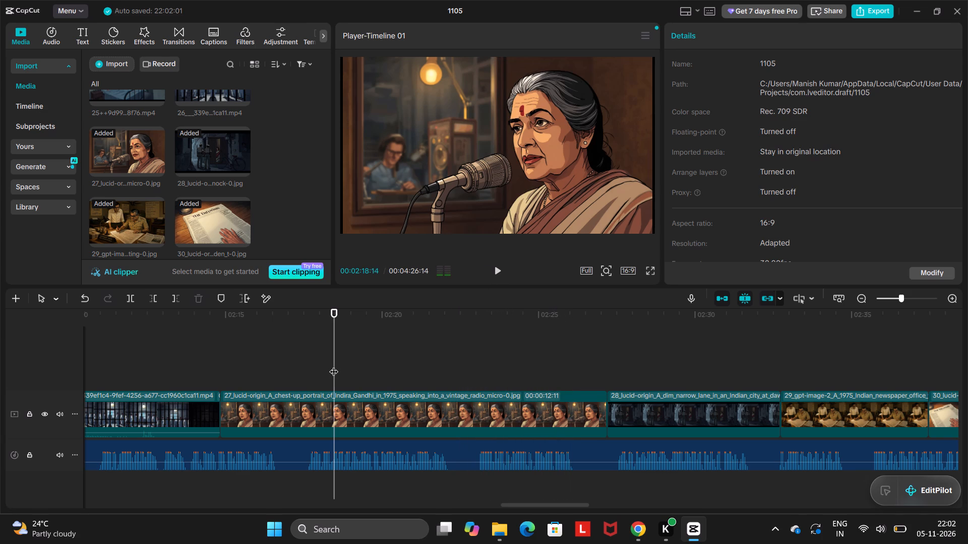
# Play back from 00:02:12:08 in clip 26 through images 27, 28 and 29, following along the timeline.
pyautogui.click(140, 354)
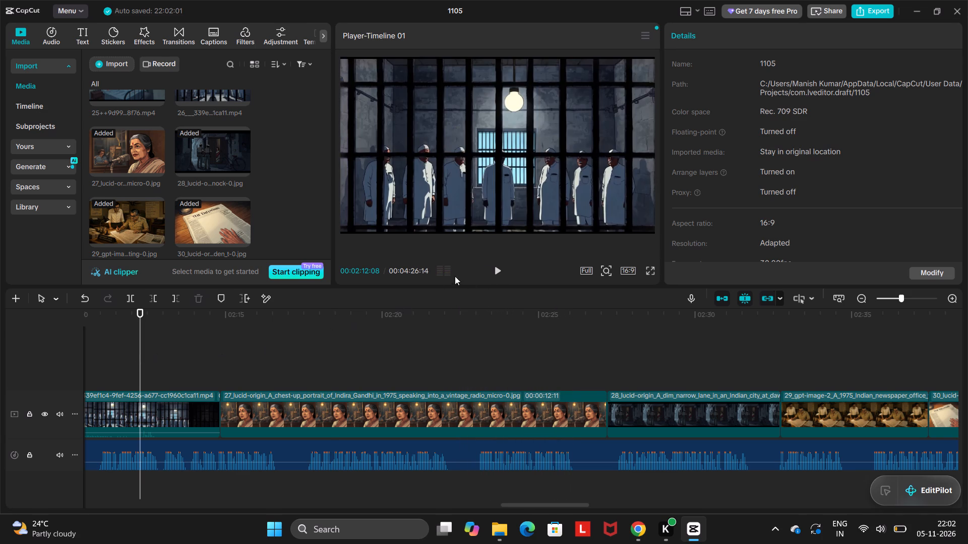
pyautogui.click(498, 269)
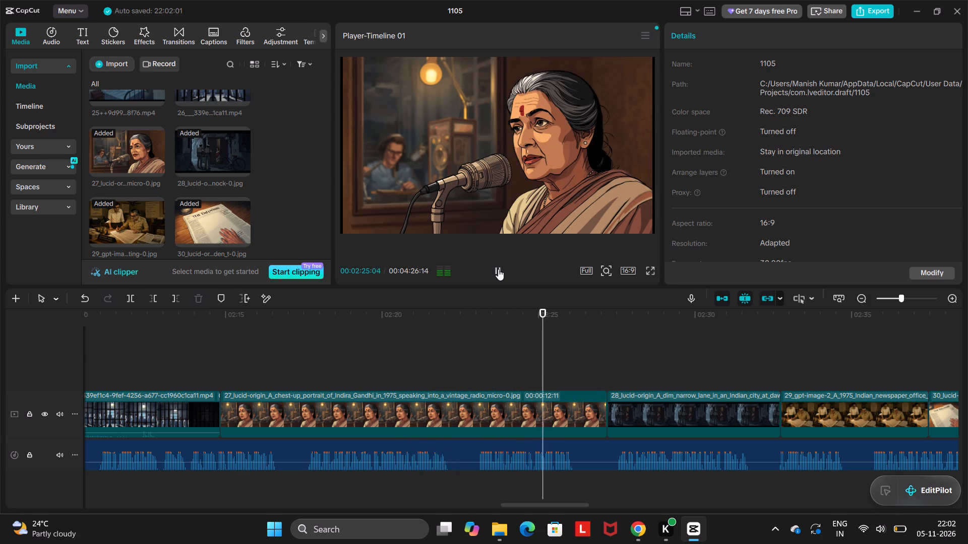
pyautogui.hscroll(-1, 664, 373)
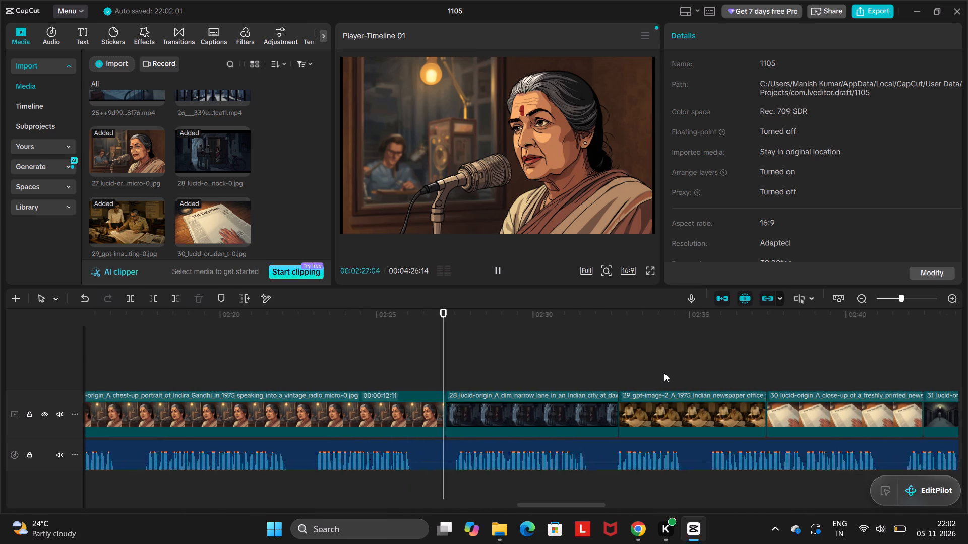
pyautogui.hscroll(-2, 664, 373)
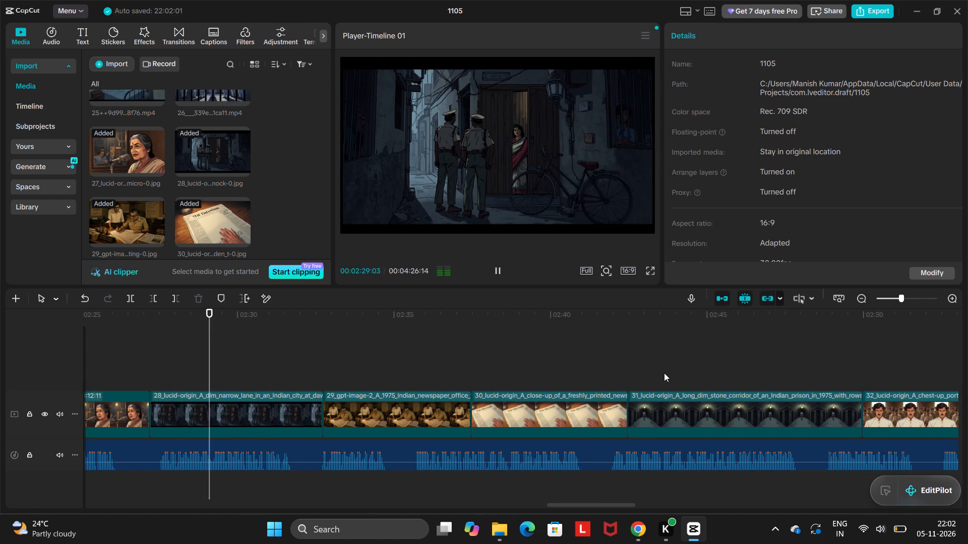
pyautogui.hscroll(-2, 664, 373)
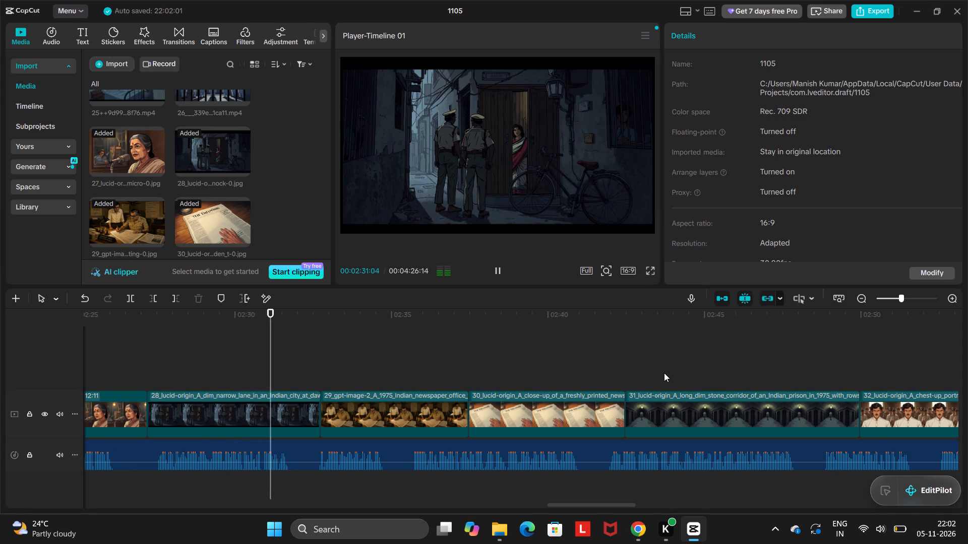
pyautogui.hscroll(-1, 664, 373)
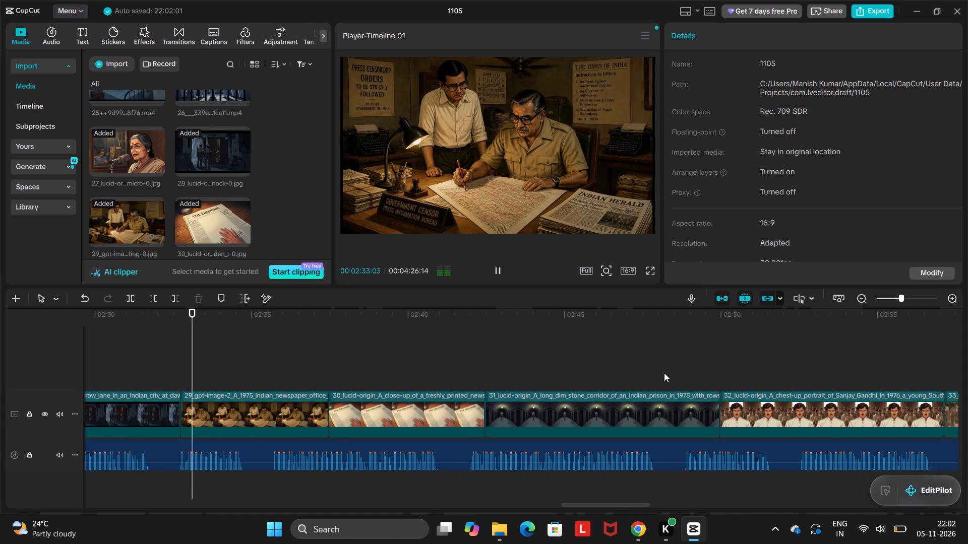
pyautogui.hscroll(-1, 664, 373)
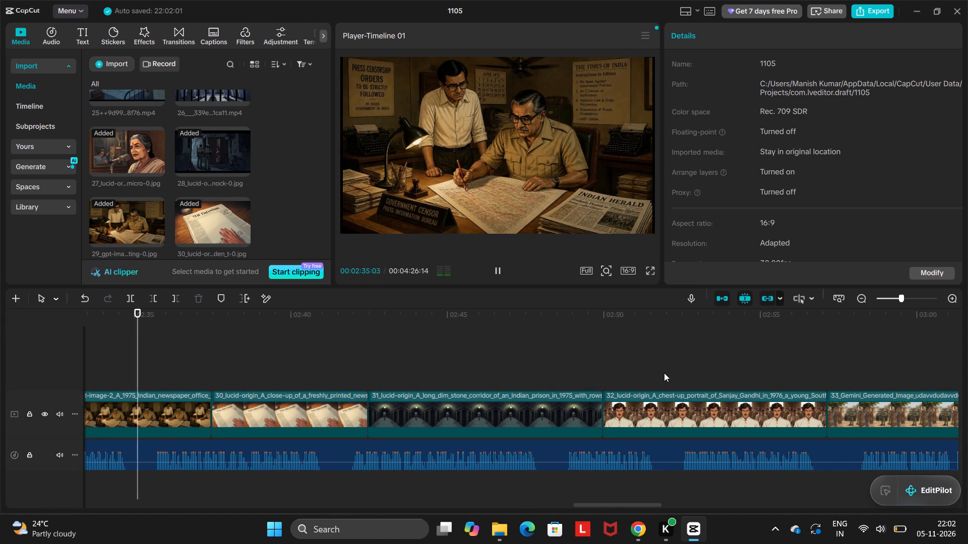
pyautogui.hscroll(-1, 664, 373)
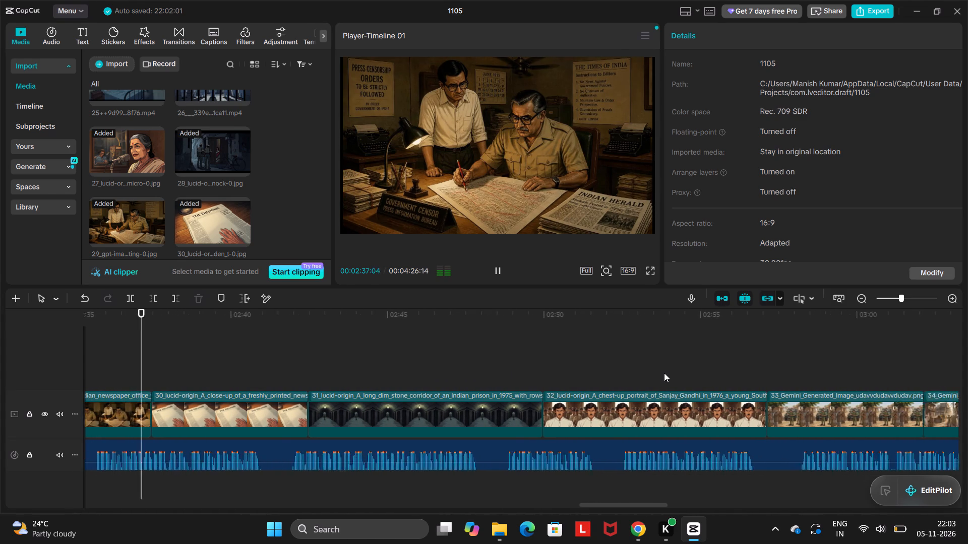
pyautogui.hscroll(-3, 664, 373)
# Play back the transition from the end of image 32 at 00:02:56:16 into image 33.
pyautogui.click(664, 373)
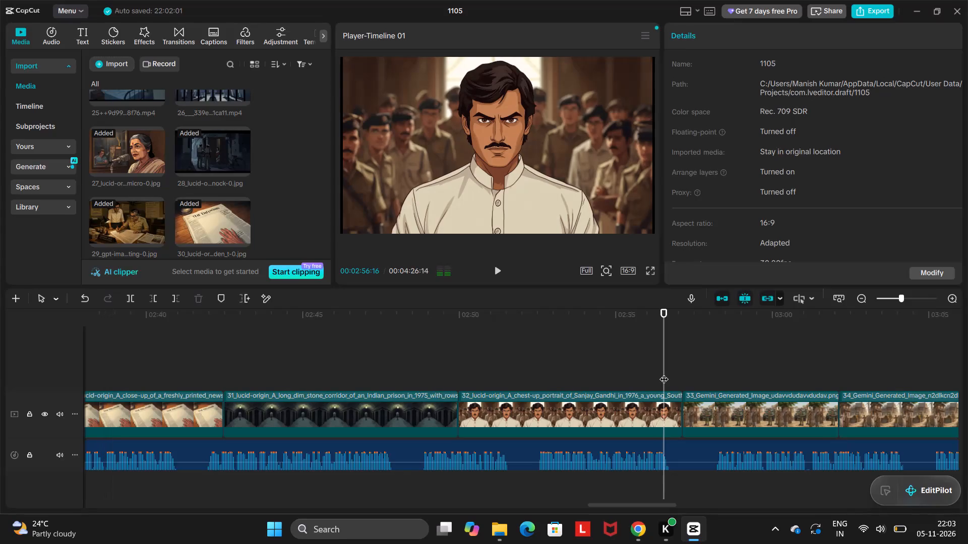
pyautogui.hscroll(-2, 664, 373)
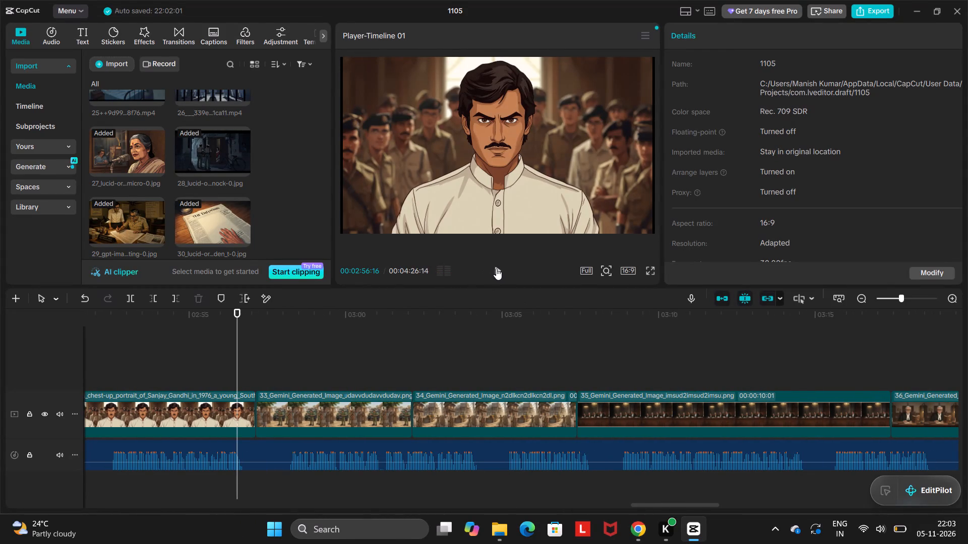
pyautogui.click(495, 268)
pyautogui.hscroll(-2, 601, 375)
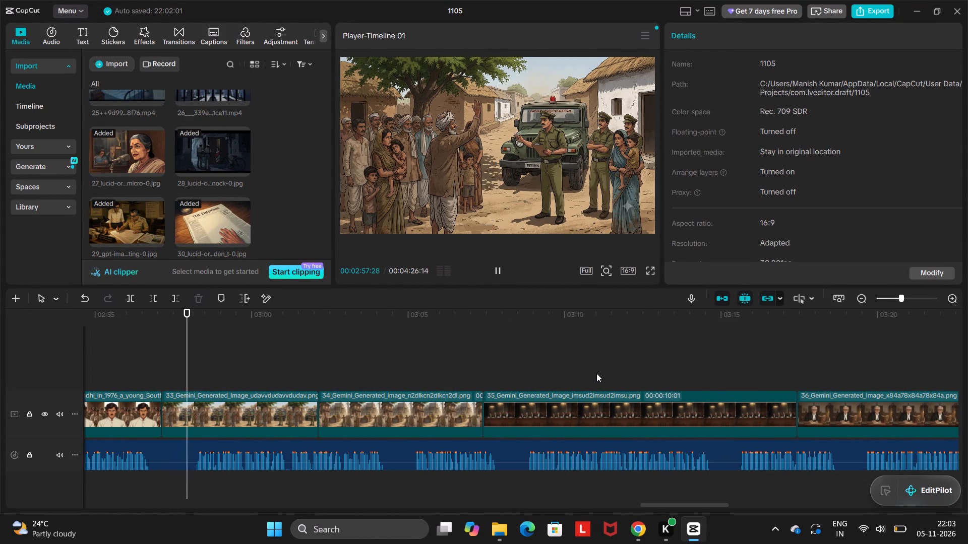
# Play back from 00:03:12:07 in image 35 through image 36 and clip 22 into clip 13, stopping at 00:03:35:26.
pyautogui.click(635, 370)
pyautogui.hscroll(-2, 534, 299)
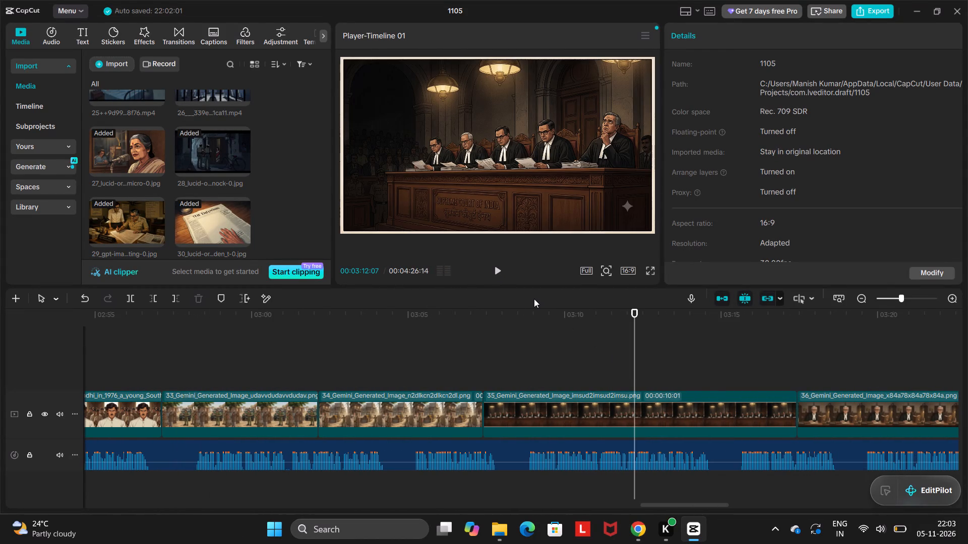
pyautogui.hscroll(-2, 539, 345)
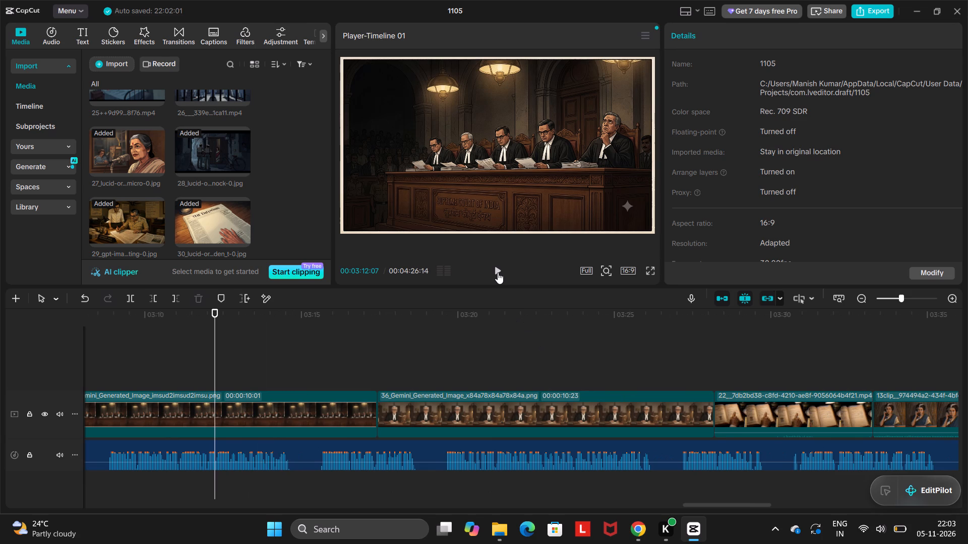
pyautogui.click(498, 273)
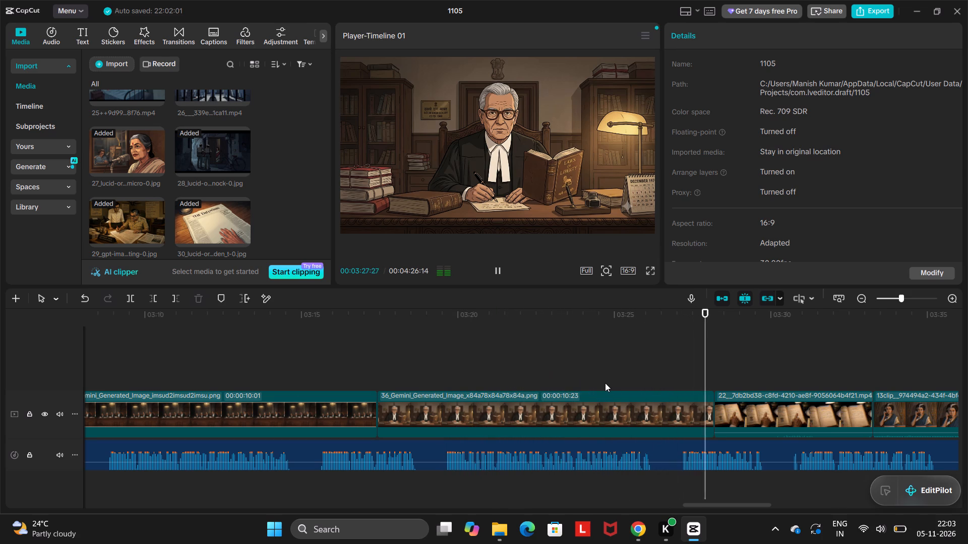
pyautogui.hscroll(-3, 605, 383)
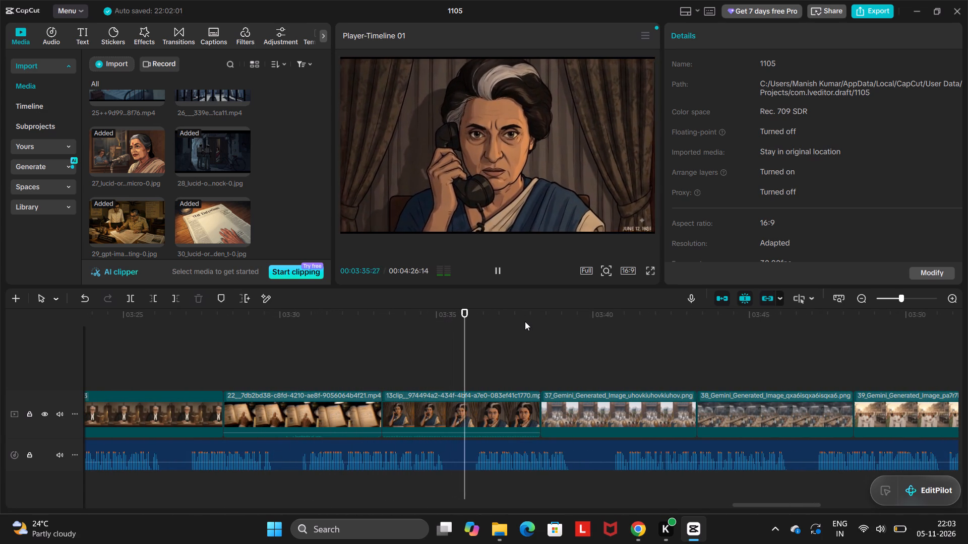
pyautogui.click(463, 332)
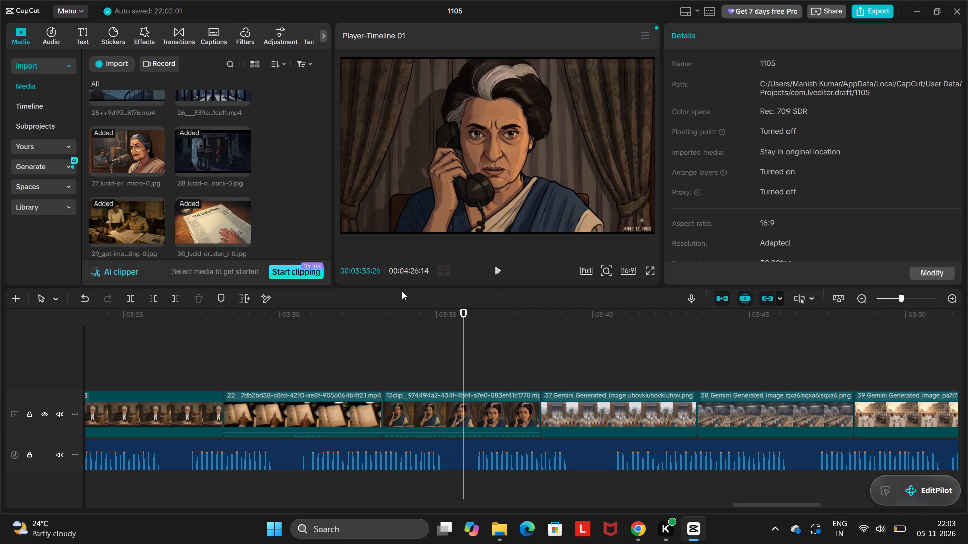
# Look through the imported images and clips, from image 40 back to clip 3, for a replacement for clip 22.
pyautogui.scroll(-1, 241, 197)
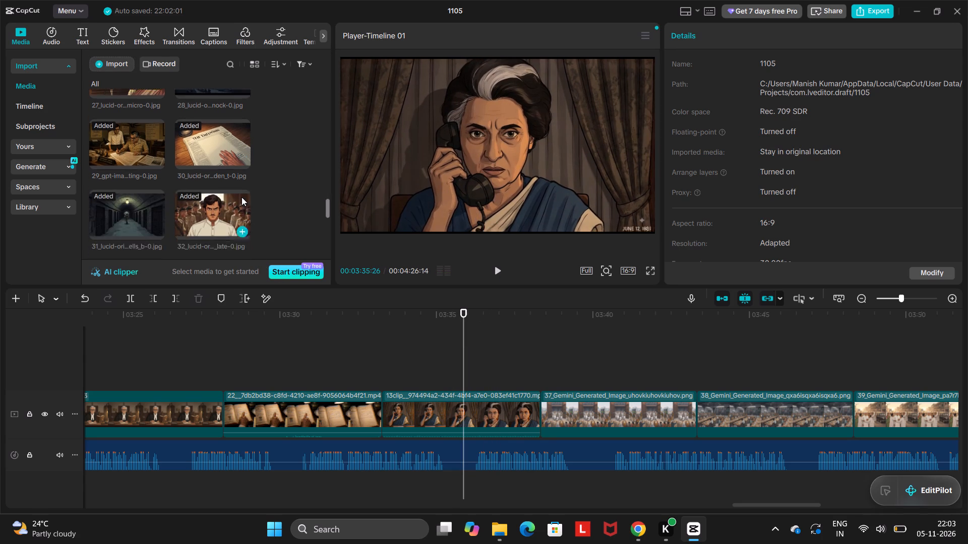
pyautogui.scroll(-2, 241, 197)
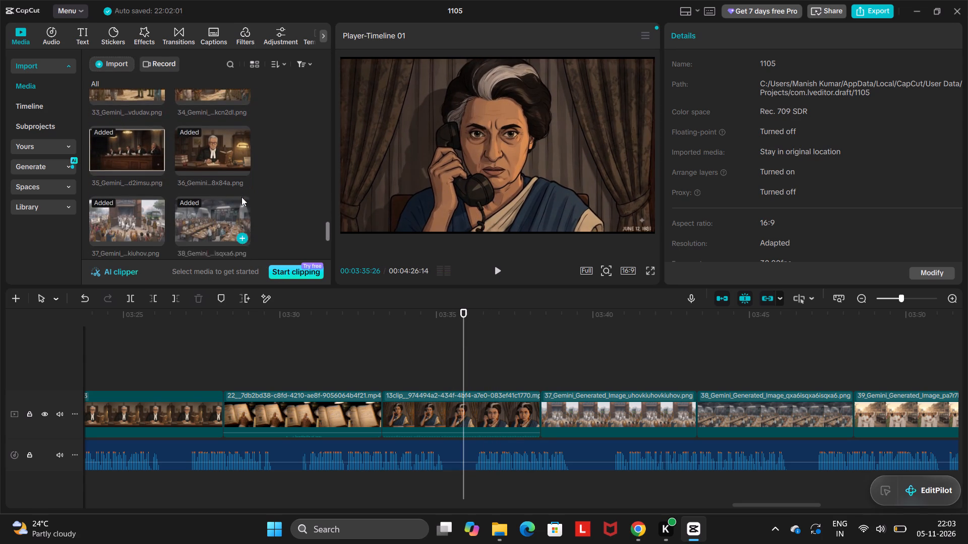
pyautogui.scroll(-2, 241, 197)
pyautogui.scroll(2, 241, 197)
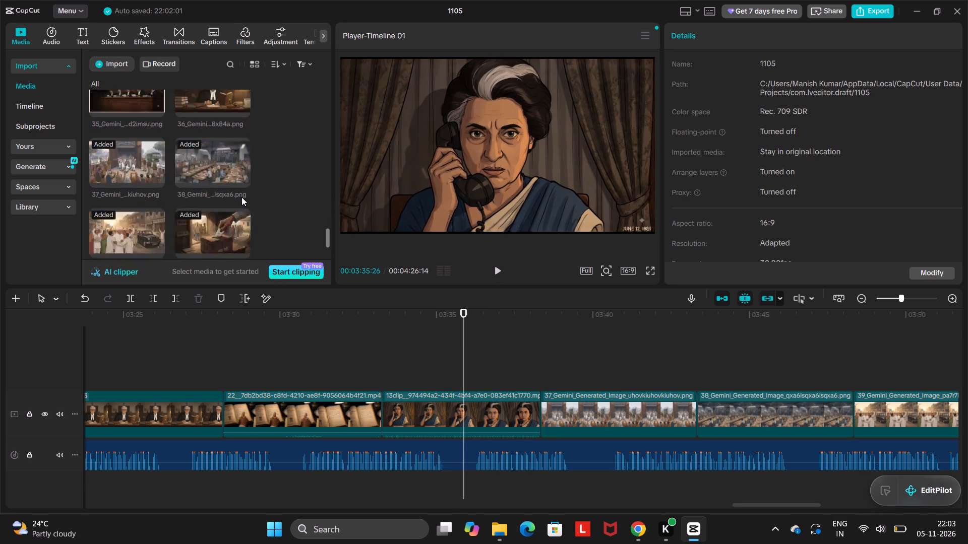
pyautogui.scroll(3, 241, 197)
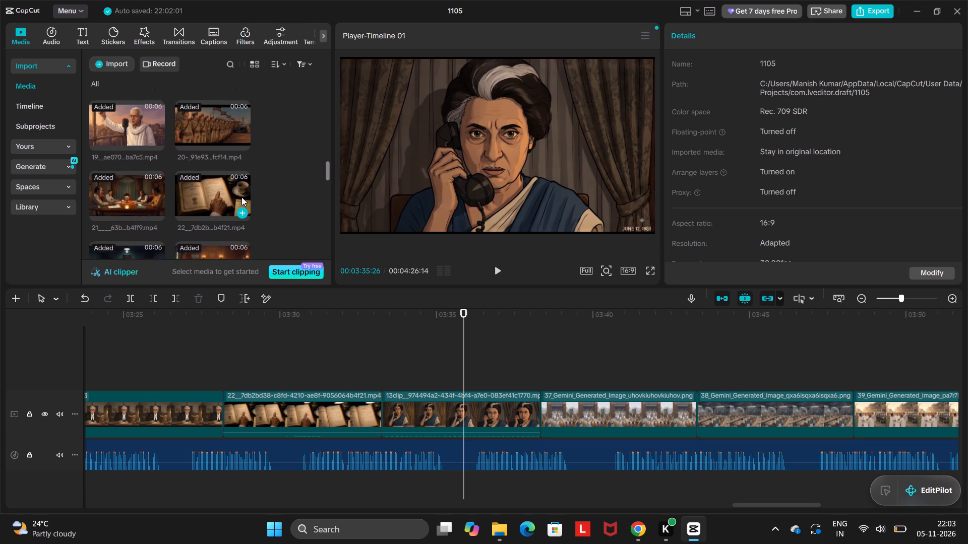
pyautogui.scroll(3, 241, 197)
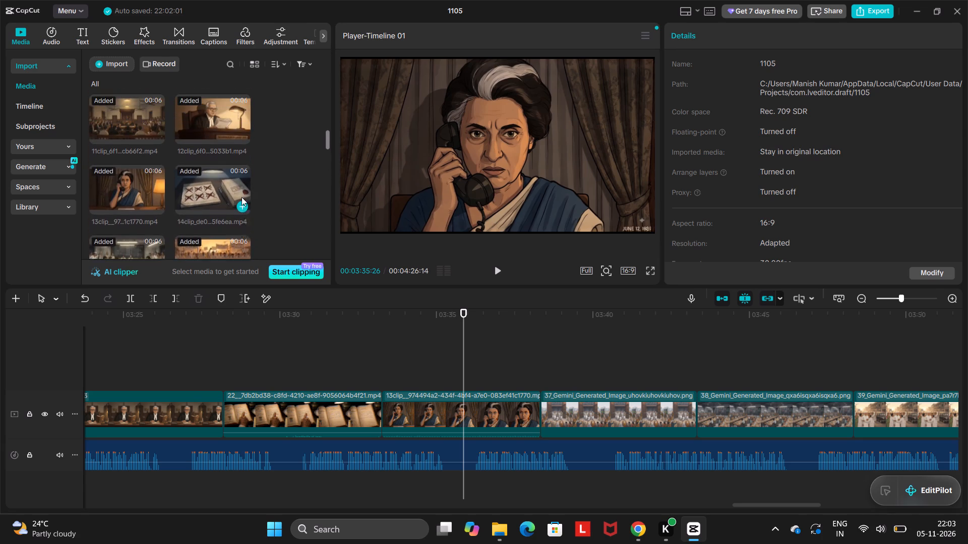
pyautogui.scroll(3, 241, 197)
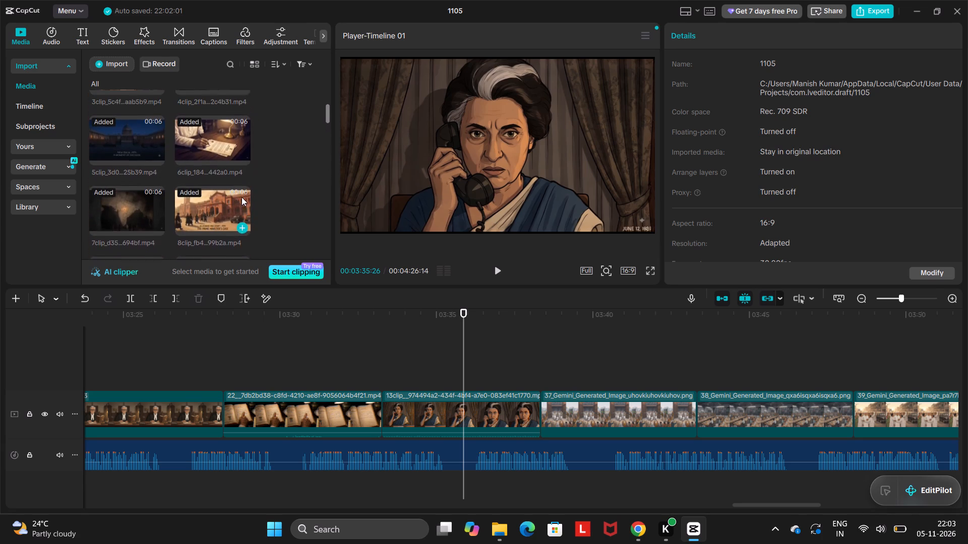
pyautogui.scroll(2, 241, 197)
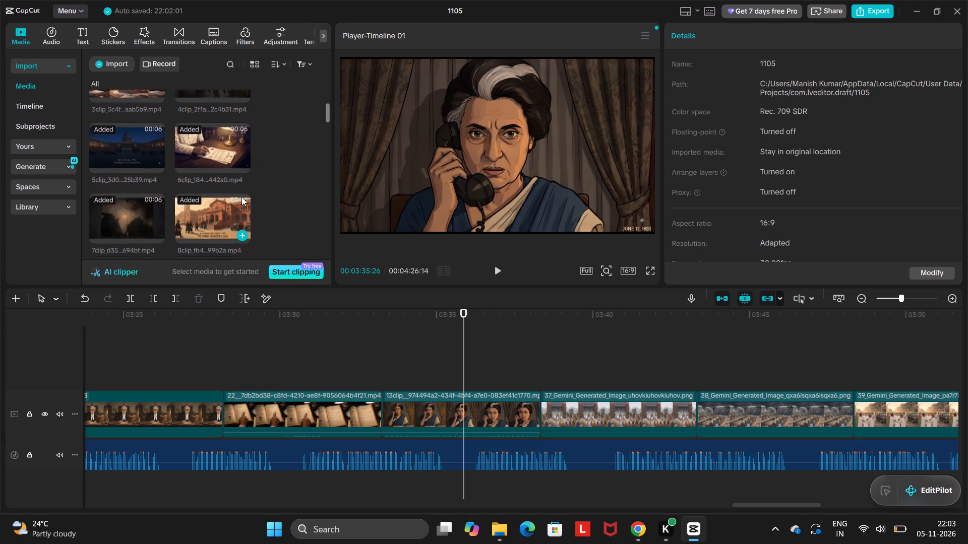
pyautogui.click(134, 184)
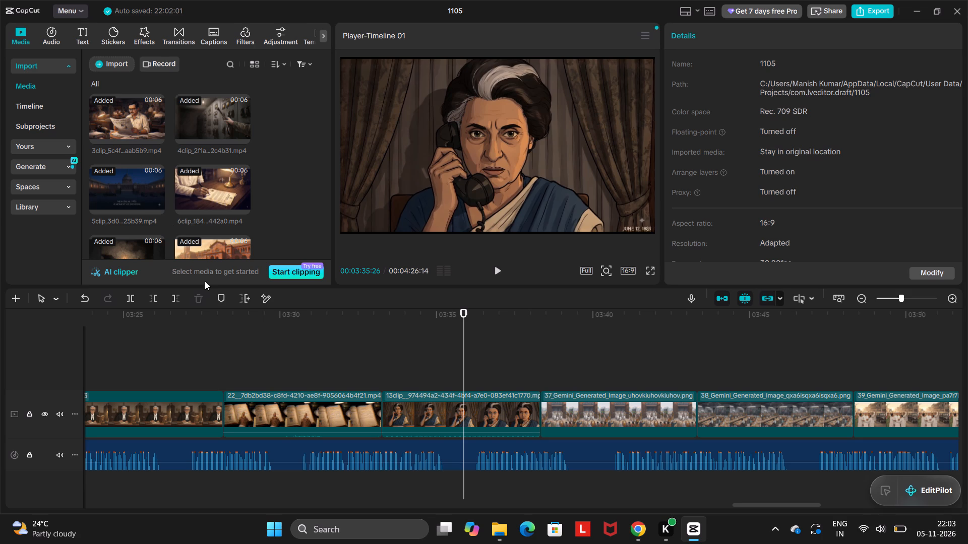
# Delete clip 22, the open book, from between image 36 and clip 13 on the timeline.
pyautogui.click(310, 406)
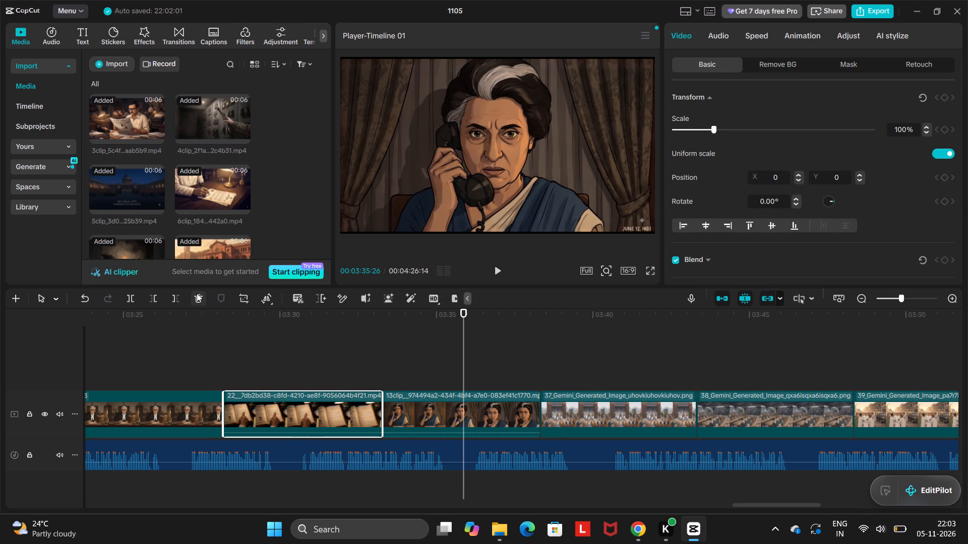
pyautogui.click(197, 293)
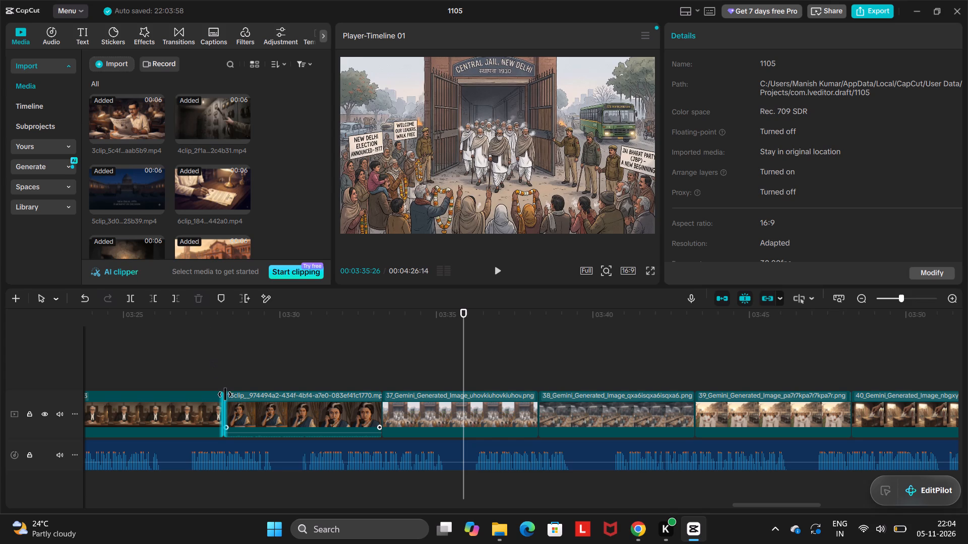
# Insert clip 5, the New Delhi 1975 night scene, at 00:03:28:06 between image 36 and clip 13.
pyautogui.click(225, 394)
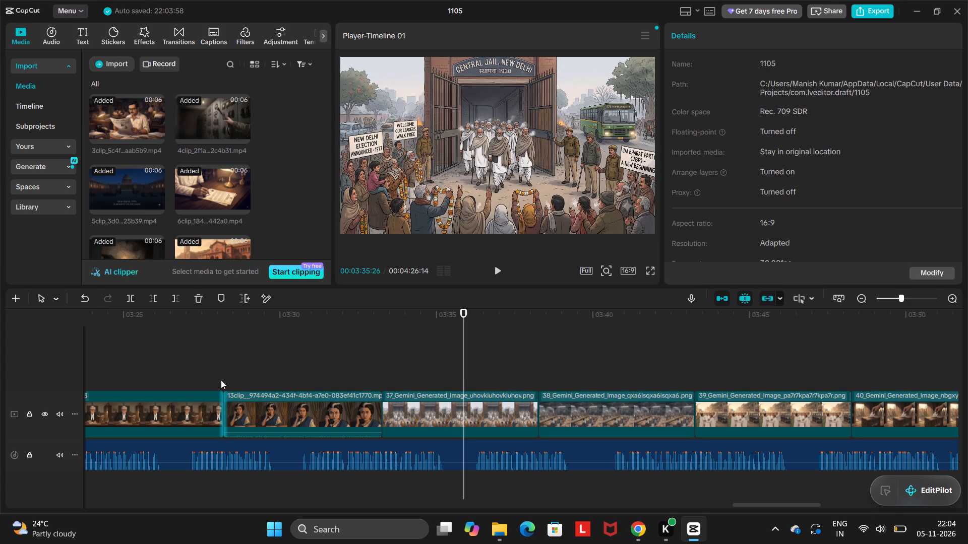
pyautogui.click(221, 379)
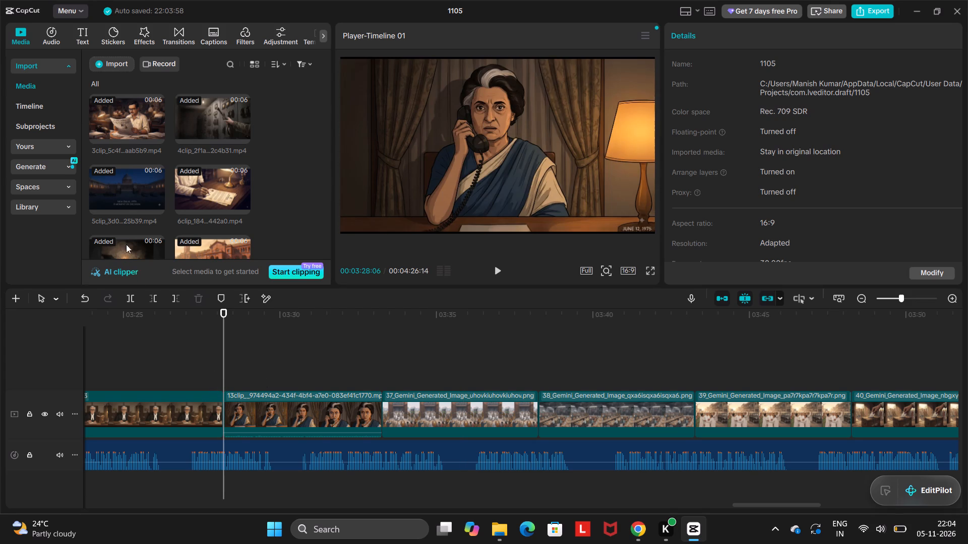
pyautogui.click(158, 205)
# Play back from 00:03:23:16 in image 36 through clip 5, and return the playhead to 00:03:31:11.
pyautogui.hscroll(2, 284, 360)
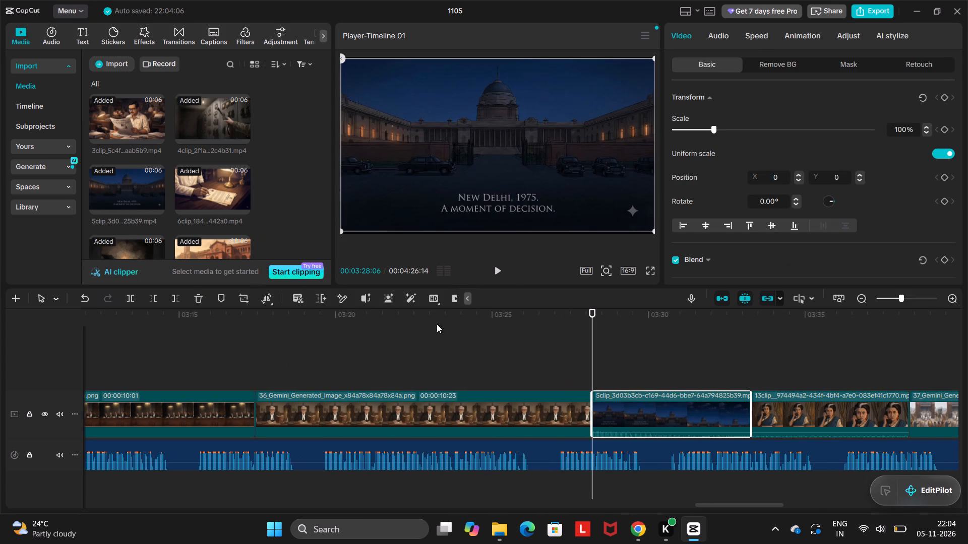
pyautogui.click(446, 340)
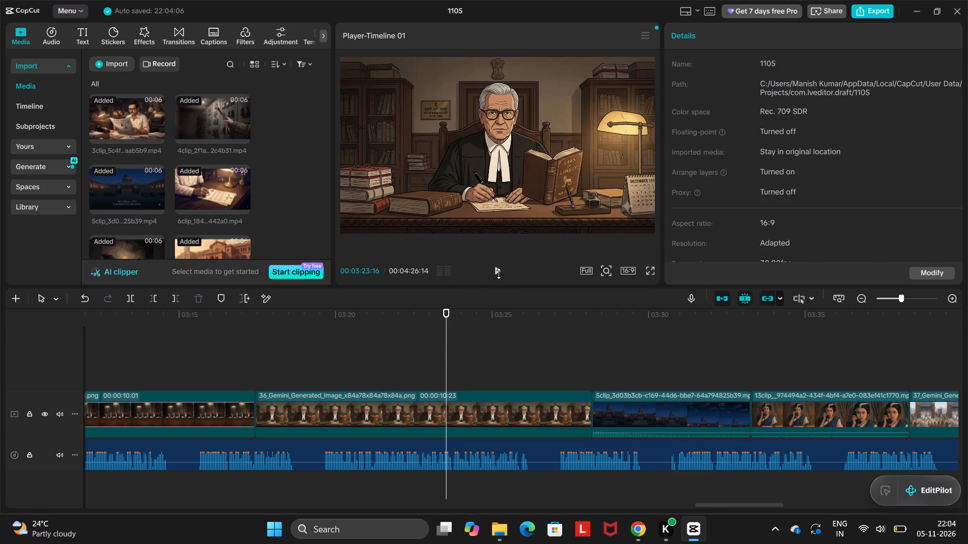
pyautogui.click(499, 274)
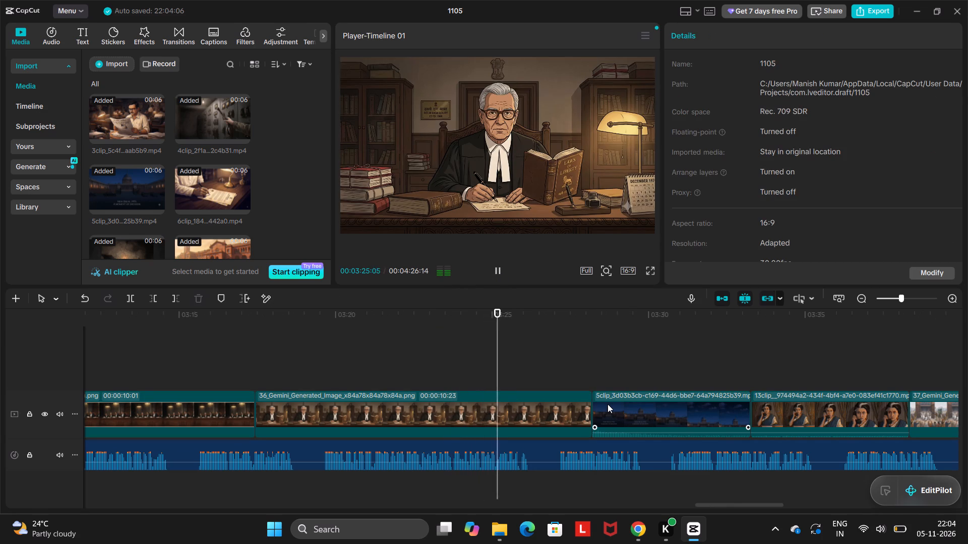
pyautogui.hscroll(-1, 608, 404)
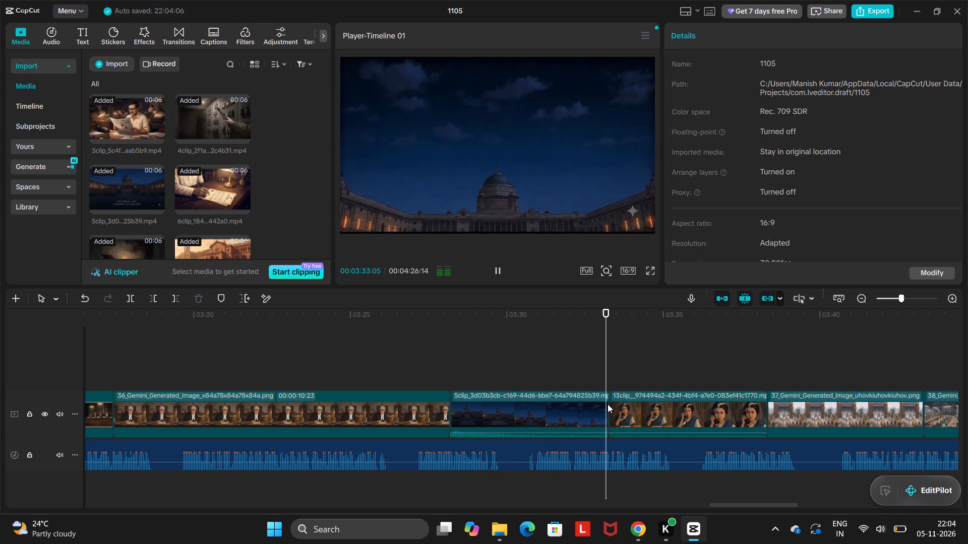
pyautogui.click(550, 374)
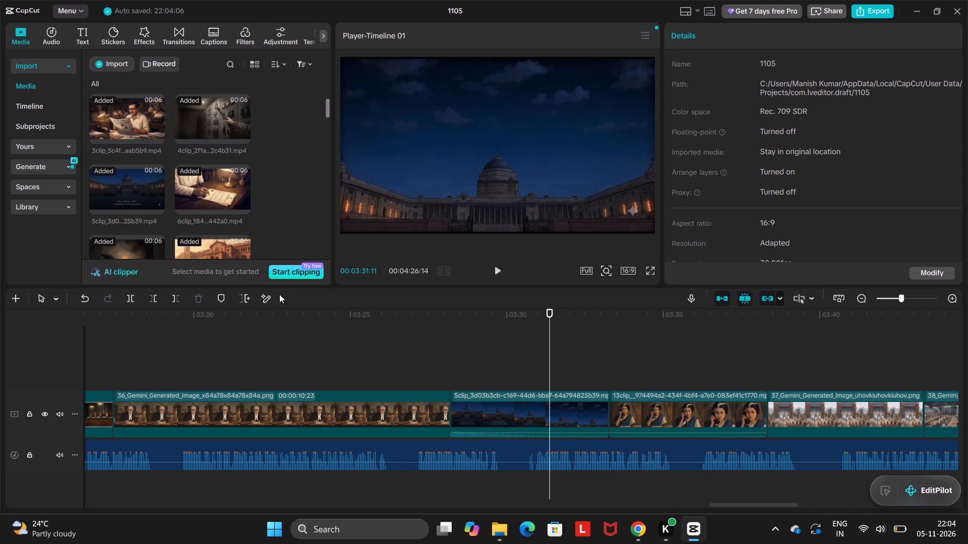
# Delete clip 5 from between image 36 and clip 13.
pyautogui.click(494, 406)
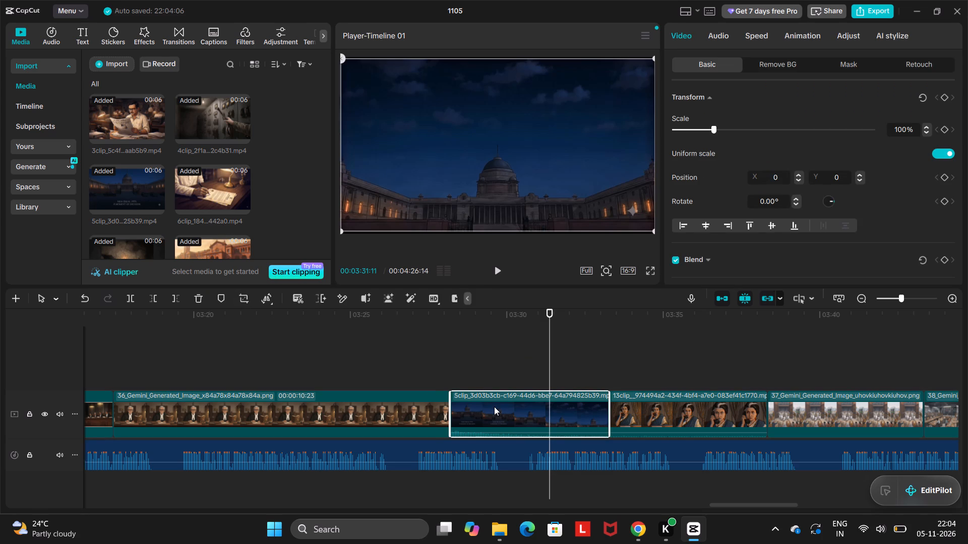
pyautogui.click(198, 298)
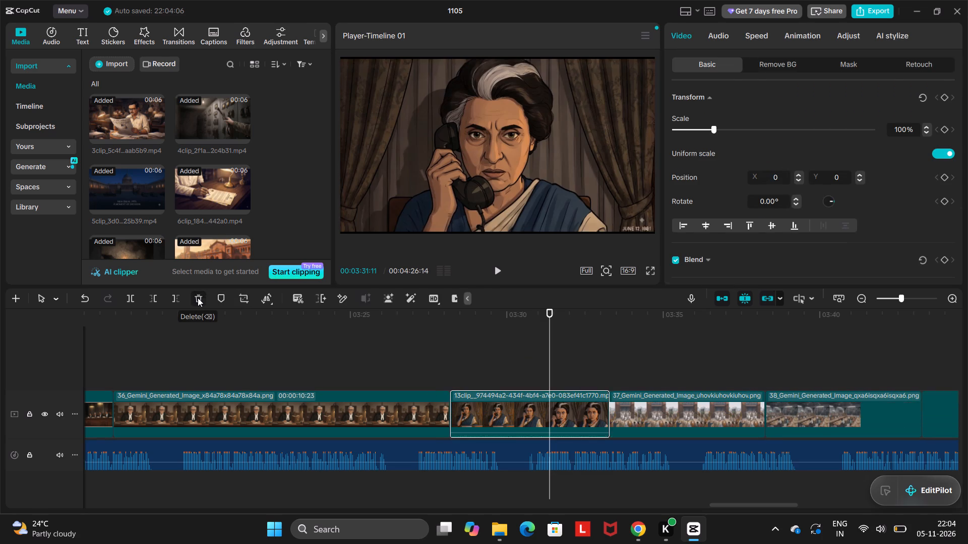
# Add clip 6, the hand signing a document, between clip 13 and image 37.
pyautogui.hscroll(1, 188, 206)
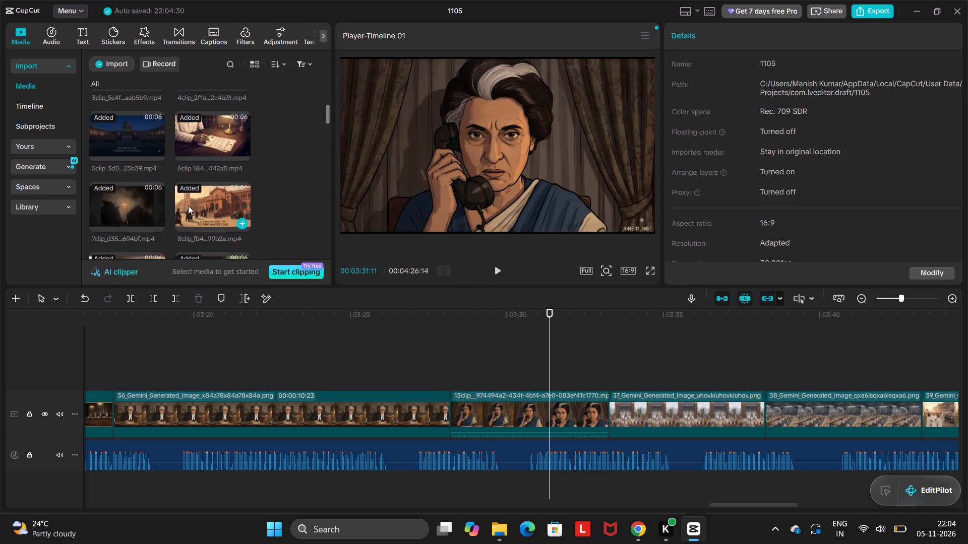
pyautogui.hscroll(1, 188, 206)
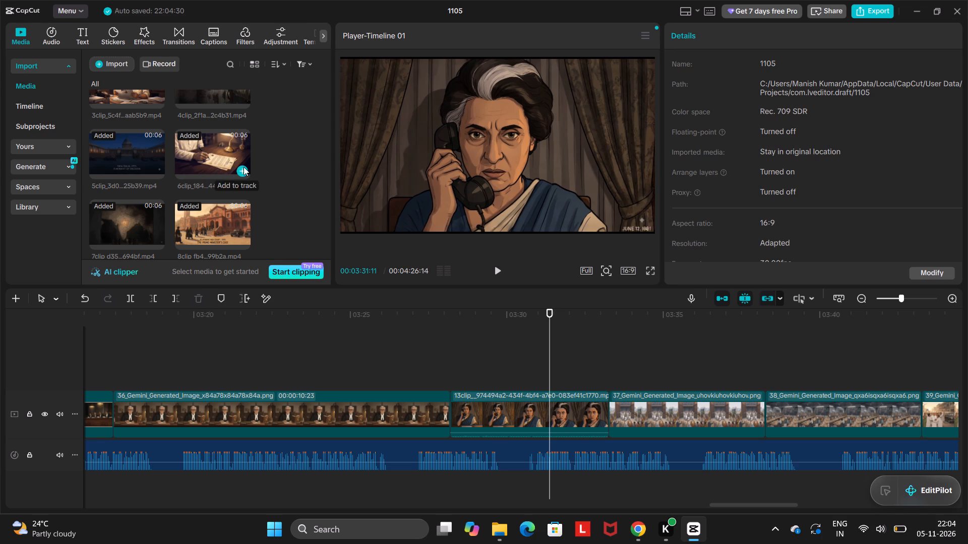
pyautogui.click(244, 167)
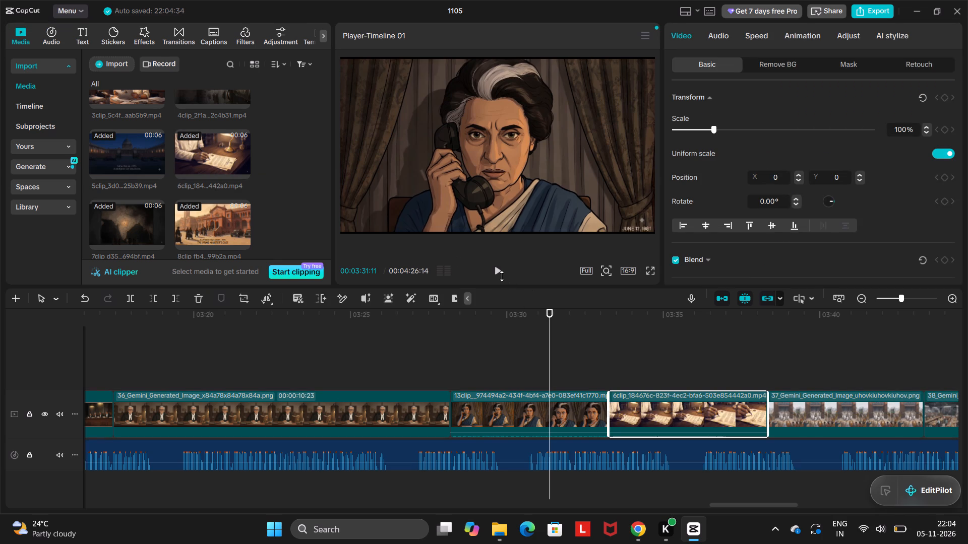
# Play back from 00:03:31:11 in clip 13 into clip 6, stopping at 00:03:36:01.
pyautogui.click(500, 275)
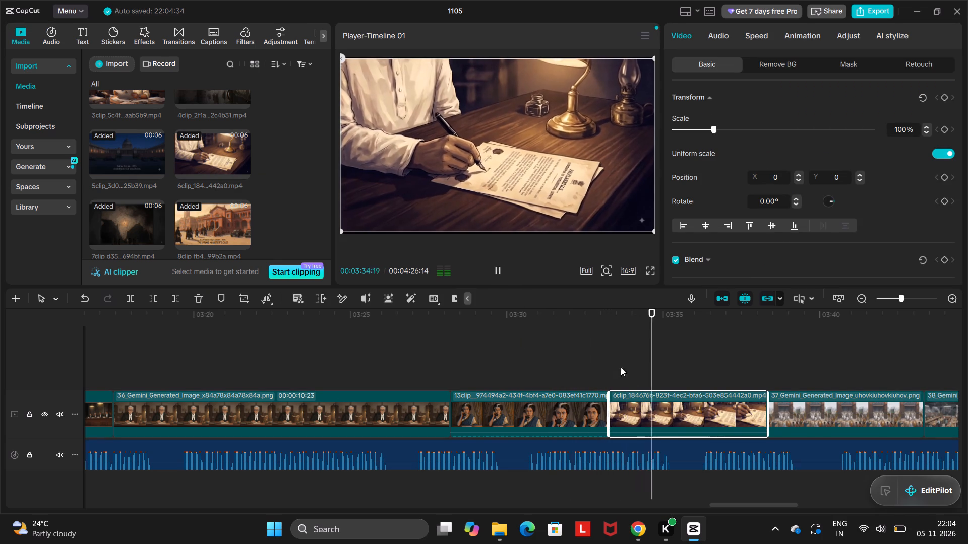
pyautogui.click(498, 265)
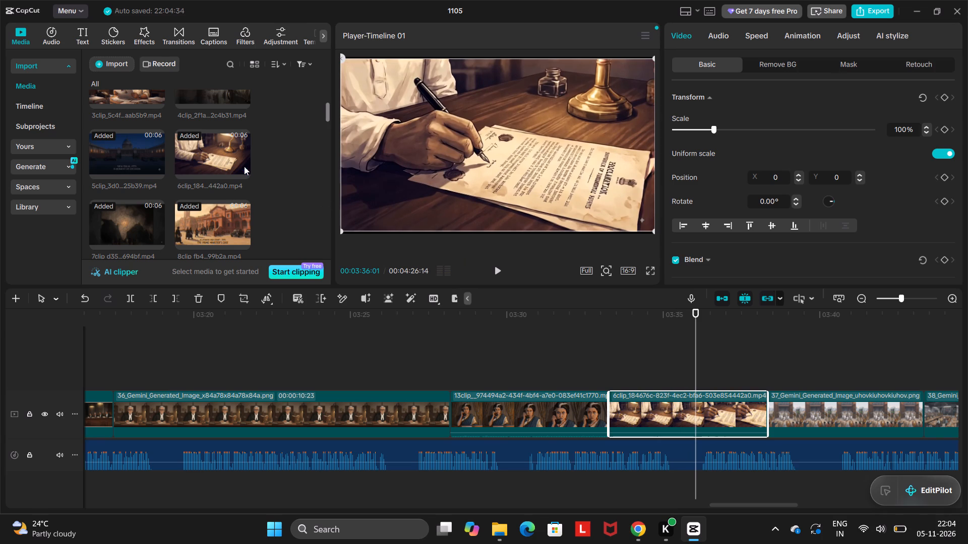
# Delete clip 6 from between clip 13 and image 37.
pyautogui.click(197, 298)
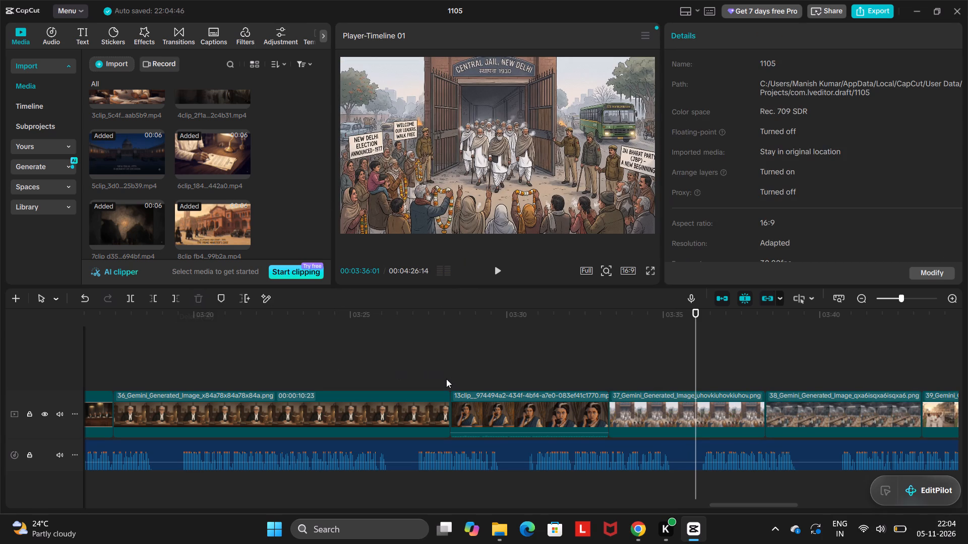
# Add clip 1, the night street with parked cars, between image 36 and clip 13.
pyautogui.click(446, 379)
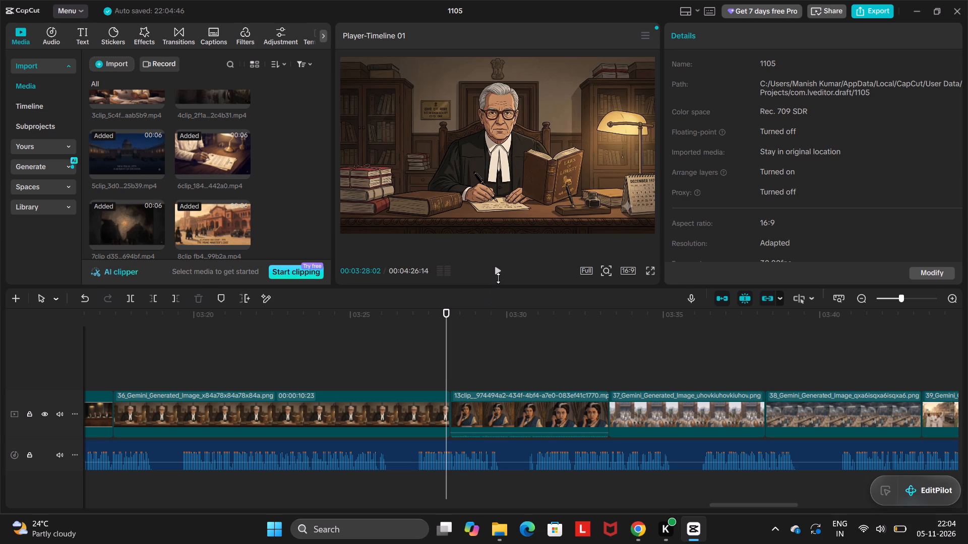
pyautogui.scroll(1, 196, 203)
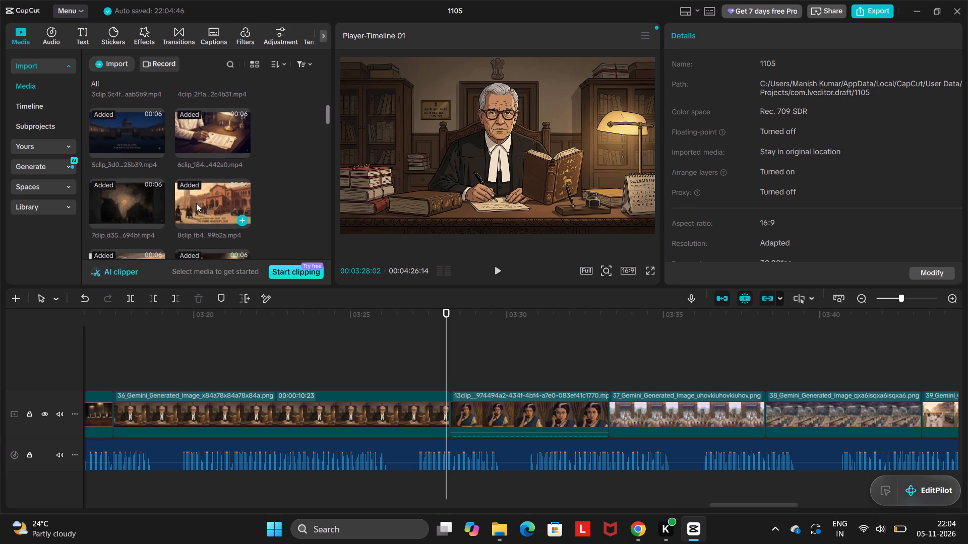
pyautogui.scroll(1, 196, 203)
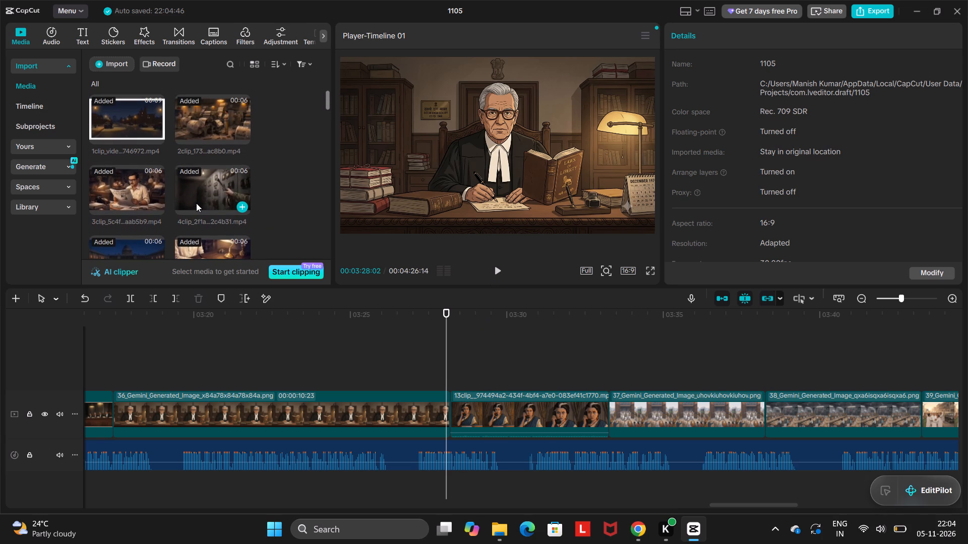
pyautogui.scroll(1, 196, 203)
pyautogui.scroll(-4, 196, 203)
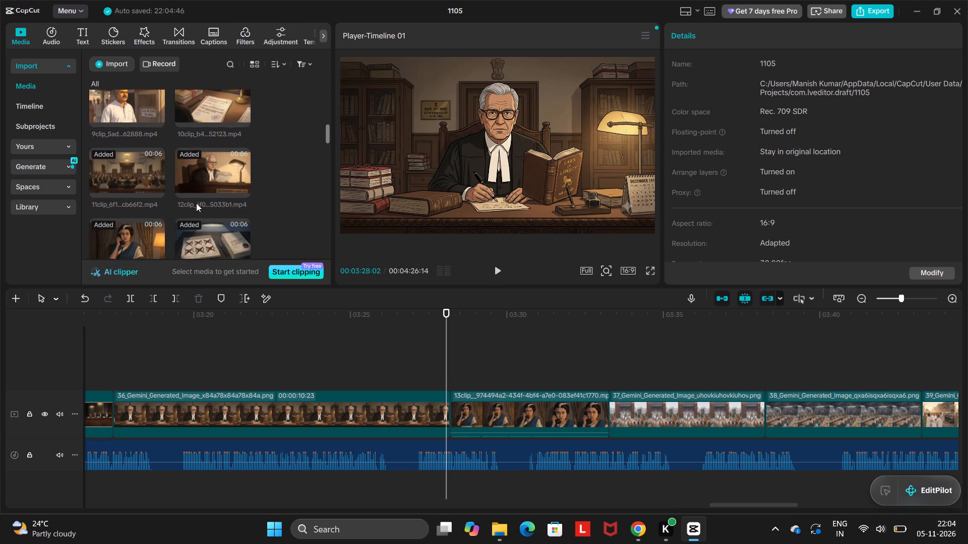
pyautogui.scroll(-1, 196, 203)
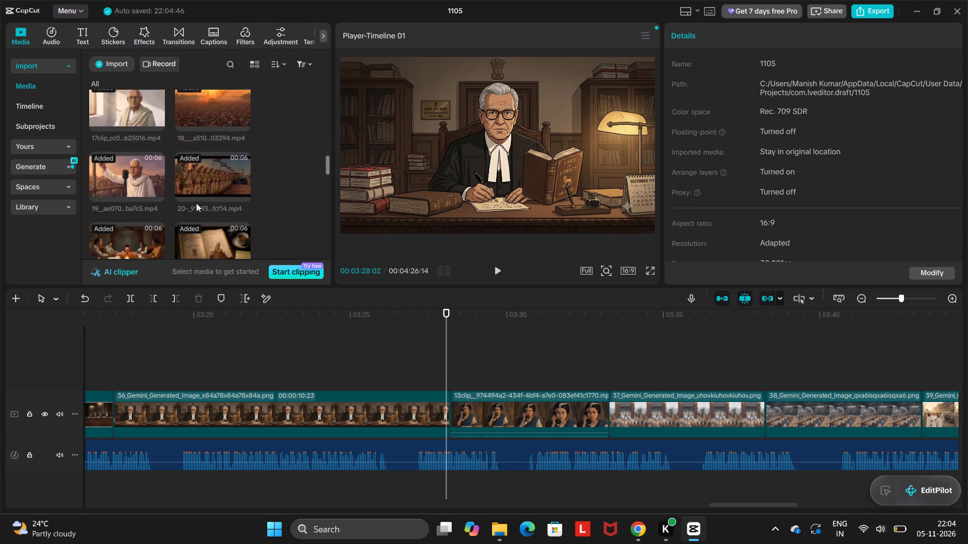
pyautogui.scroll(-2, 196, 203)
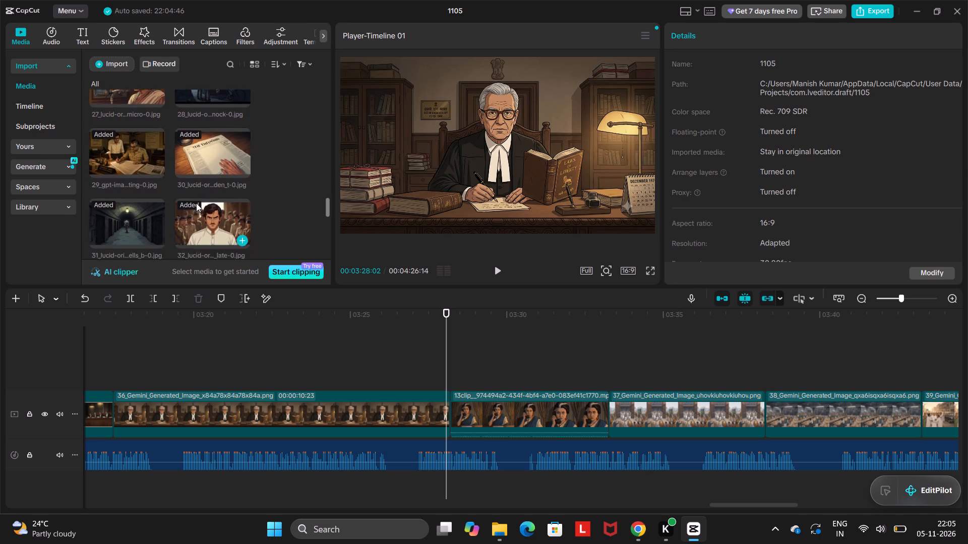
pyautogui.scroll(-2, 196, 203)
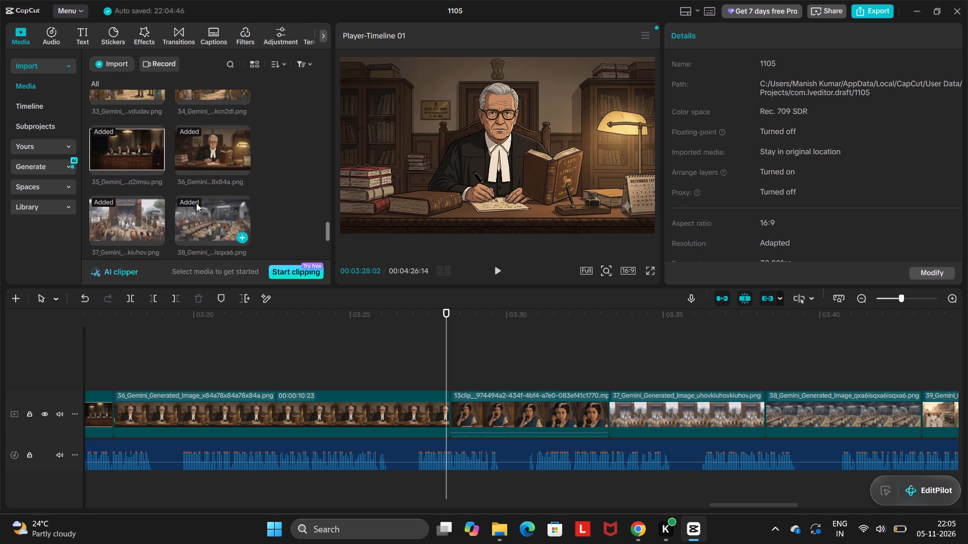
pyautogui.hscroll(1, 196, 203)
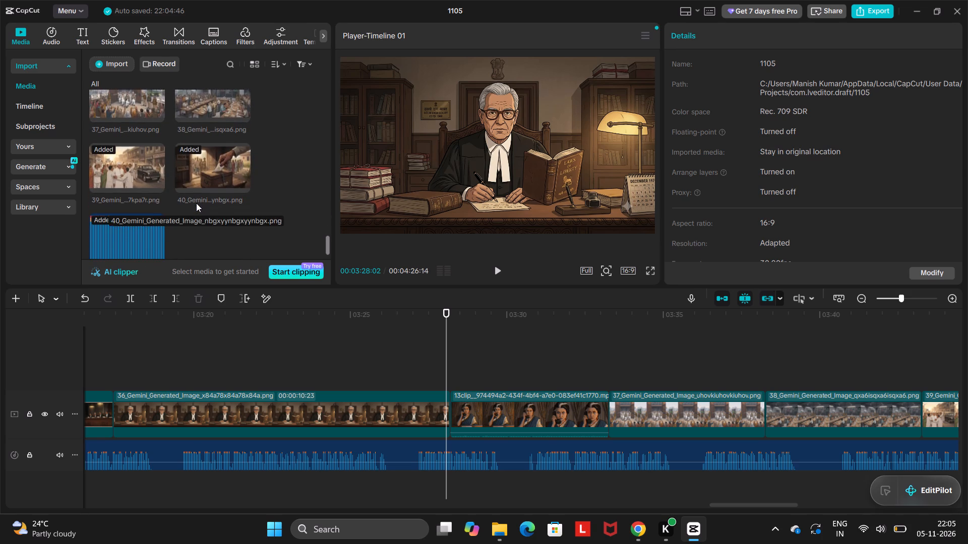
pyautogui.hscroll(1, 196, 203)
pyautogui.scroll(1, 196, 203)
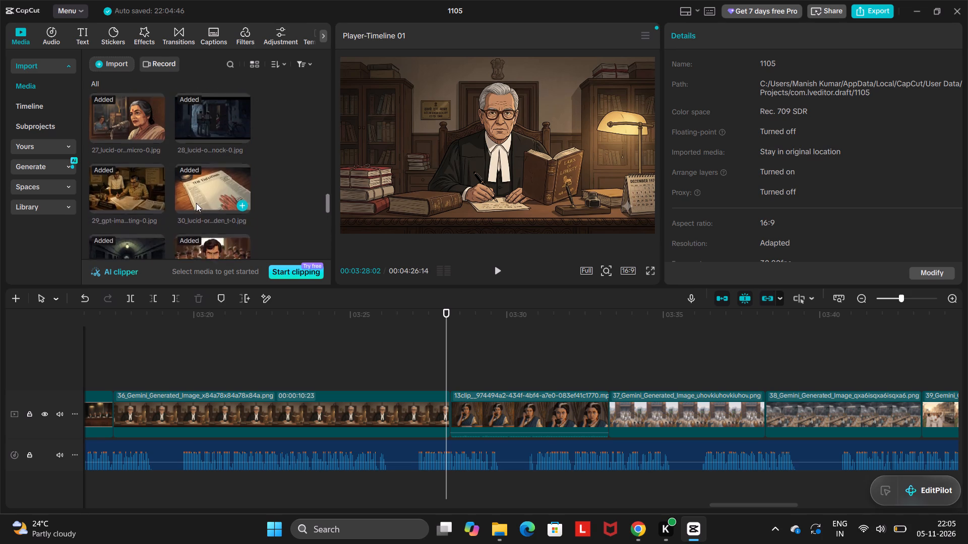
pyautogui.scroll(3, 196, 203)
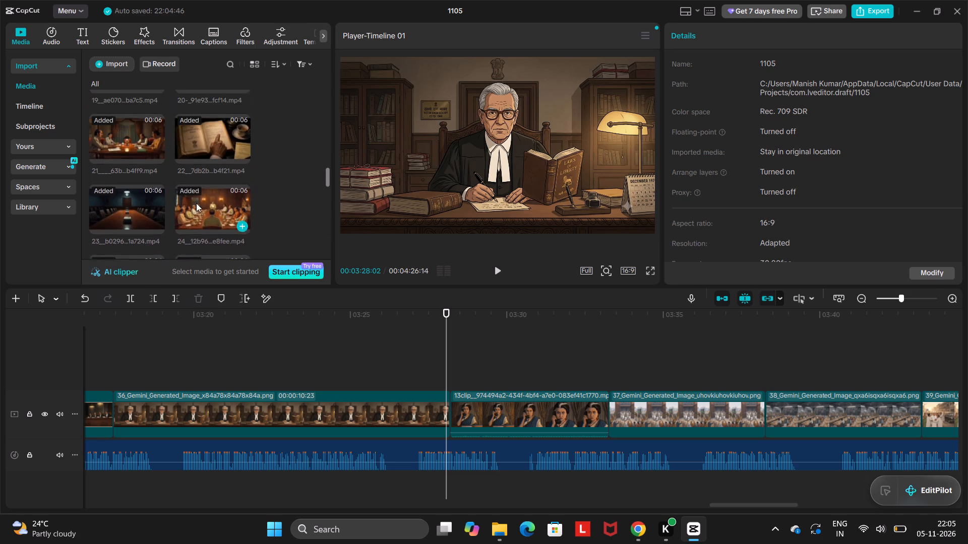
pyautogui.scroll(4, 196, 203)
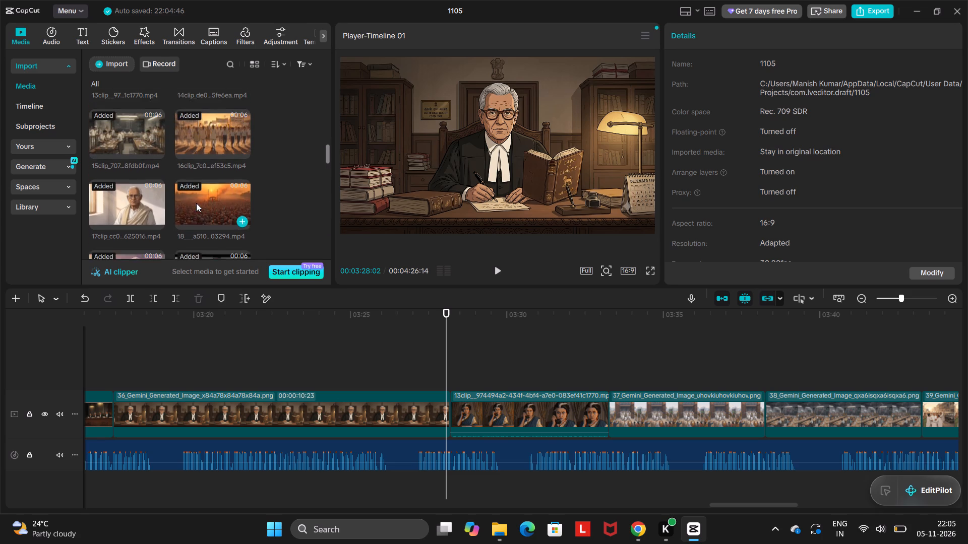
pyautogui.scroll(4, 196, 203)
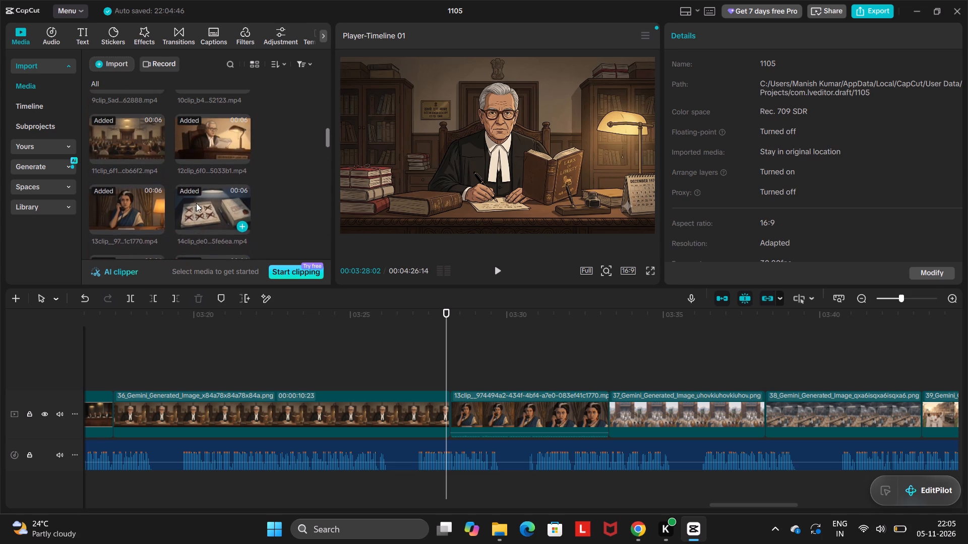
pyautogui.scroll(3, 196, 203)
pyautogui.click(128, 124)
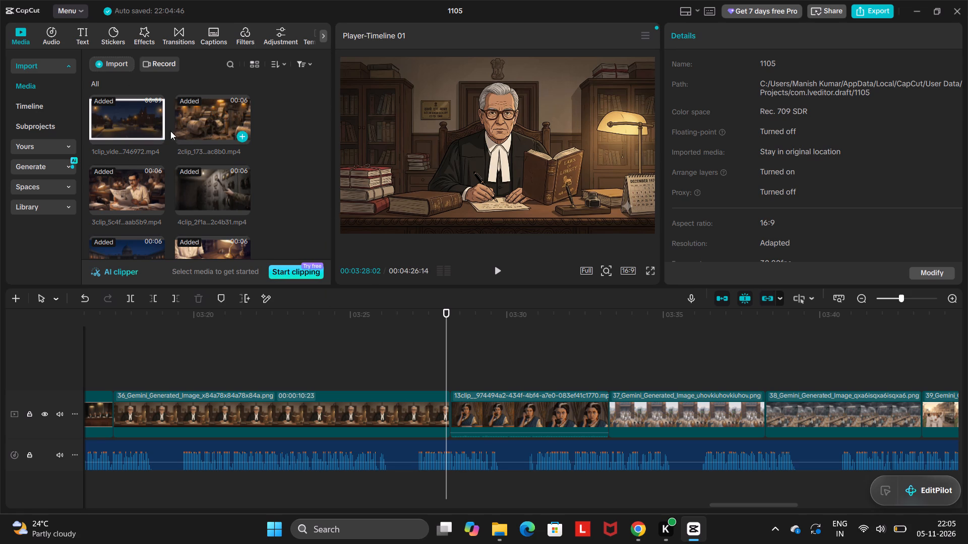
pyautogui.click(157, 132)
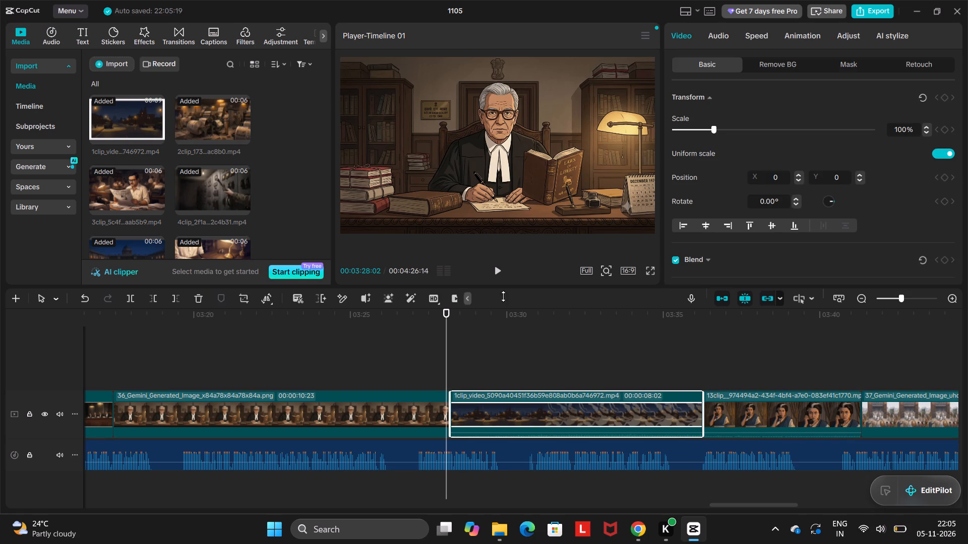
# Play back from 00:03:28:02 through clip 1 into clip 13, stopping at 00:03:36:28.
pyautogui.click(497, 269)
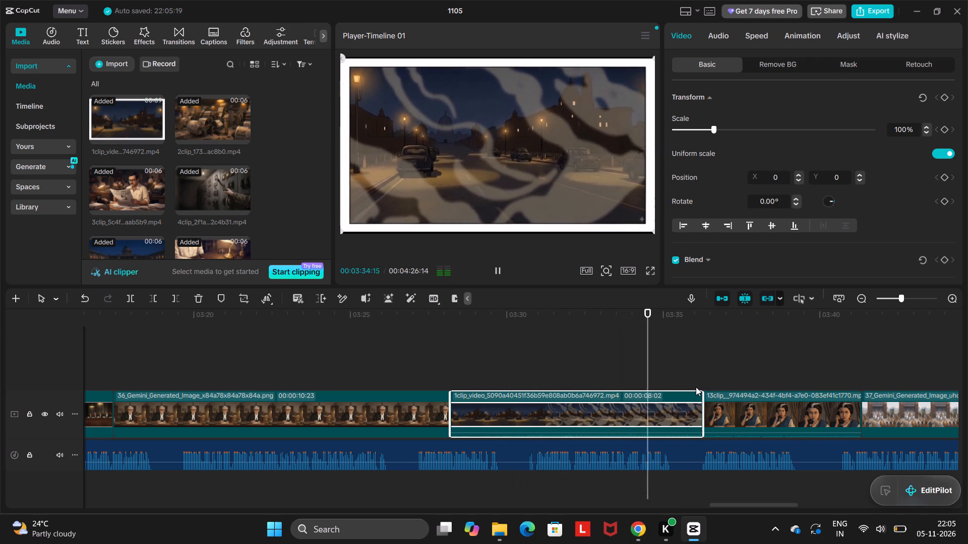
pyautogui.click(500, 277)
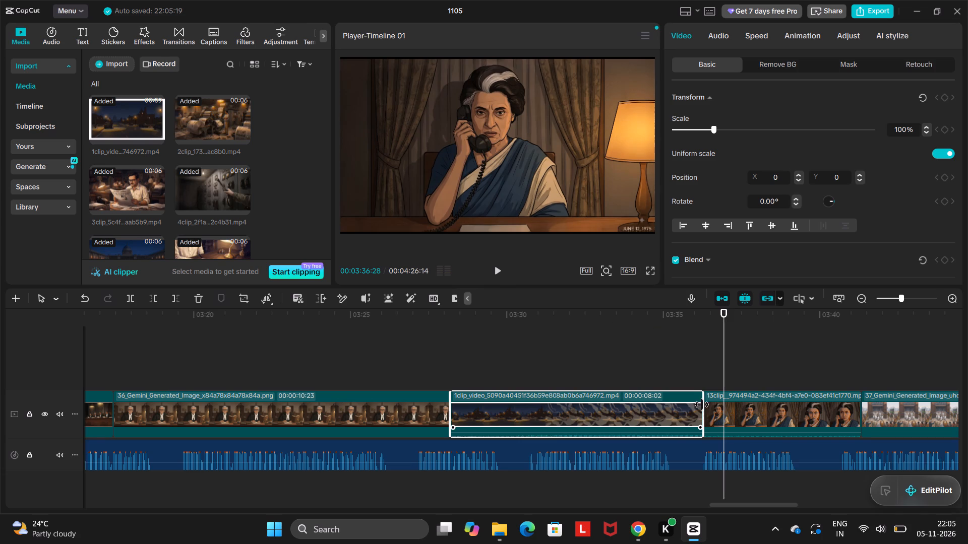
# Trim the end of clip 1 after image 36, shortening it to about 5.5 seconds.
pyautogui.moveTo(702, 404); pyautogui.dragTo(614, 418)
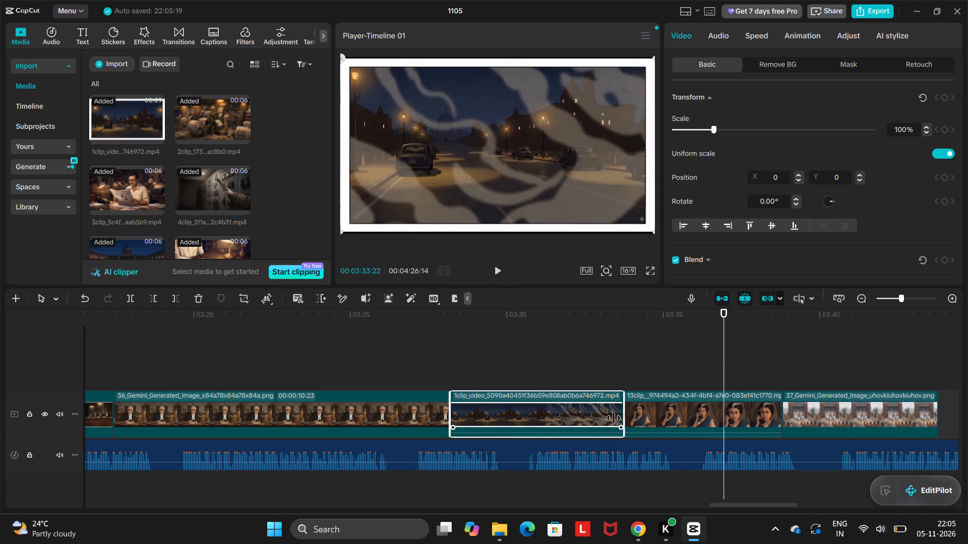
pyautogui.moveTo(614, 418); pyautogui.dragTo(585, 418)
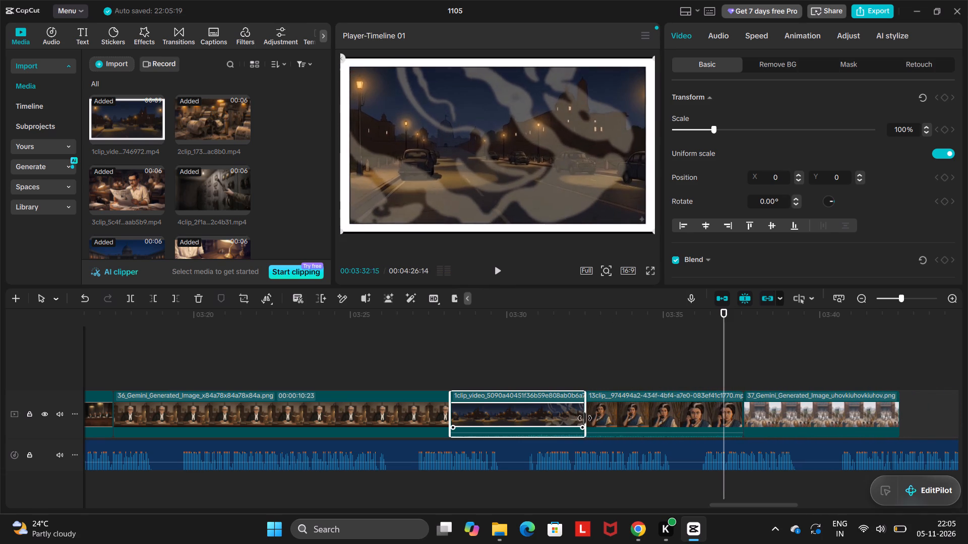
pyautogui.moveTo(585, 418); pyautogui.dragTo(620, 421)
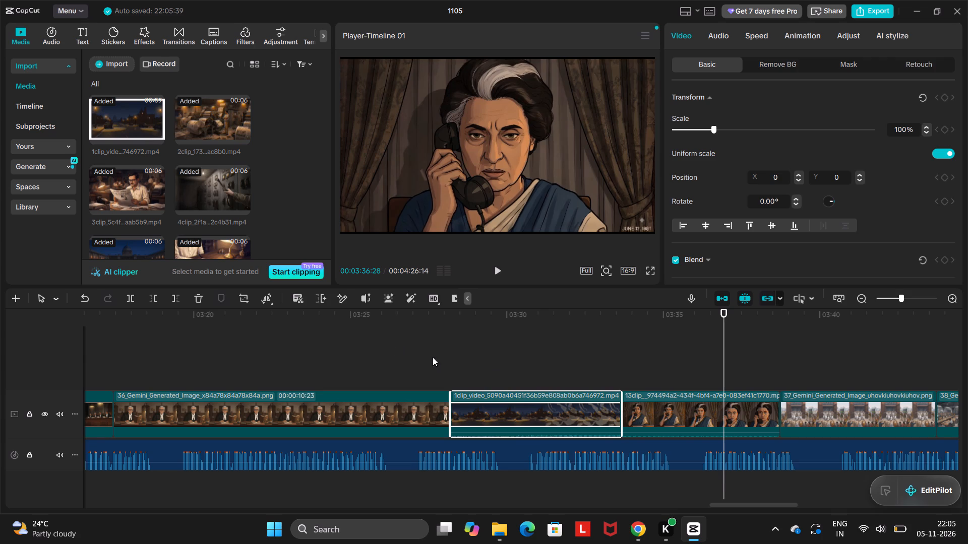
# Play back from the end of image 36 through clips 1 and 13 into image 37, stopping at 00:03:39:06.
pyautogui.click(438, 361)
pyautogui.click(496, 269)
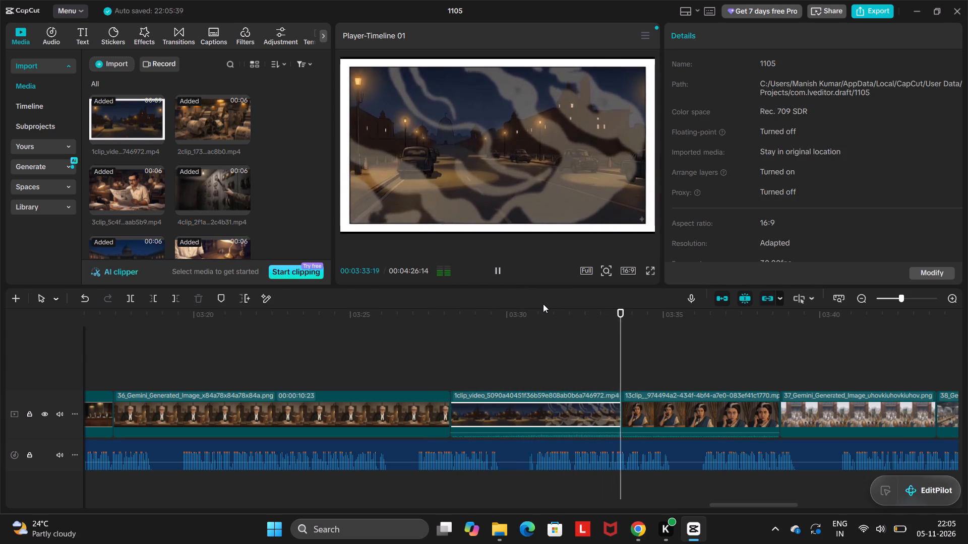
pyautogui.hscroll(-1, 674, 368)
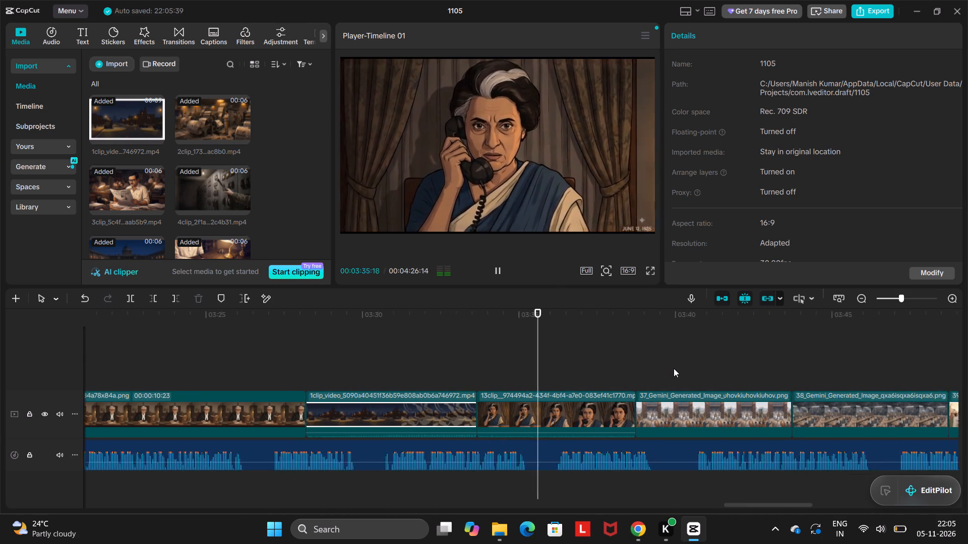
pyautogui.hscroll(-1, 674, 368)
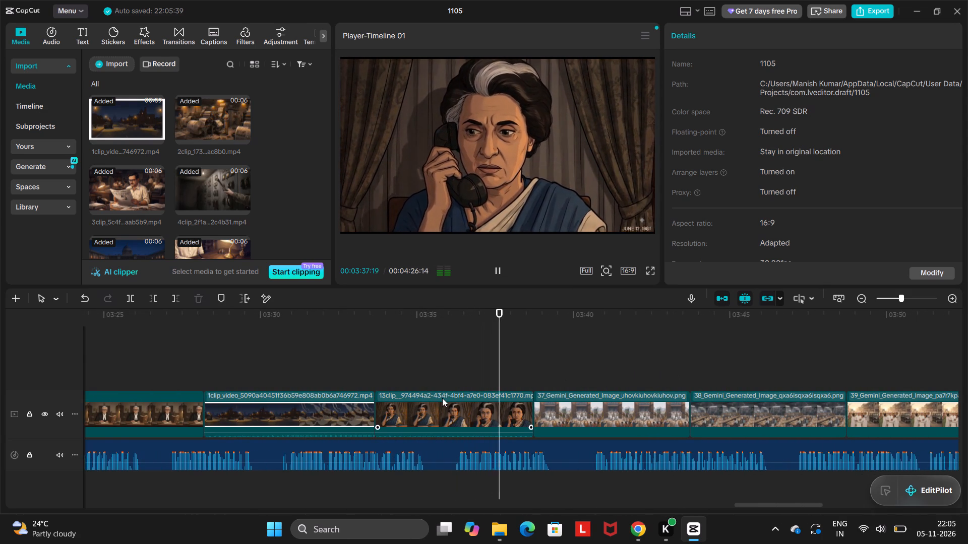
pyautogui.hscroll(-1, 587, 390)
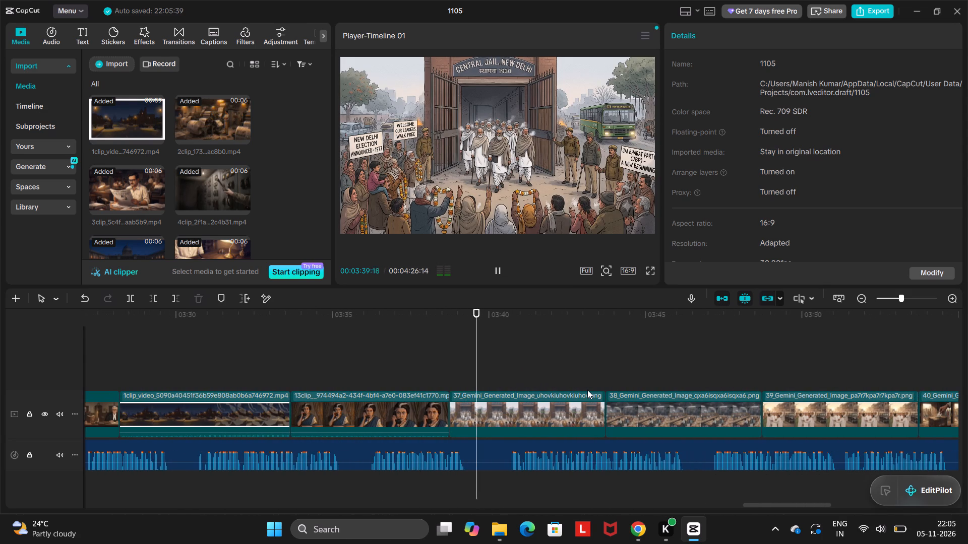
pyautogui.click(464, 382)
# Replay the change from clip 13 to image 37, from 00:03:37:15 to 00:03:38:28.
pyautogui.click(411, 375)
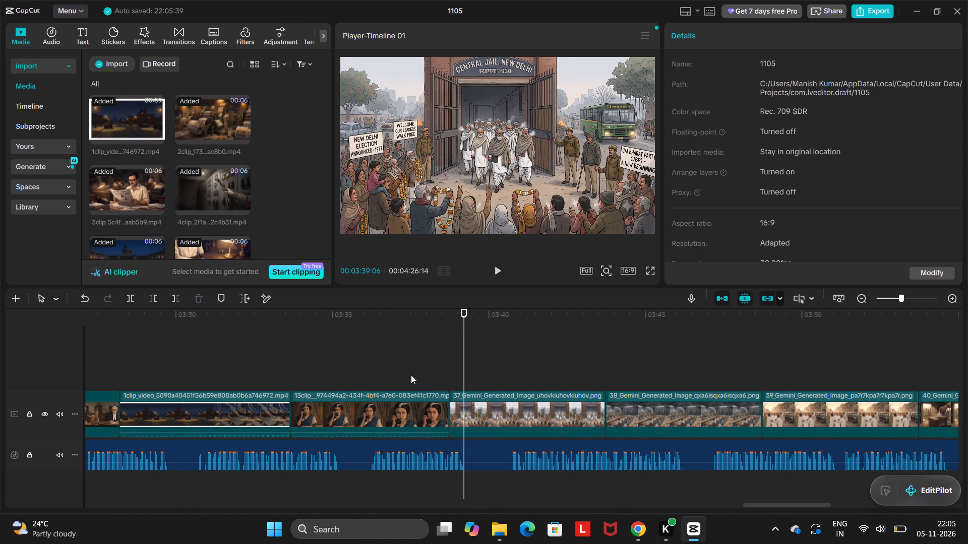
pyautogui.click(498, 271)
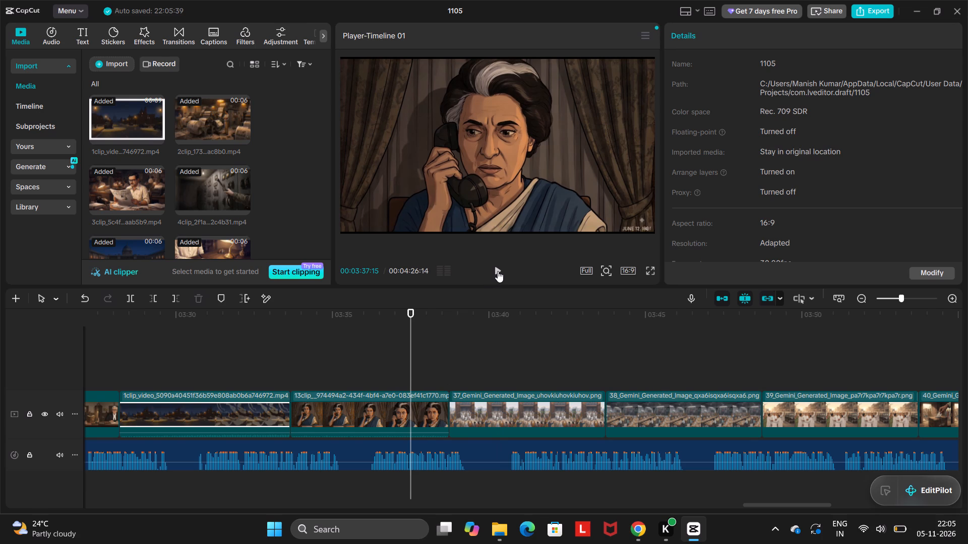
pyautogui.click(498, 271)
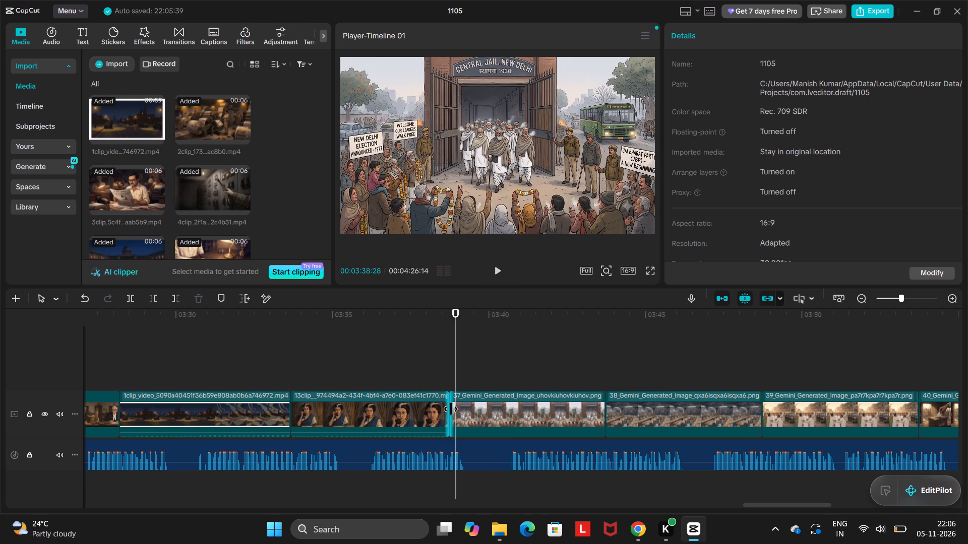
# Move the cut between clip 13 and image 37 earlier, to about 00:03:37:18, lengthening image 37 to about 6 seconds.
pyautogui.moveTo(451, 409); pyautogui.dragTo(415, 408)
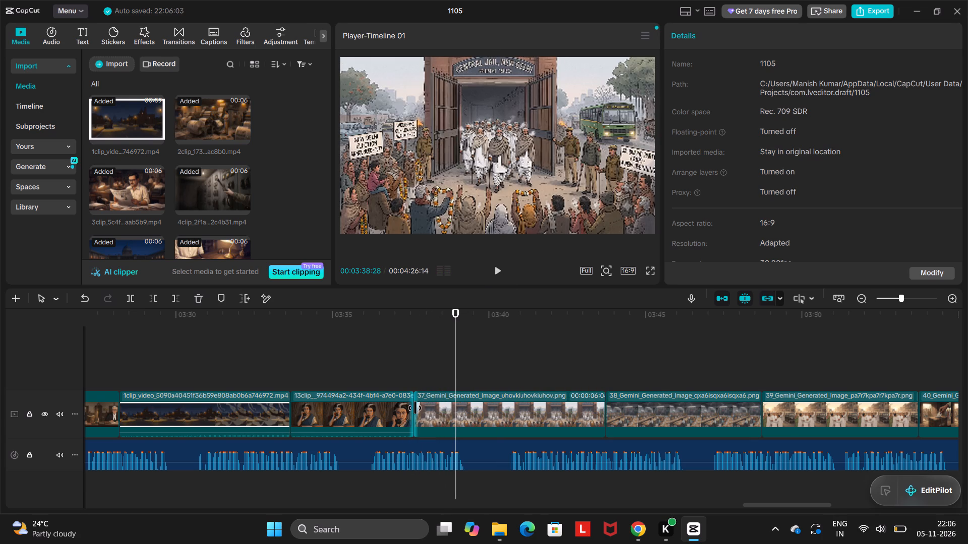
# Play back from 00:03:33:29 in clip 13 into image 37, stopping at 00:03:38:18.
pyautogui.click(300, 363)
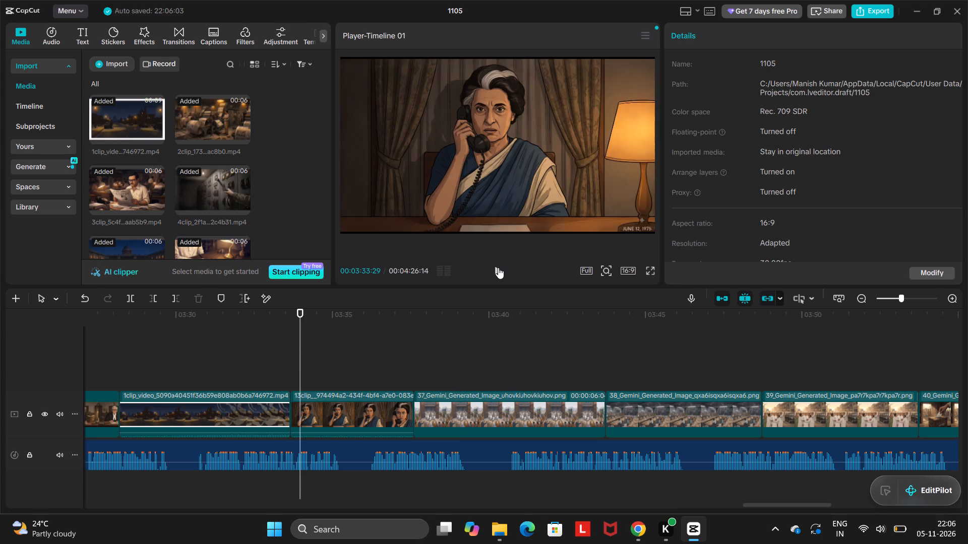
pyautogui.click(498, 267)
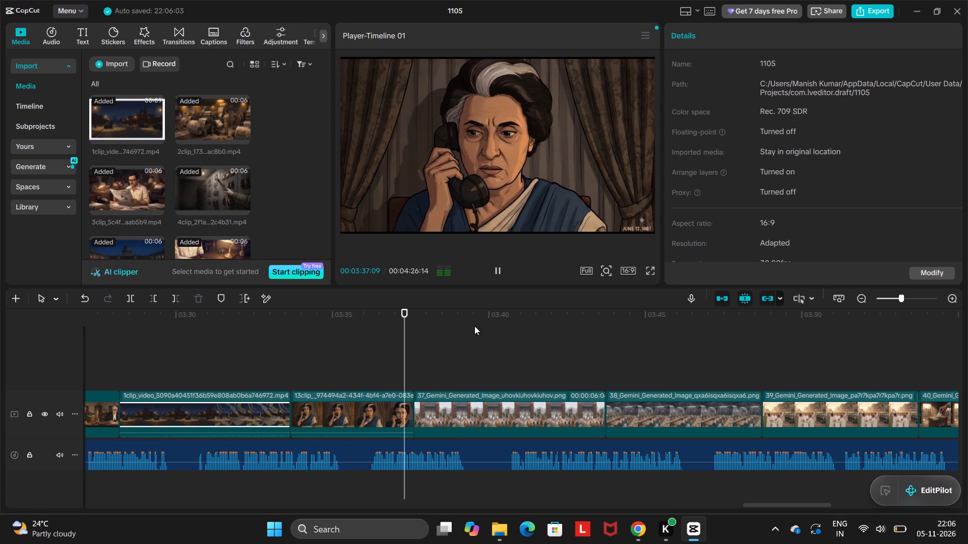
pyautogui.click(500, 266)
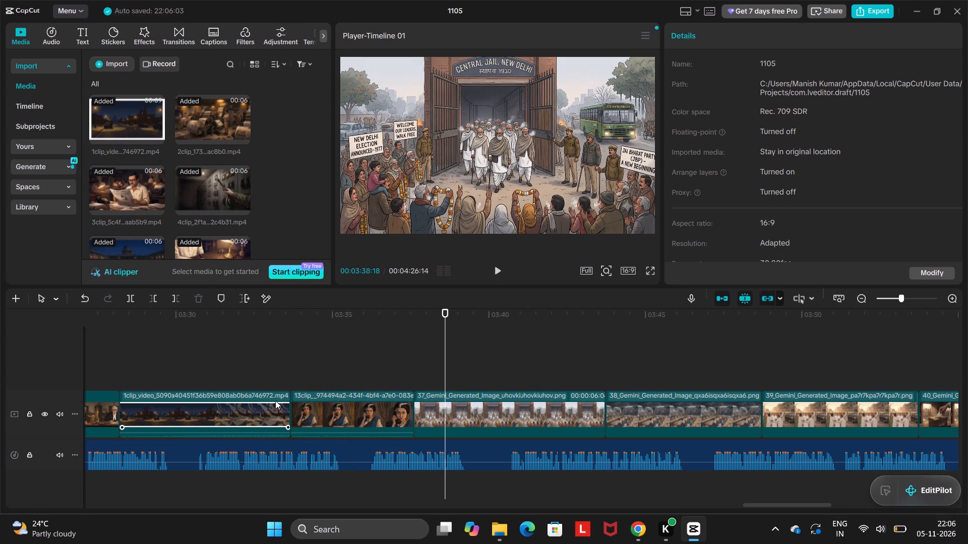
# Trim the end of clip 1 before clip 13, shortening it to about 4.9 seconds.
pyautogui.click(275, 406)
pyautogui.moveTo(291, 414); pyautogui.dragTo(238, 418)
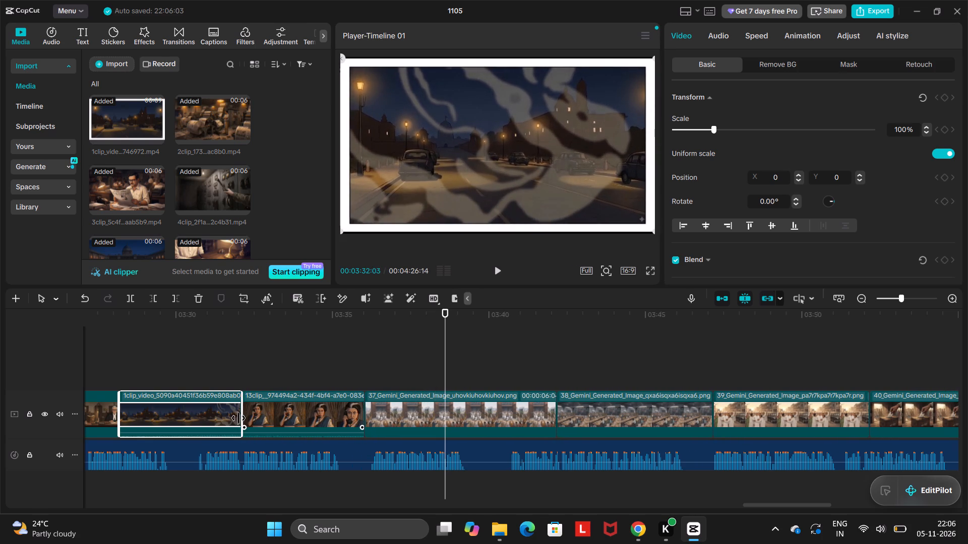
pyautogui.moveTo(238, 418); pyautogui.dragTo(270, 425)
# Play back from 00:03:30:25 in clip 1 through clip 13 and image 37 into image 38, stopping at 00:03:45:28.
pyautogui.click(202, 357)
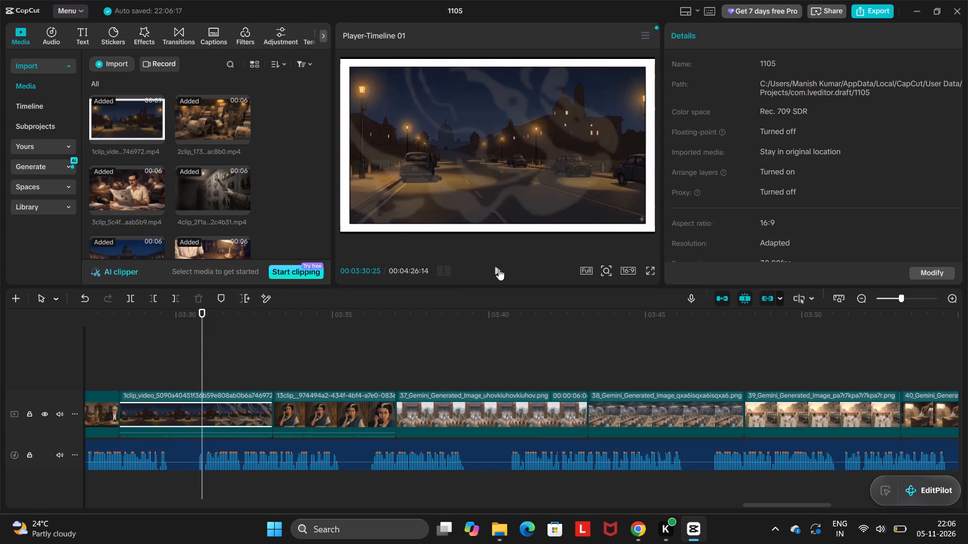
pyautogui.click(499, 269)
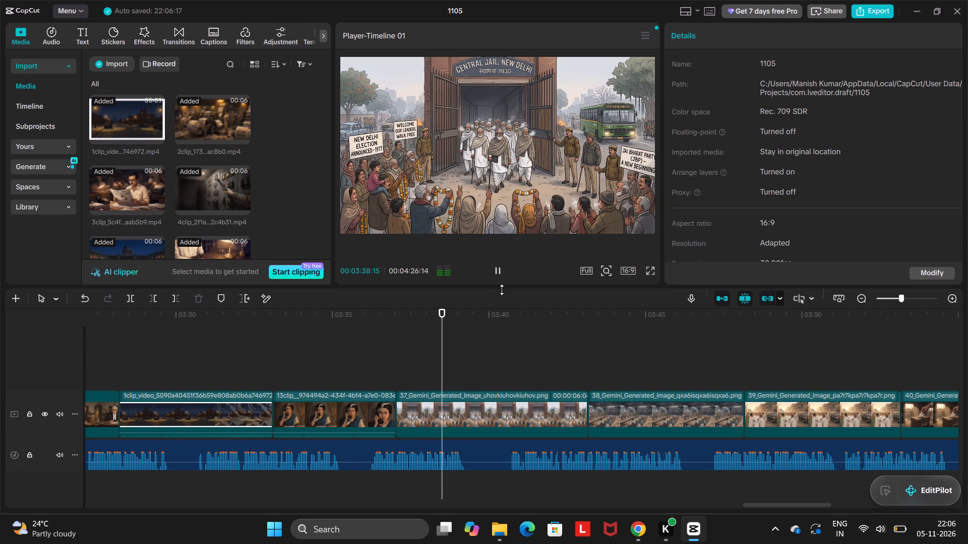
pyautogui.hscroll(-1, 579, 375)
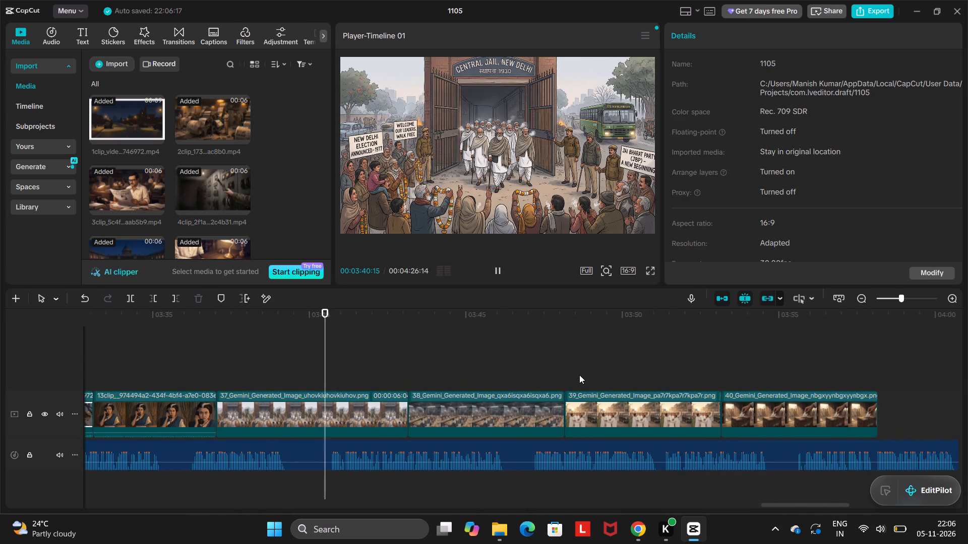
pyautogui.hscroll(-1, 579, 375)
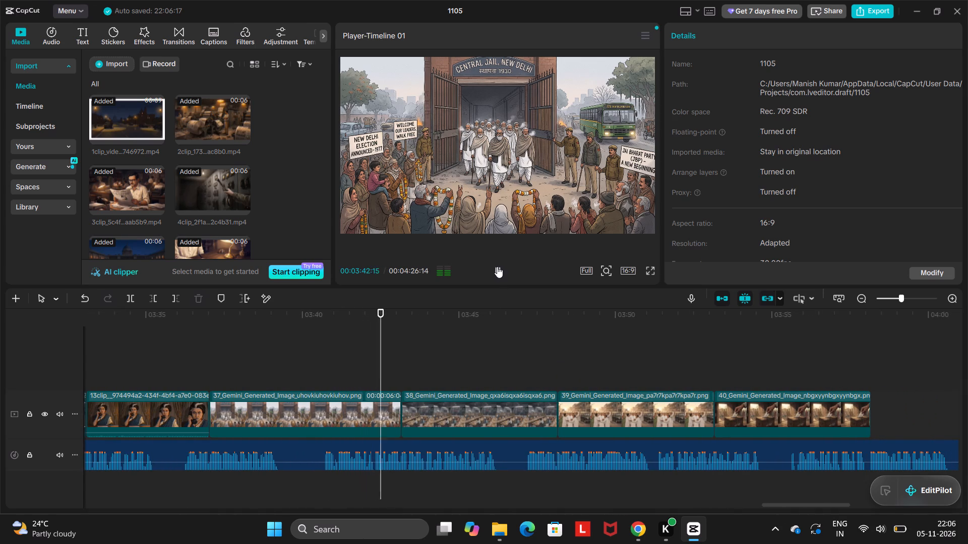
pyautogui.click(497, 266)
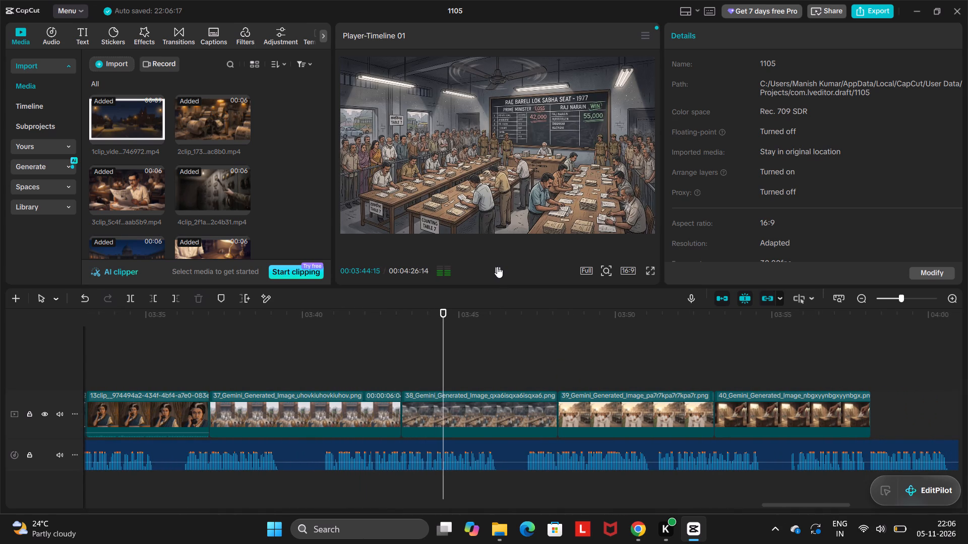
pyautogui.click(497, 266)
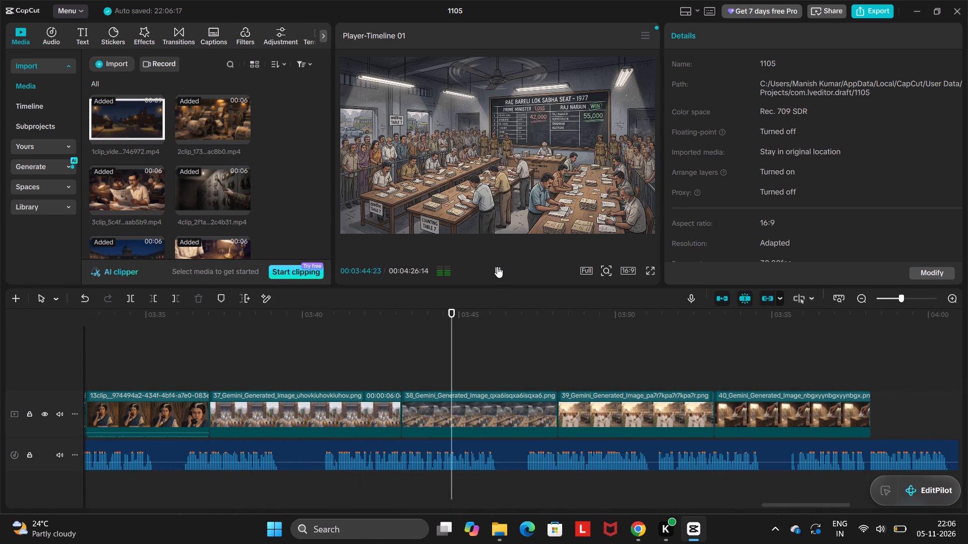
pyautogui.click(498, 267)
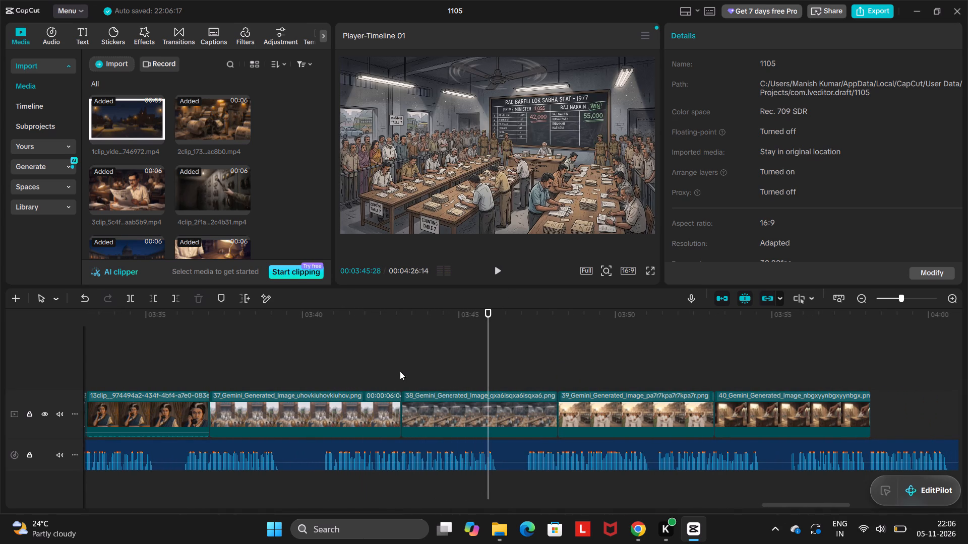
# Replay the change from image 37 to image 38 and move their cut earlier, to about 00:03:42:09, shortening image 37 to about 5.3 seconds.
pyautogui.click(374, 373)
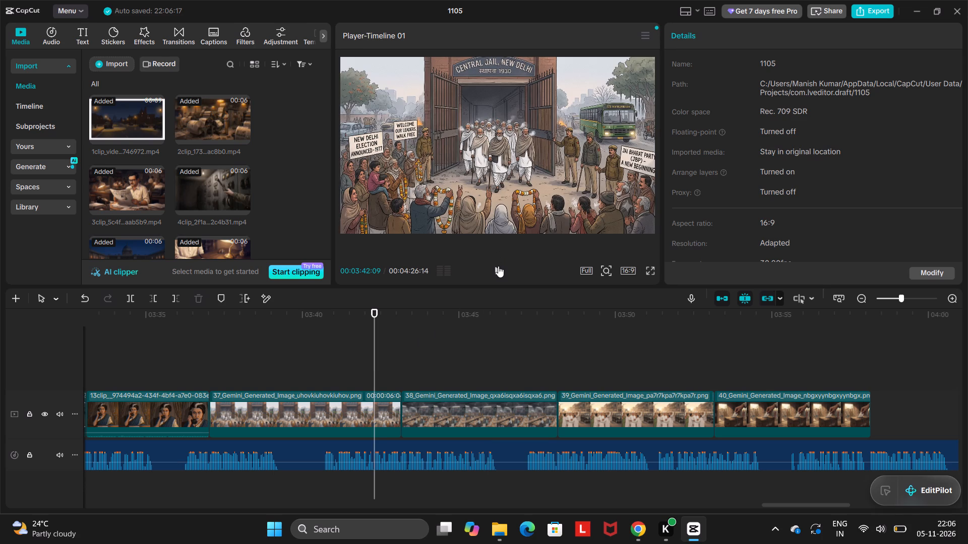
pyautogui.click(498, 266)
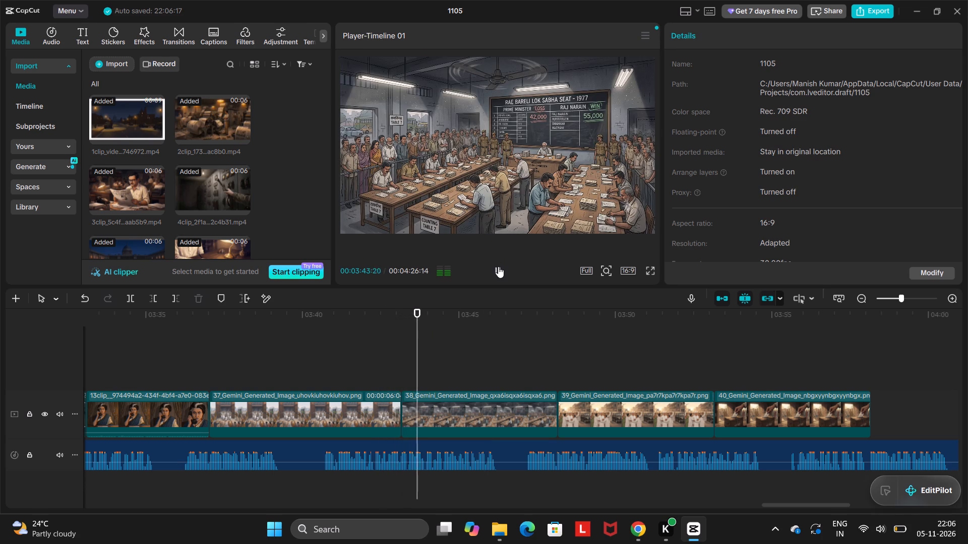
pyautogui.click(498, 266)
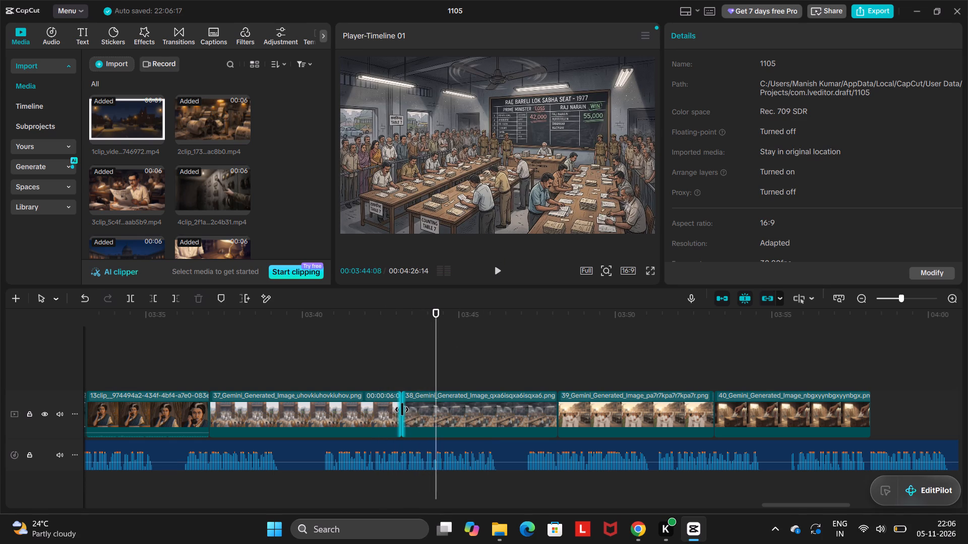
pyautogui.moveTo(402, 410); pyautogui.dragTo(375, 410)
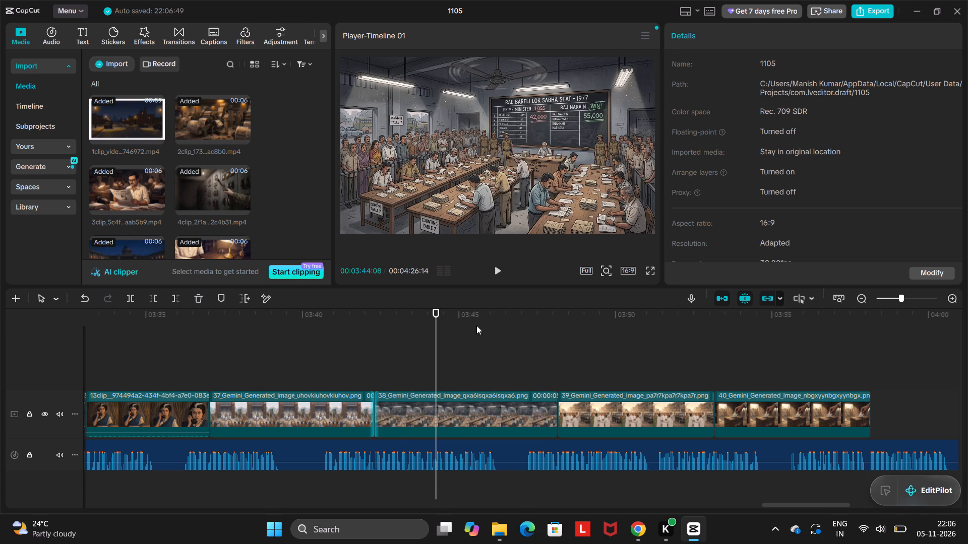
# Play back from 00:03:40:09 in image 37 to beyond the end of image 40, stopping at 00:04:02:19.
pyautogui.click(312, 376)
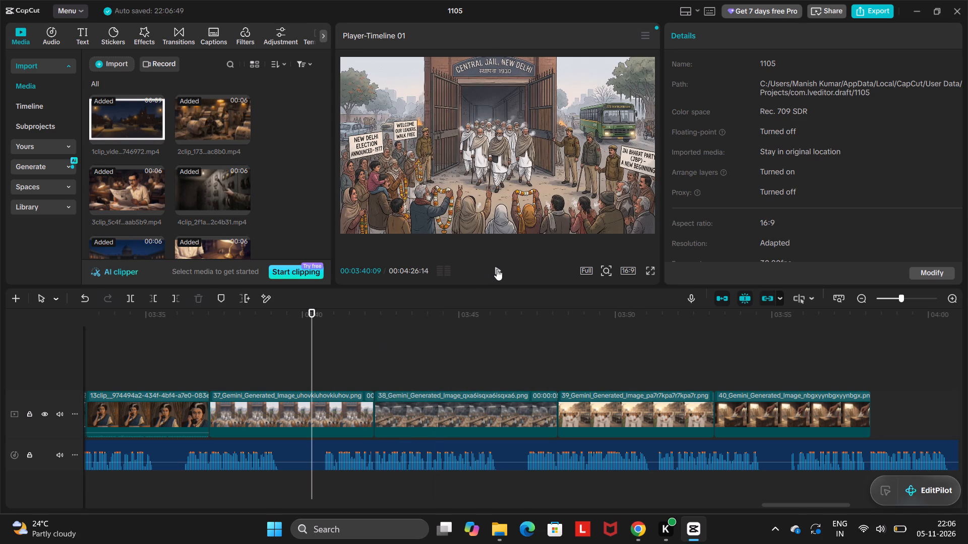
pyautogui.click(497, 269)
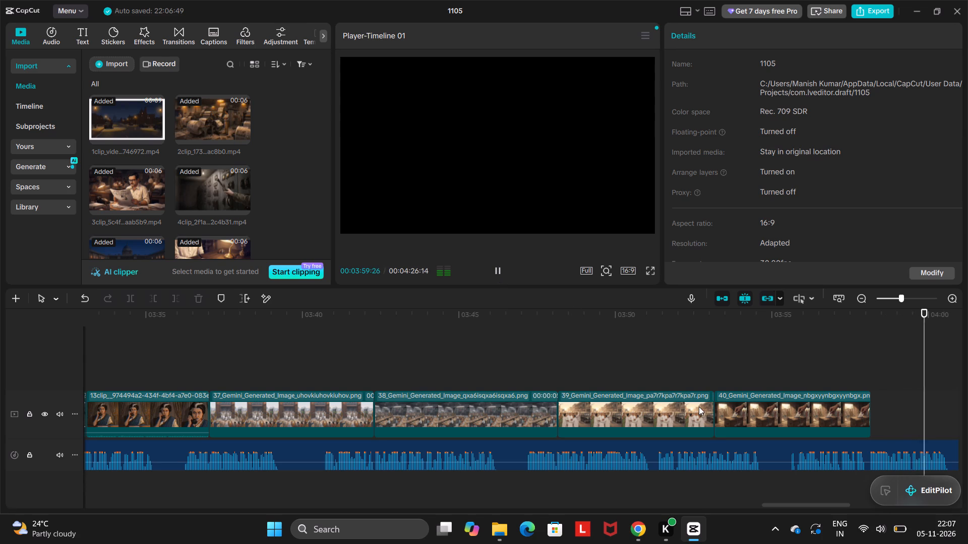
pyautogui.hscroll(-1, 699, 406)
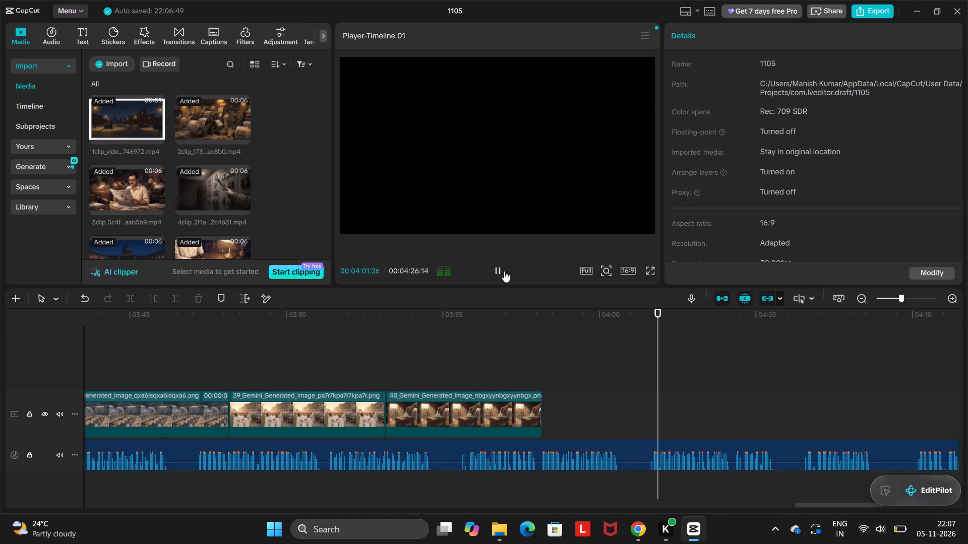
pyautogui.click(496, 268)
# Look through the imported clips and images for footage to reuse with the remaining voiceover.
pyautogui.scroll(-3, 171, 208)
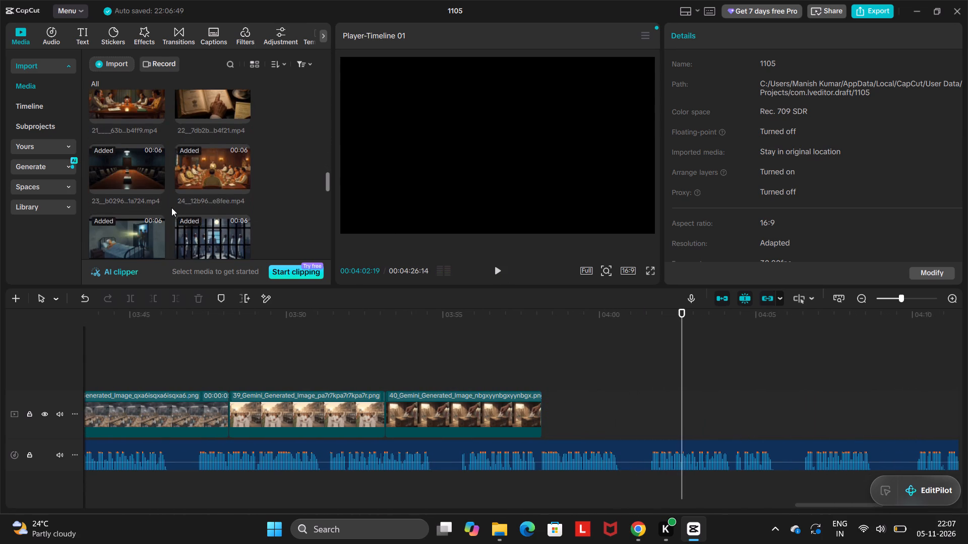
pyautogui.scroll(-2, 171, 208)
pyautogui.hscroll(1, 171, 208)
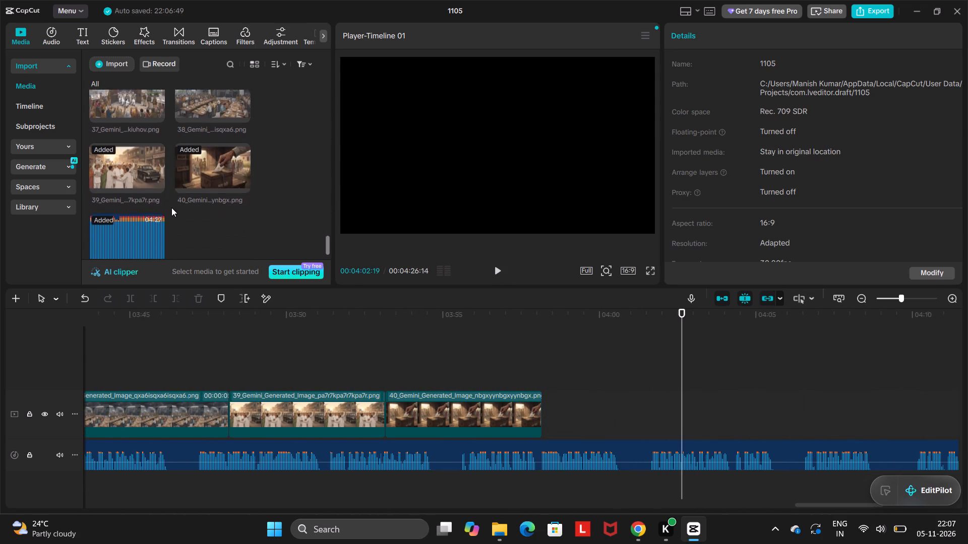
pyautogui.hscroll(1, 171, 208)
pyautogui.scroll(1, 171, 208)
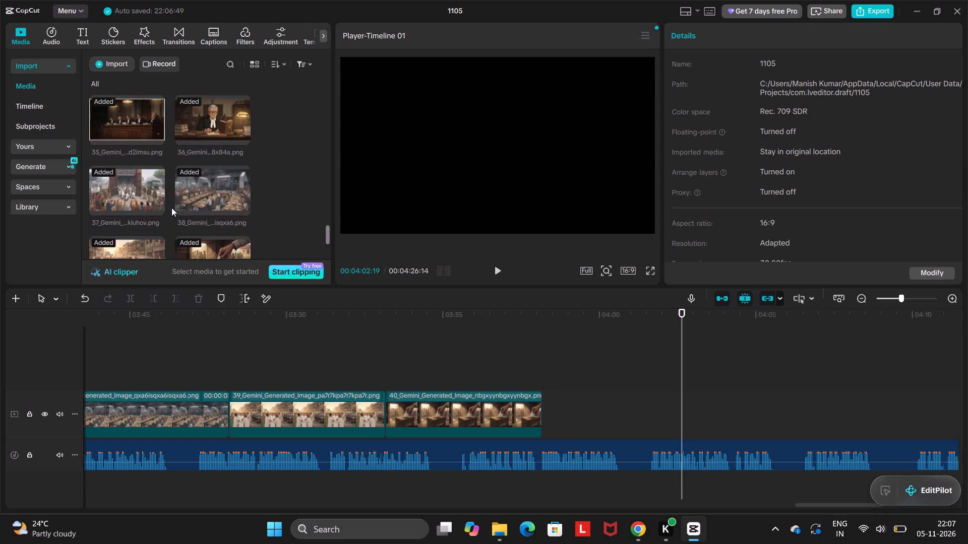
pyautogui.scroll(1, 171, 208)
pyautogui.scroll(-1, 171, 208)
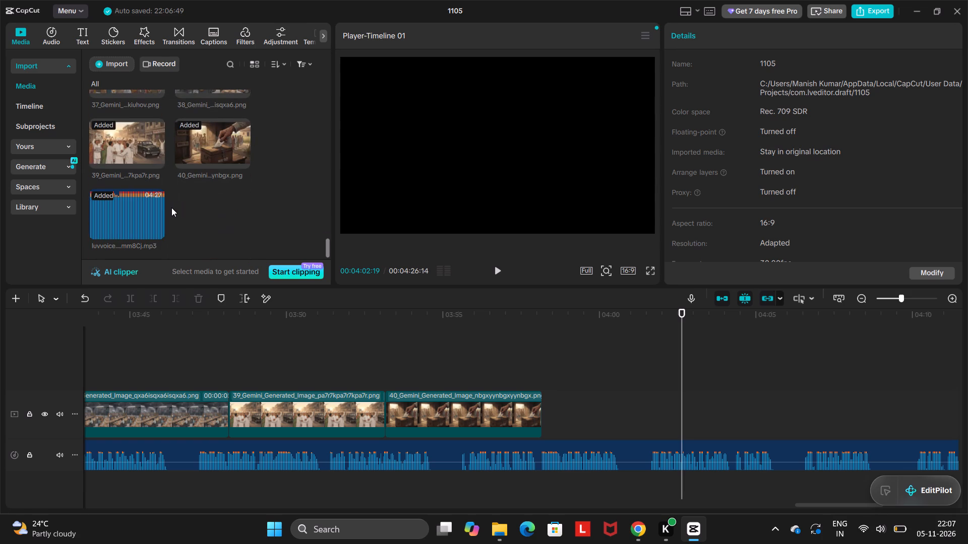
pyautogui.scroll(-1, 171, 208)
pyautogui.scroll(1, 171, 208)
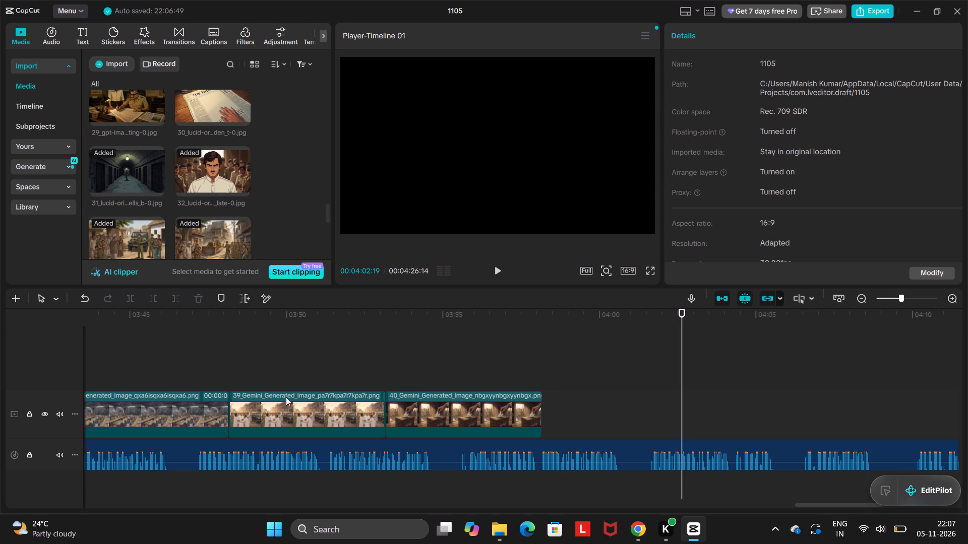
# Play the start of image 39 from 00:03:48:05 and go back to 00:03:47:00 in image 38.
pyautogui.click(286, 397)
pyautogui.click(281, 364)
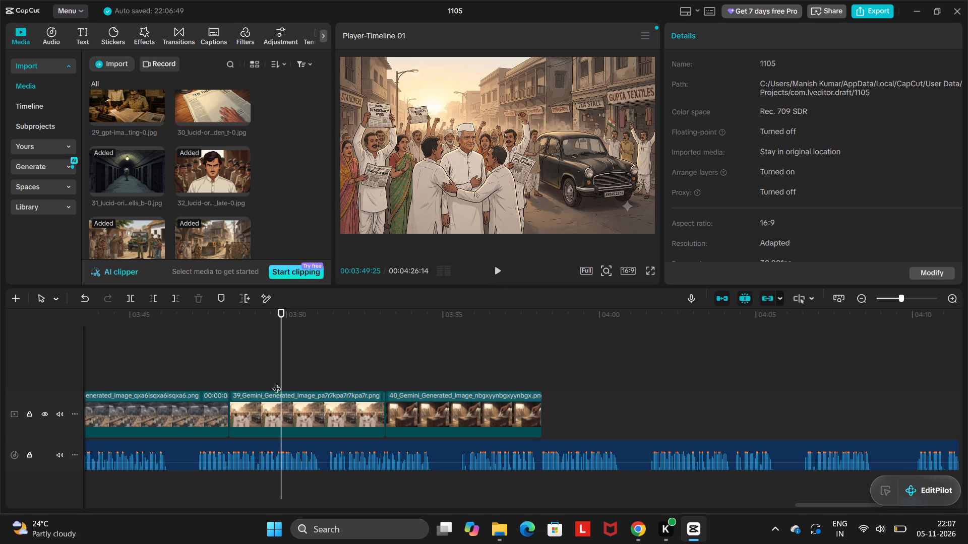
pyautogui.hscroll(1, 401, 380)
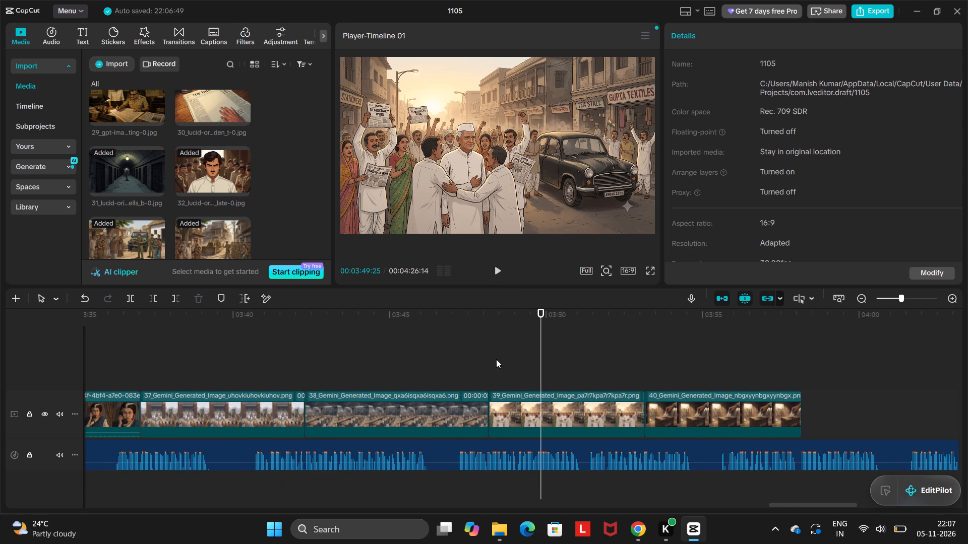
pyautogui.click(496, 359)
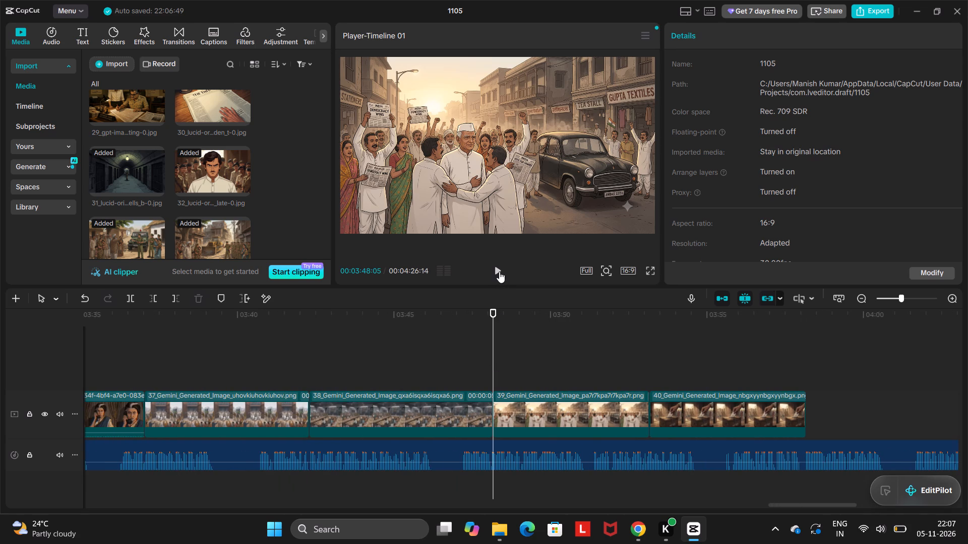
pyautogui.click(498, 269)
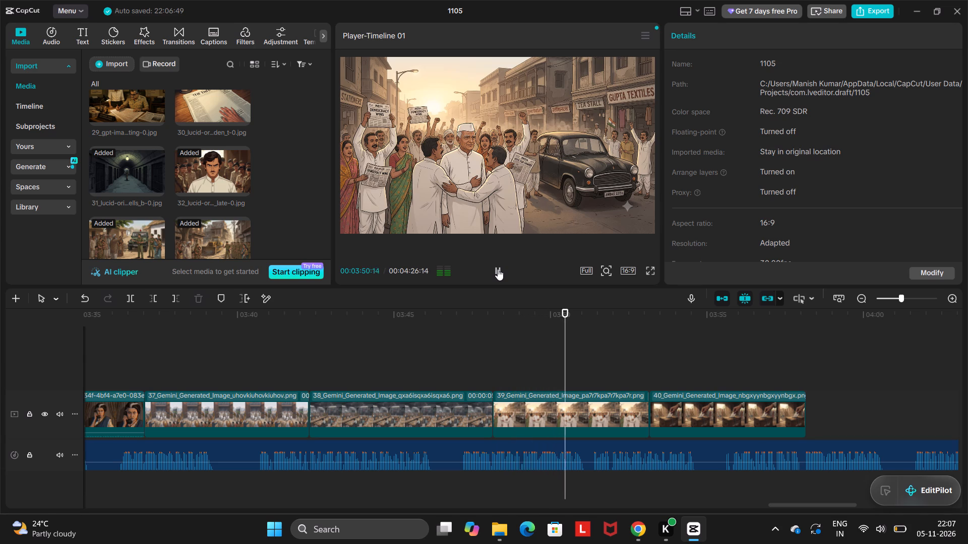
pyautogui.click(456, 370)
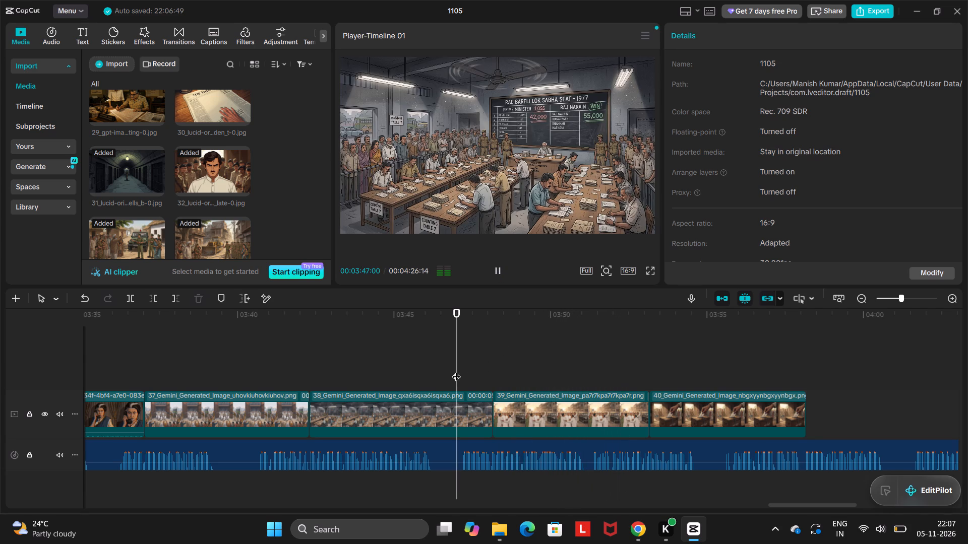
# Find clip 17 in the imported media and insert it at 00:03:48:05, between images 38 and 39.
pyautogui.scroll(1, 233, 195)
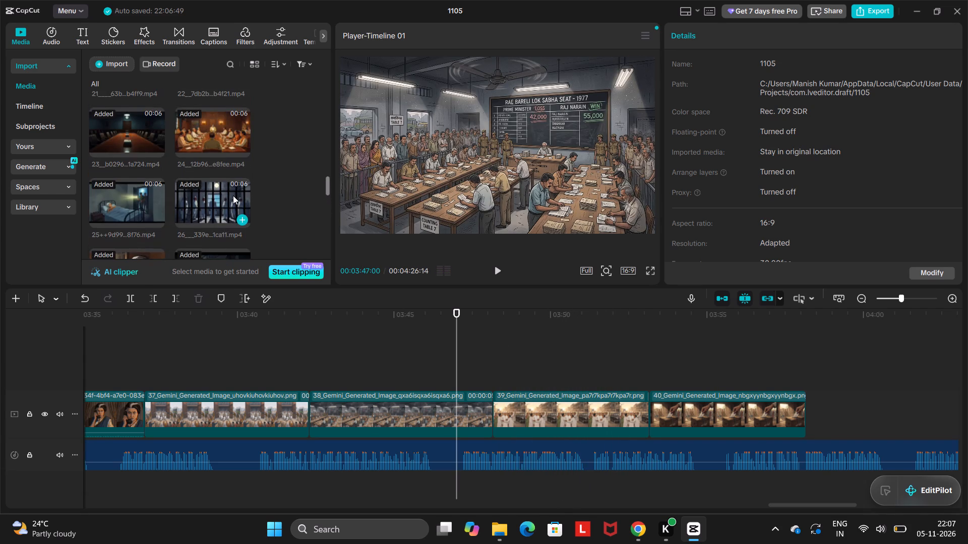
pyautogui.scroll(2, 233, 195)
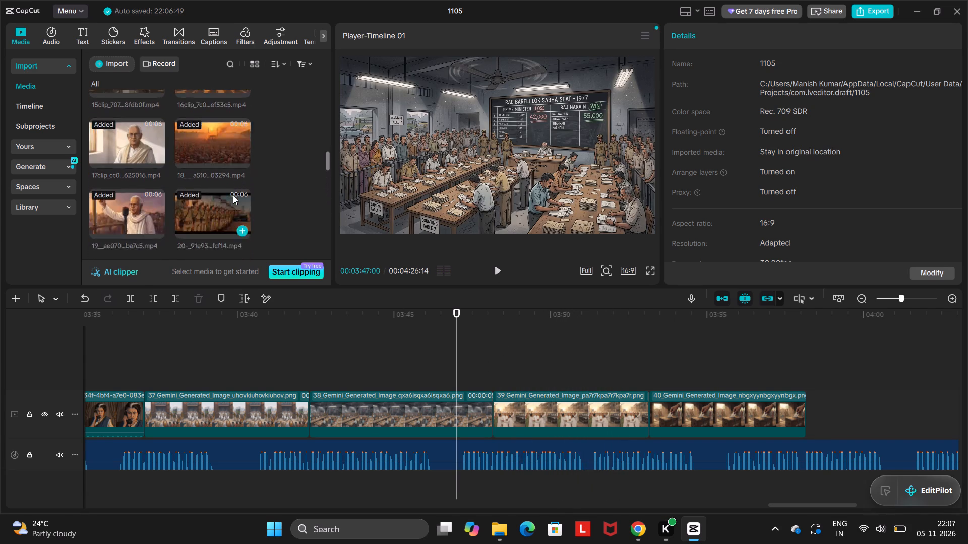
pyautogui.scroll(1, 233, 195)
pyautogui.scroll(-1, 233, 195)
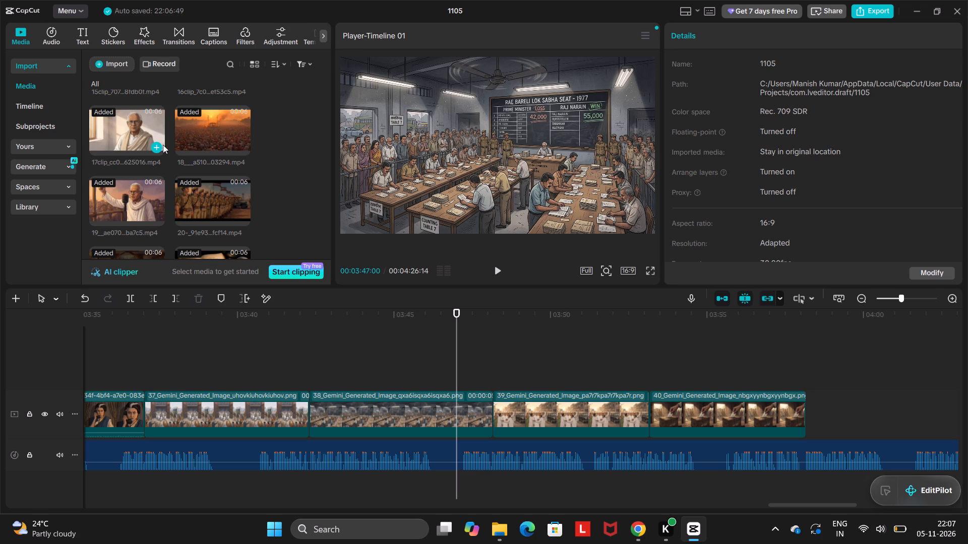
pyautogui.click(498, 266)
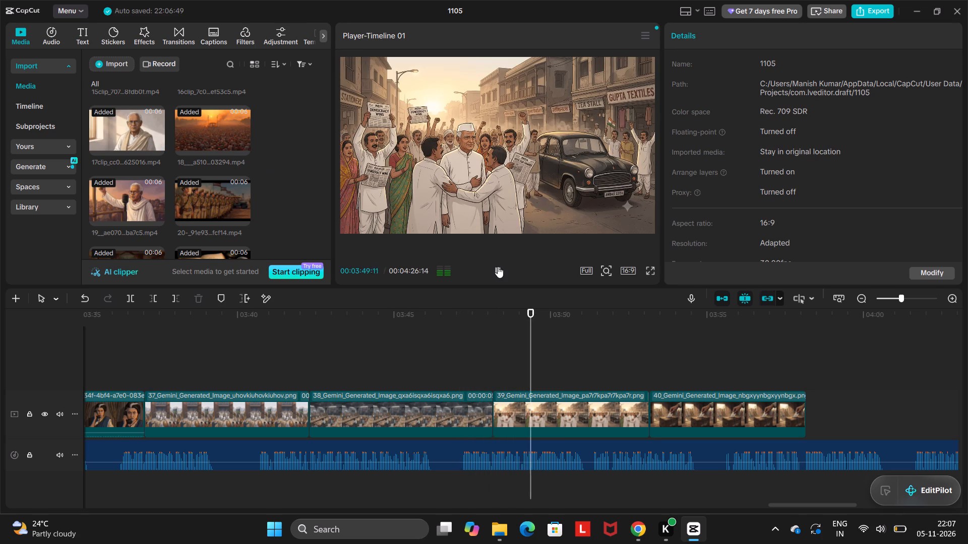
pyautogui.click(498, 266)
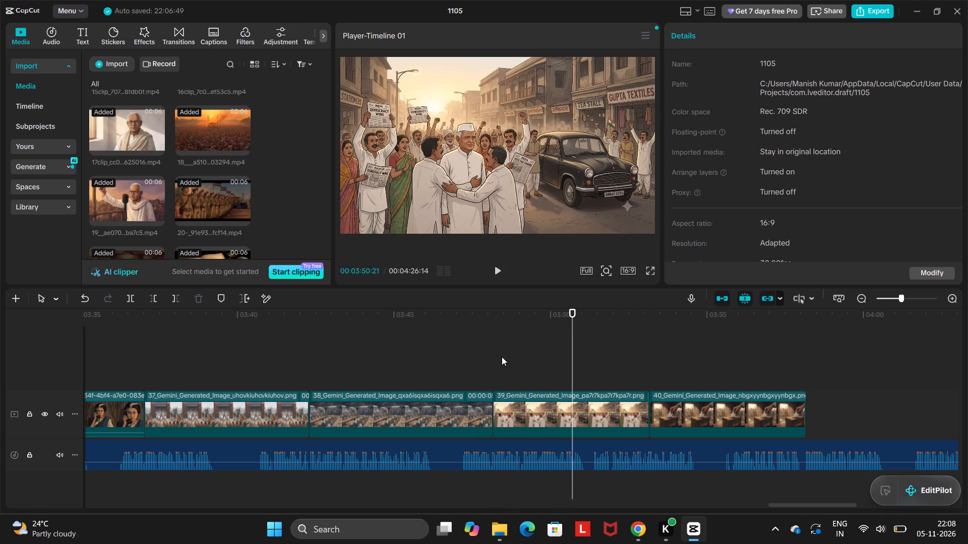
pyautogui.click(492, 379)
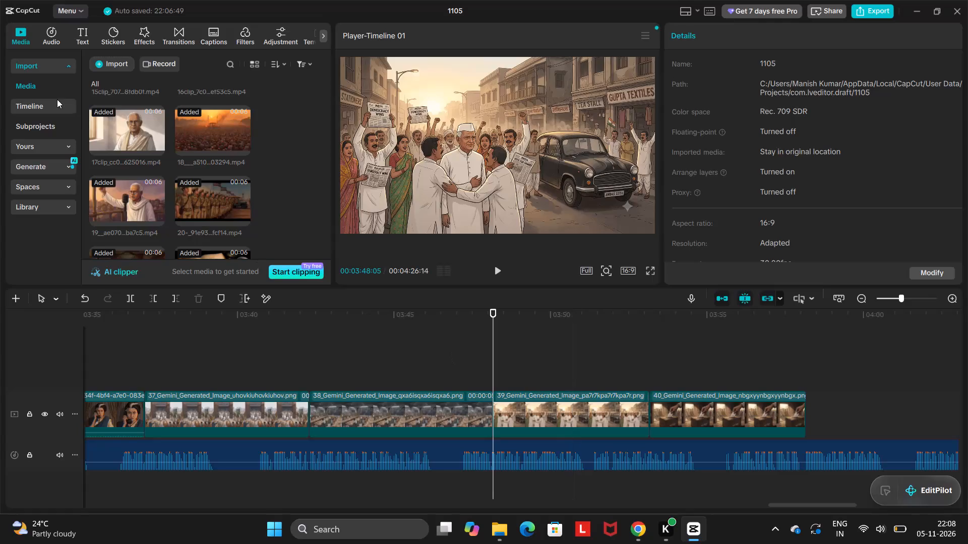
pyautogui.click(153, 145)
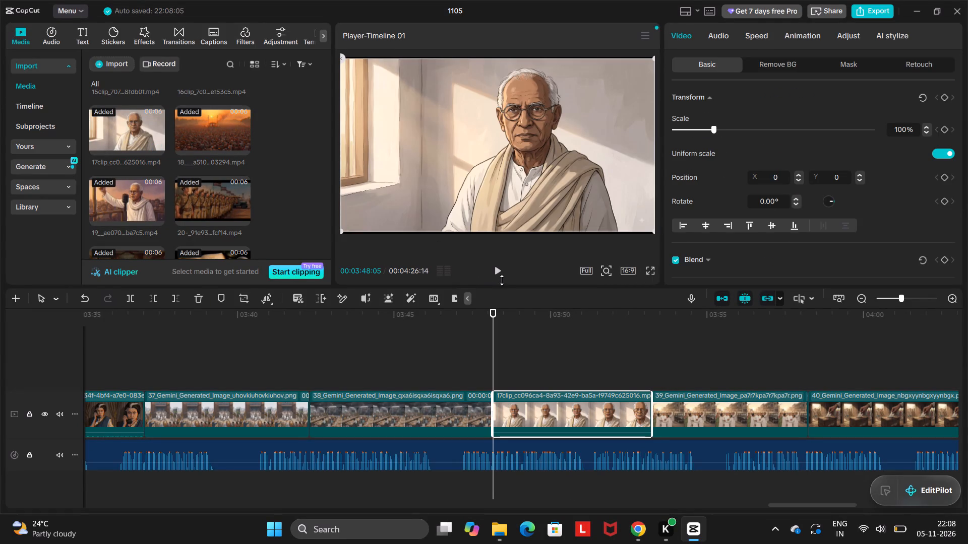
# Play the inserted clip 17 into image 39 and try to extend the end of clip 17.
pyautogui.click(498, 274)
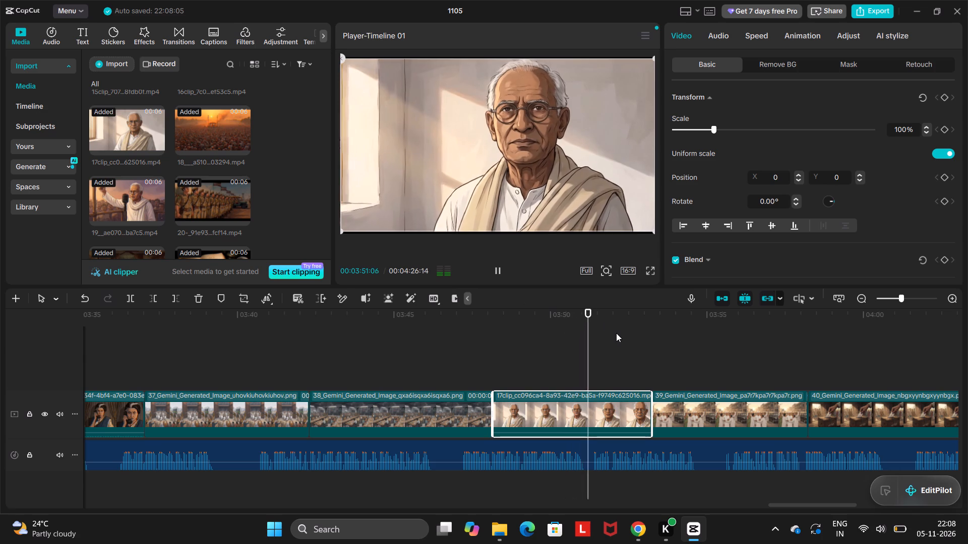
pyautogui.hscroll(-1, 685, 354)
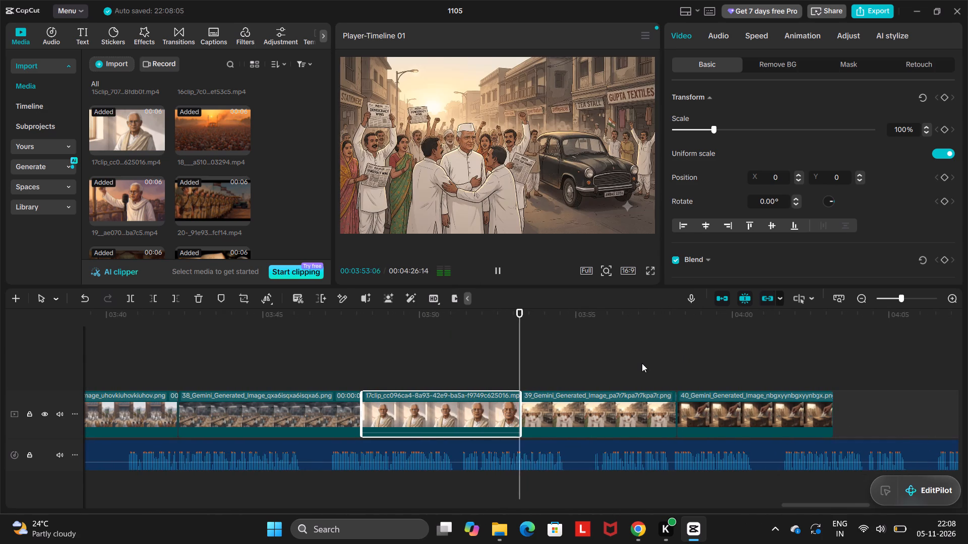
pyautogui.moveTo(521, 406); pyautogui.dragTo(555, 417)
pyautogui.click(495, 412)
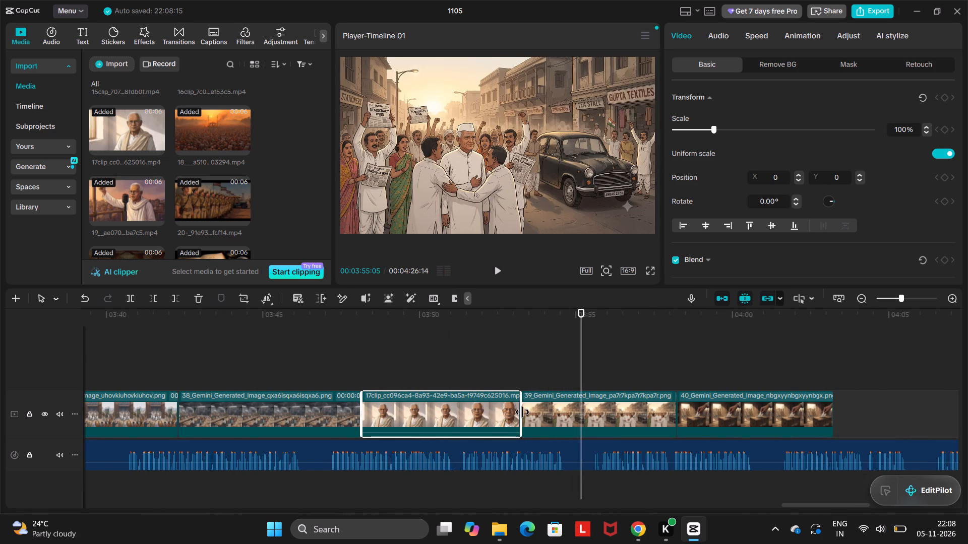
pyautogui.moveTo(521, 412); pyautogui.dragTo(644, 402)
# Play clip 17 into image 39 from 00:03:51:14, and replay clip 17 from its start at 00:03:48:05.
pyautogui.click(465, 373)
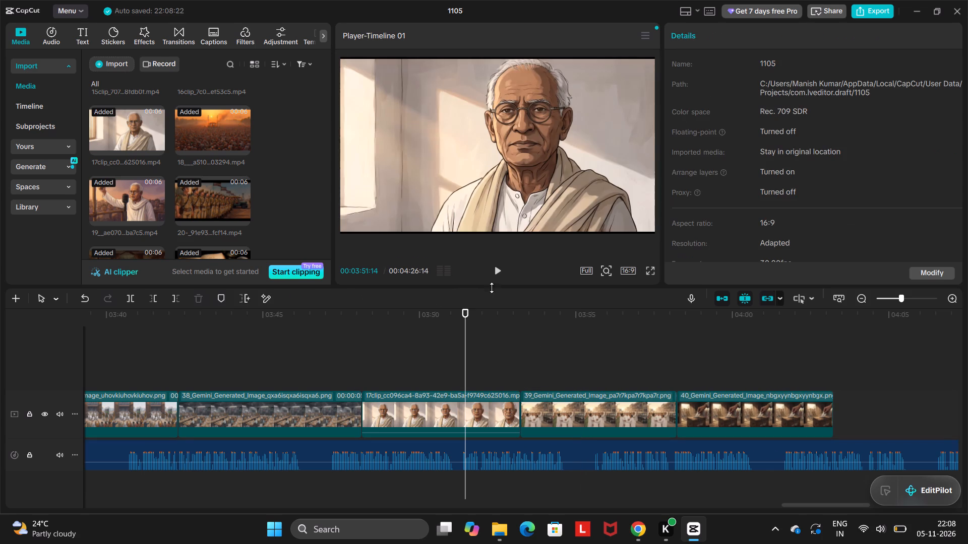
pyautogui.click(496, 271)
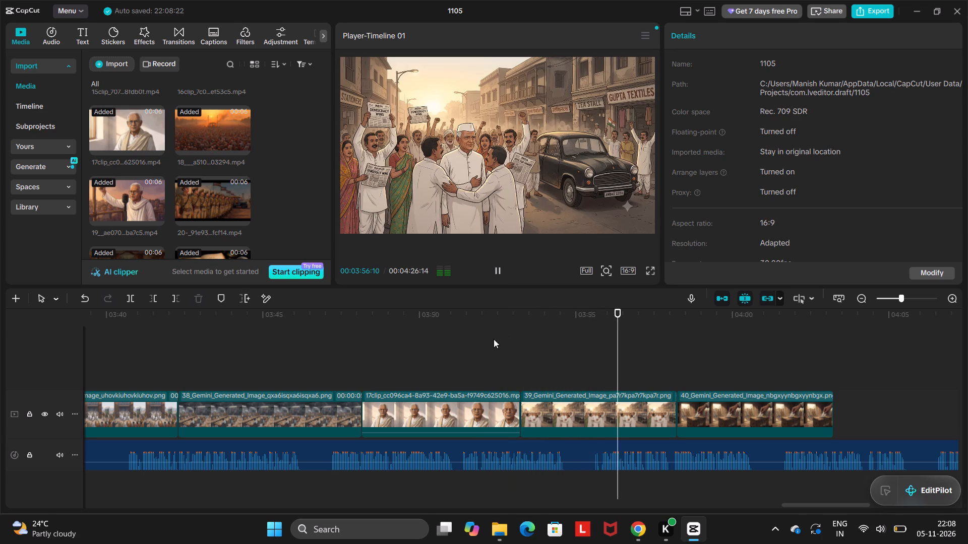
pyautogui.click(361, 379)
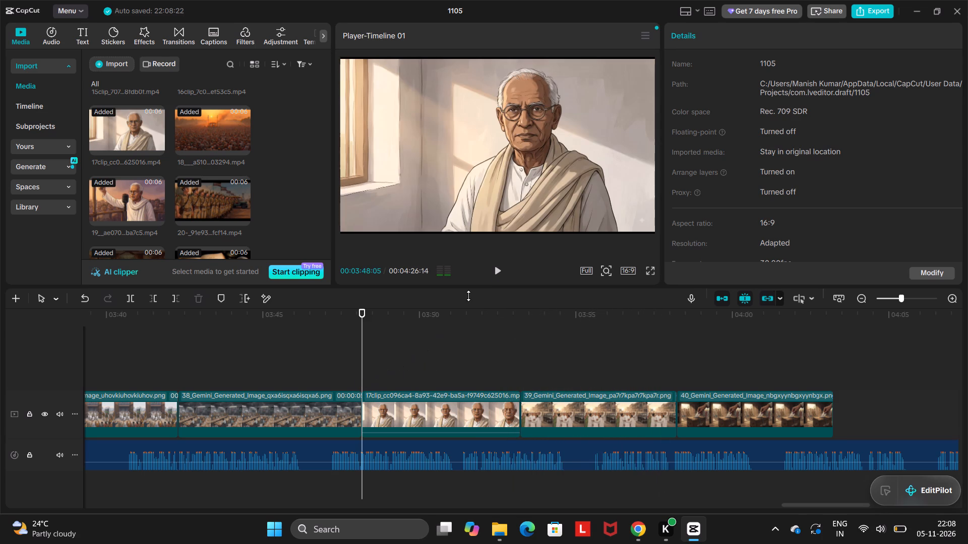
pyautogui.click(500, 267)
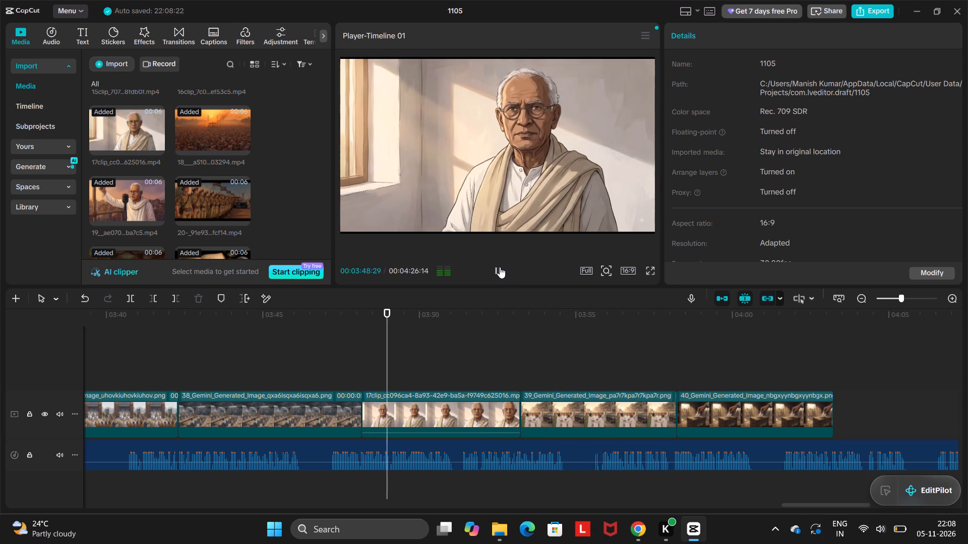
pyautogui.click(500, 267)
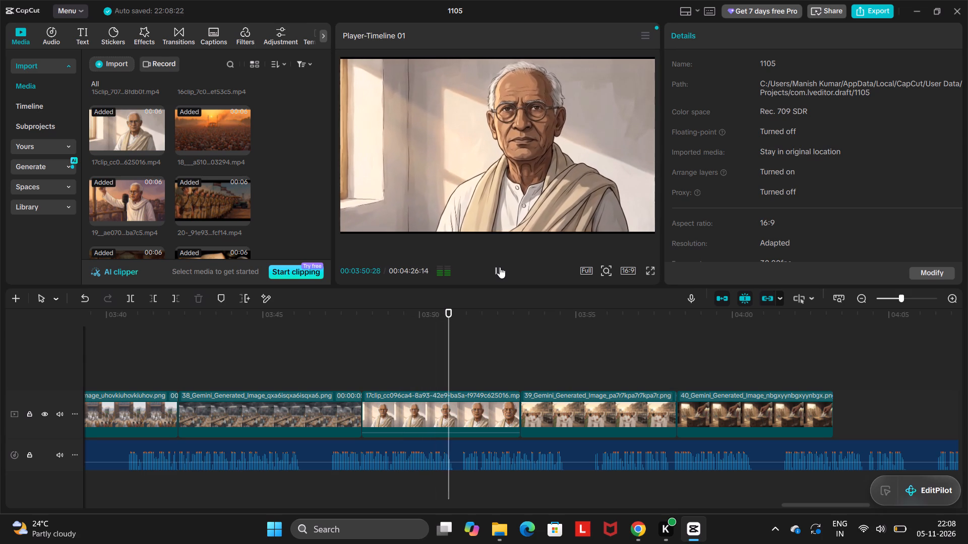
# Find clip 13 in the imported media and insert it at 00:03:48:05, between image 38 and clip 17.
pyautogui.click(359, 382)
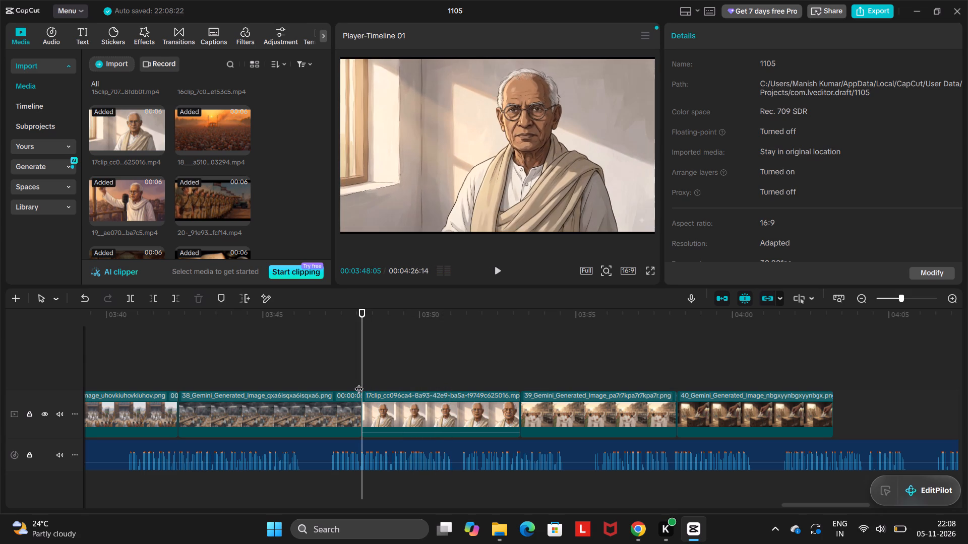
pyautogui.hscroll(1, 201, 199)
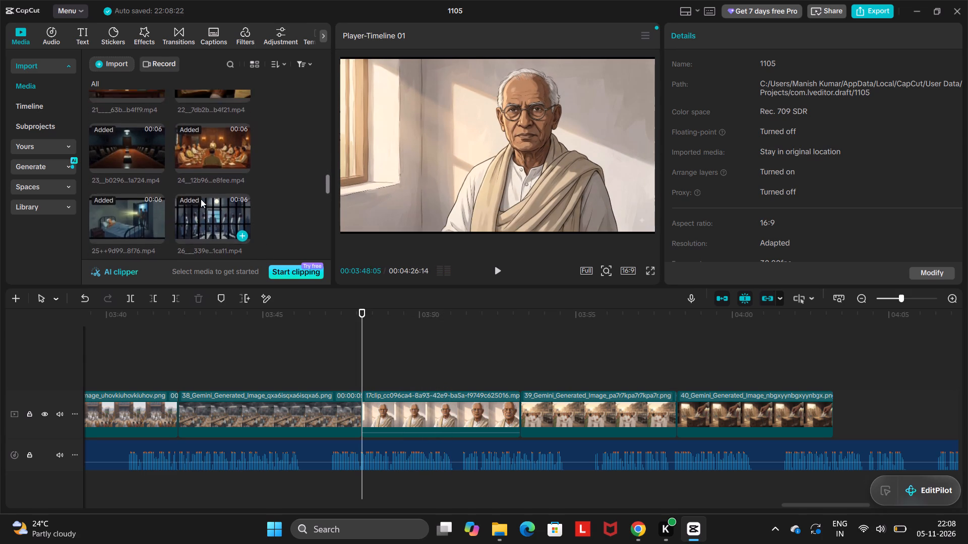
pyautogui.hscroll(1, 201, 199)
pyautogui.scroll(-1, 201, 199)
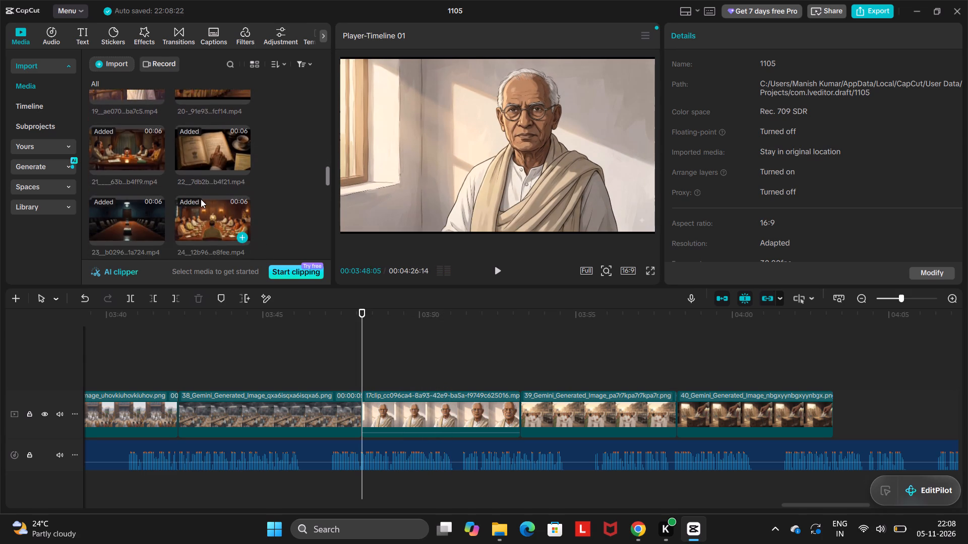
pyautogui.scroll(-4, 201, 199)
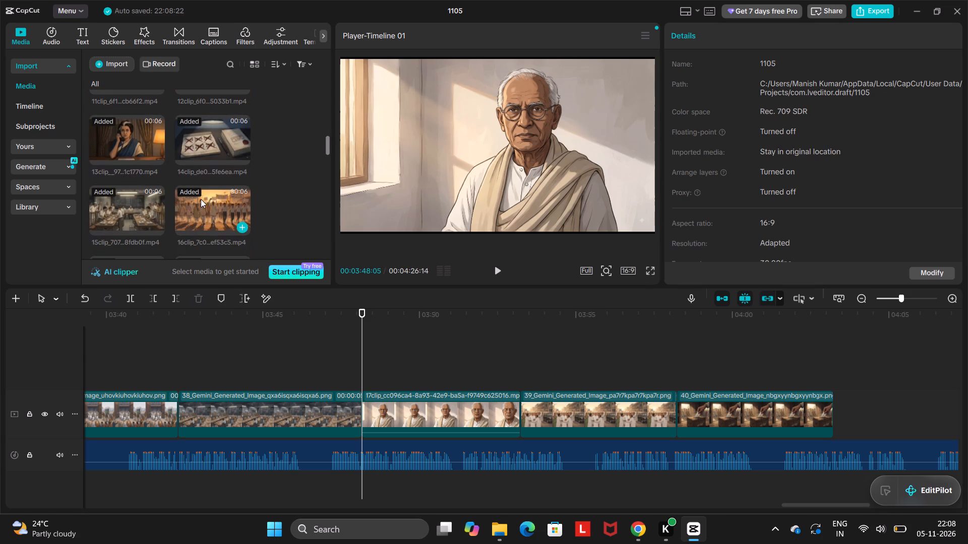
pyautogui.click(157, 156)
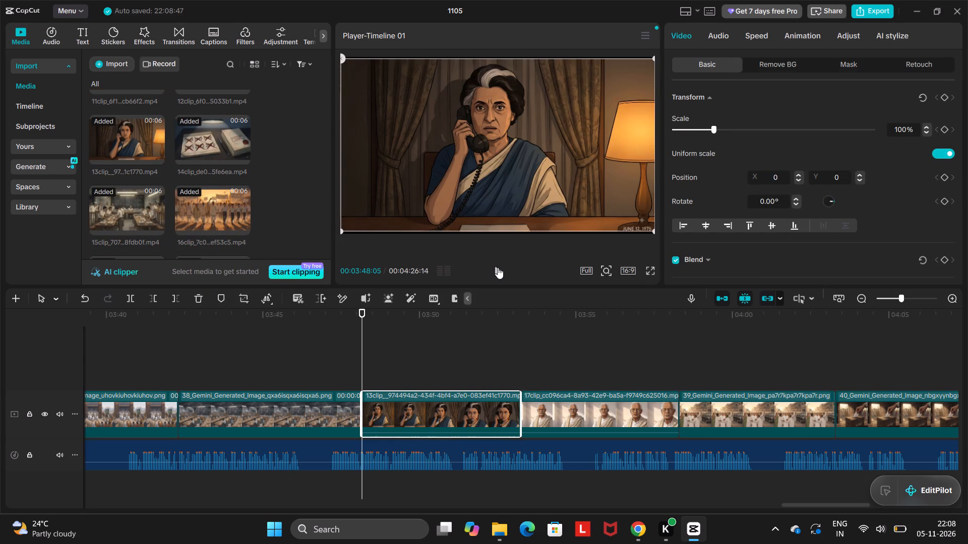
# Play from the inserted clip 13 through clip 17 into image 39, and go back to 00:03:58:29.
pyautogui.click(498, 267)
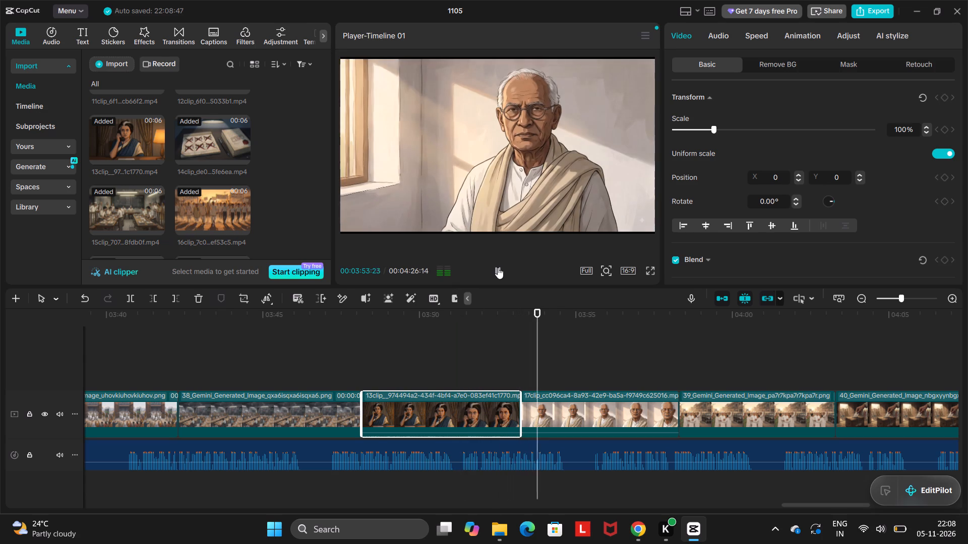
pyautogui.hscroll(-1, 680, 397)
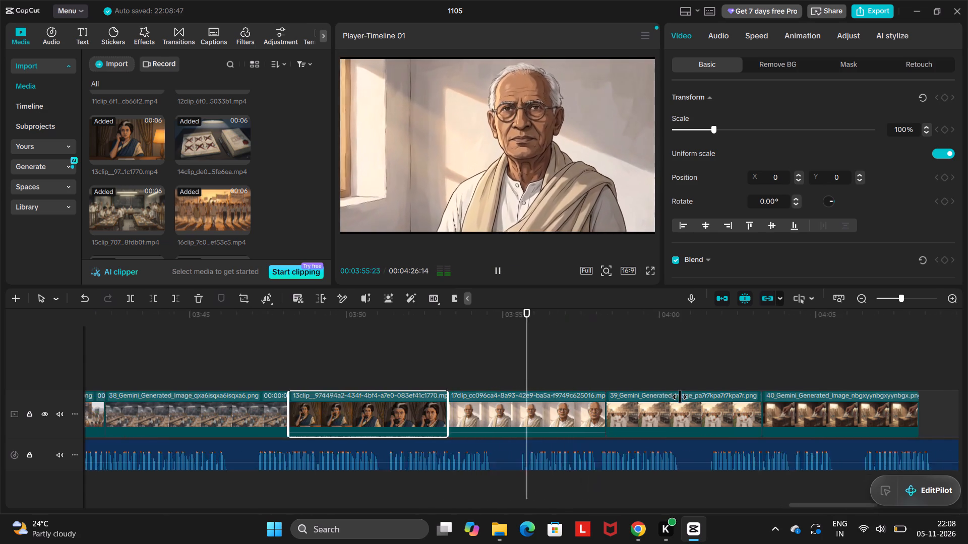
pyautogui.hscroll(-1, 680, 397)
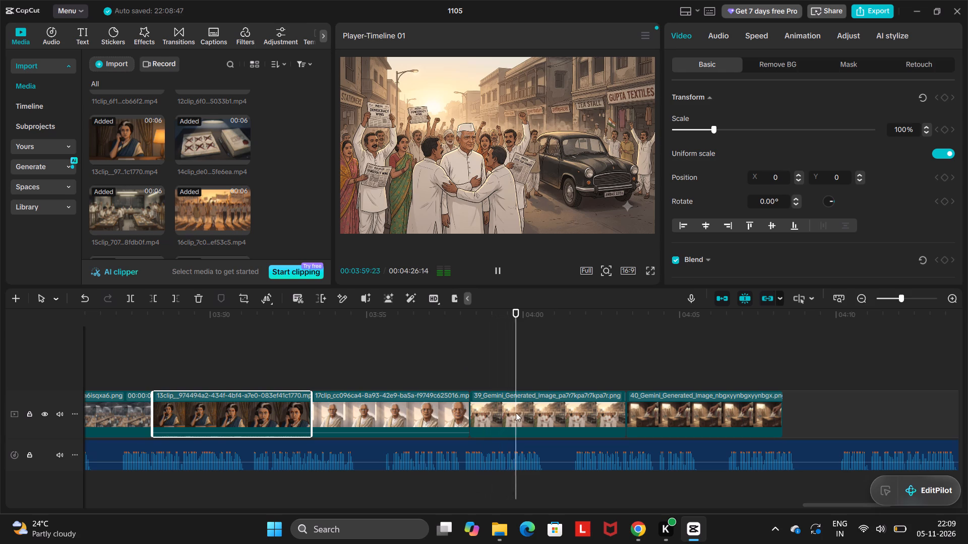
pyautogui.click(554, 407)
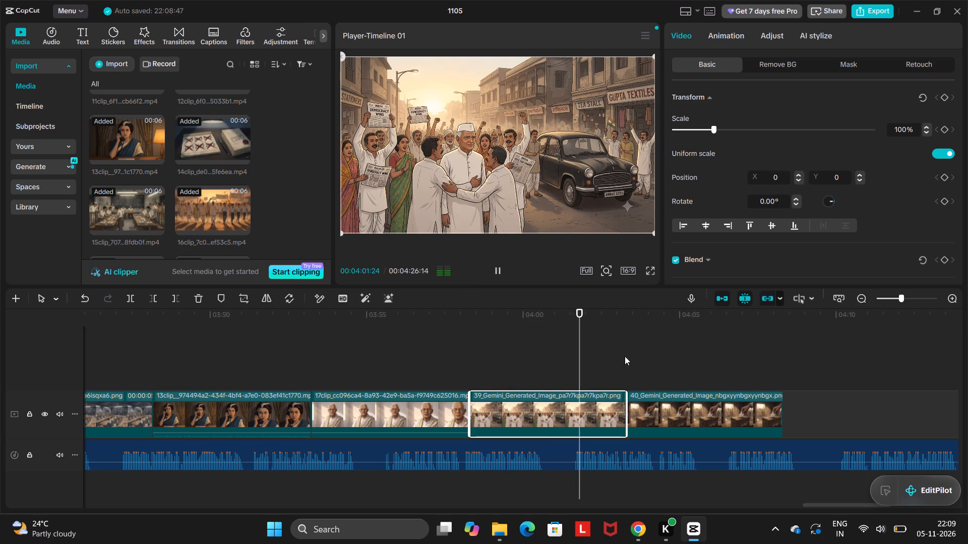
pyautogui.click(491, 325)
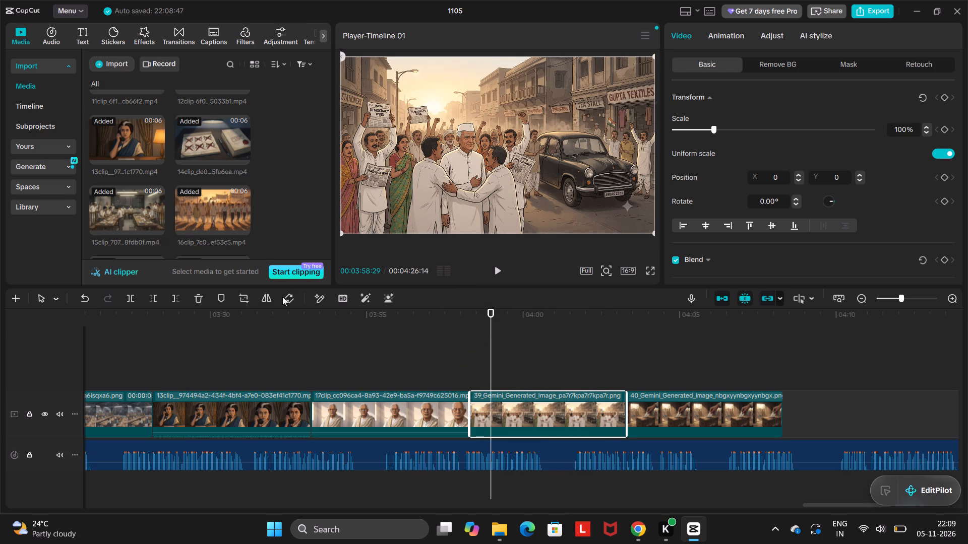
# Go to the start of image 39 at 00:03:58:09 and look through the imported clips and images for footage to reuse.
pyautogui.click(467, 382)
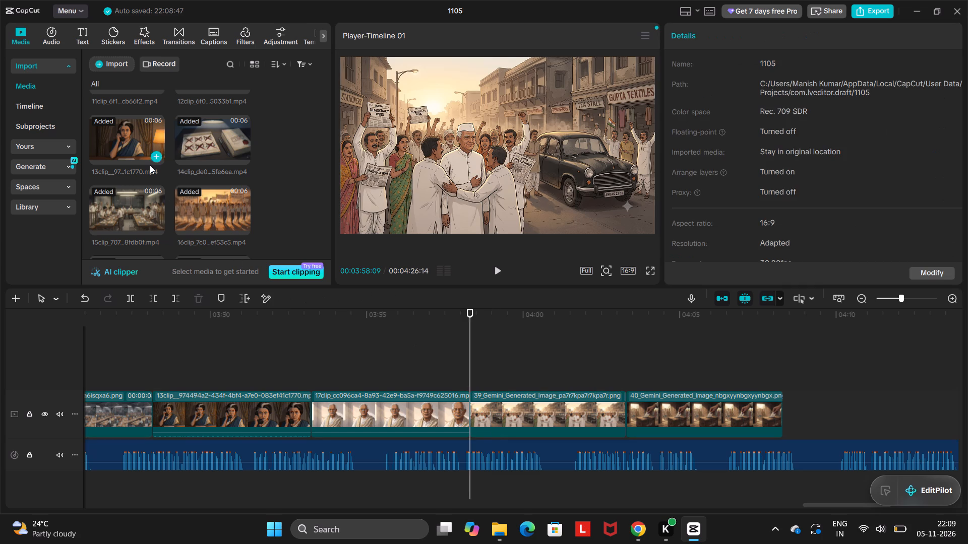
pyautogui.scroll(-1, 150, 165)
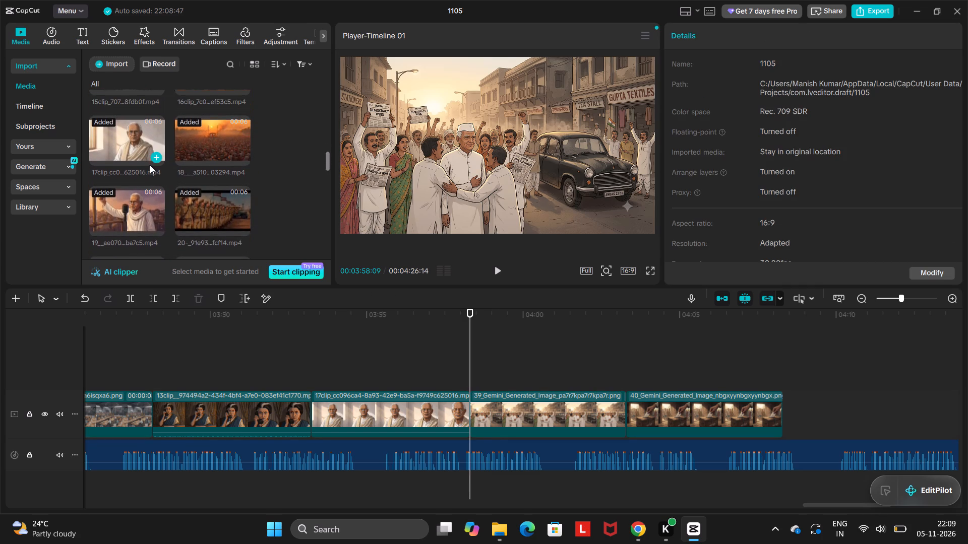
pyautogui.scroll(-1, 150, 165)
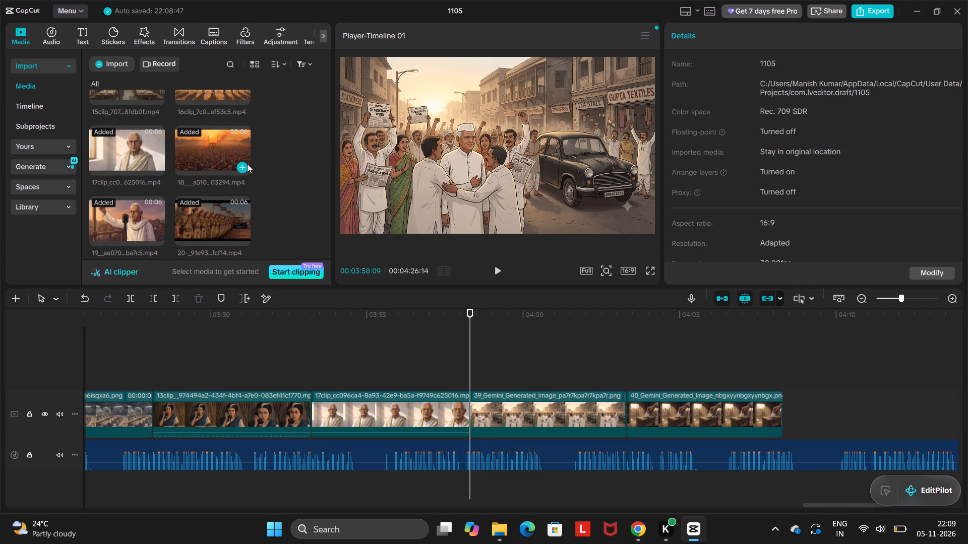
pyautogui.scroll(-1, 190, 193)
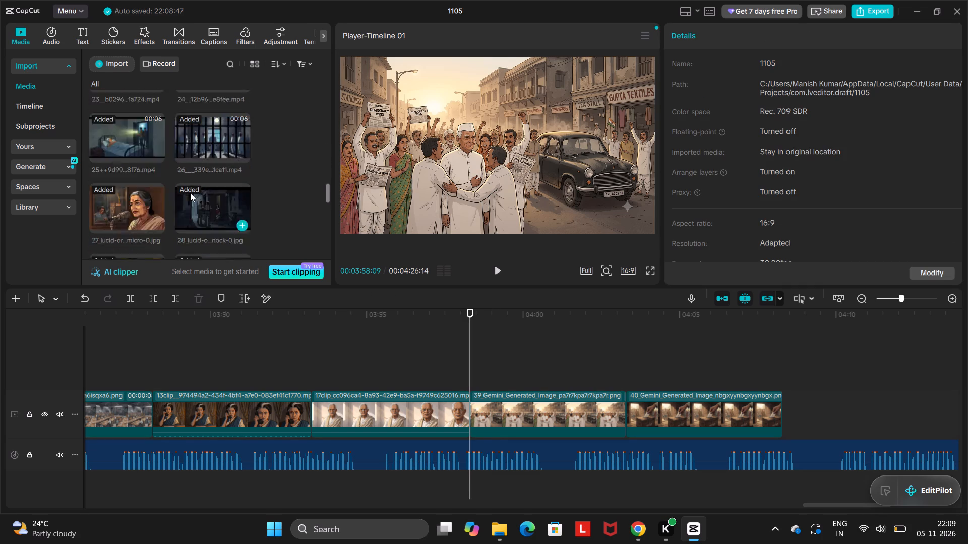
pyautogui.scroll(-2, 190, 193)
pyautogui.hscroll(1, 190, 193)
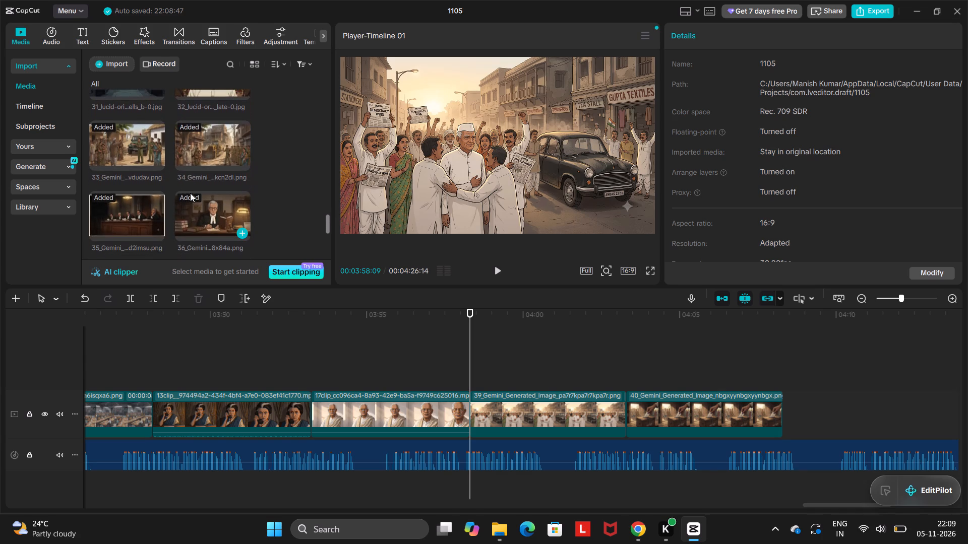
pyautogui.hscroll(1, 190, 193)
pyautogui.scroll(1, 190, 193)
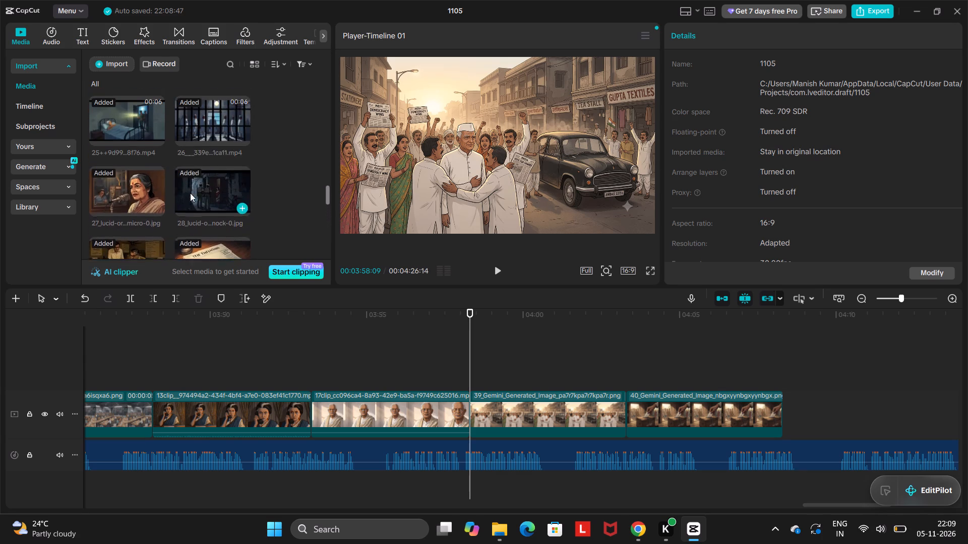
pyautogui.scroll(2, 190, 193)
pyautogui.hscroll(1, 190, 193)
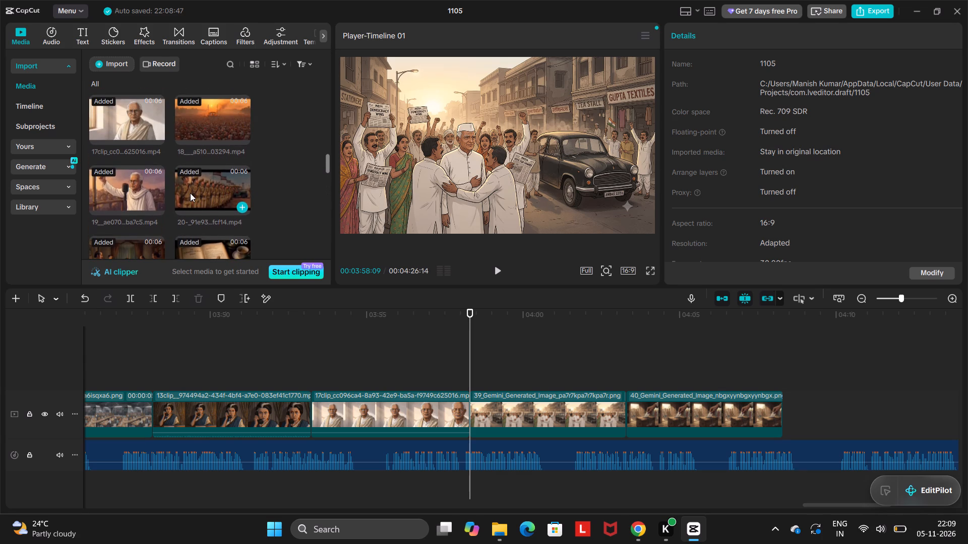
pyautogui.hscroll(1, 190, 193)
# Look back along the timeline to clips 18 to 22, view clip 22 at 00:01:50:28, and browse the earlier imported clips.
pyautogui.hscroll(5, 275, 341)
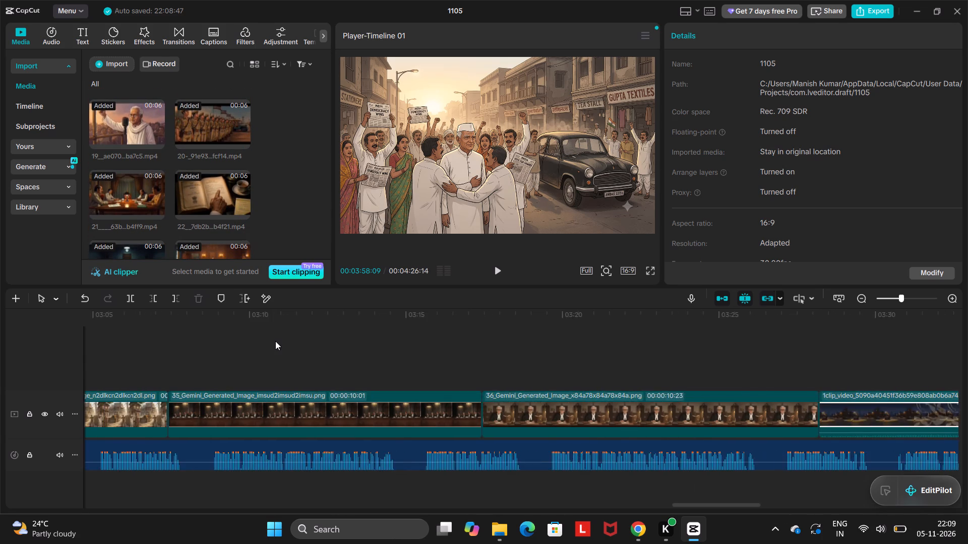
pyautogui.hscroll(6, 275, 341)
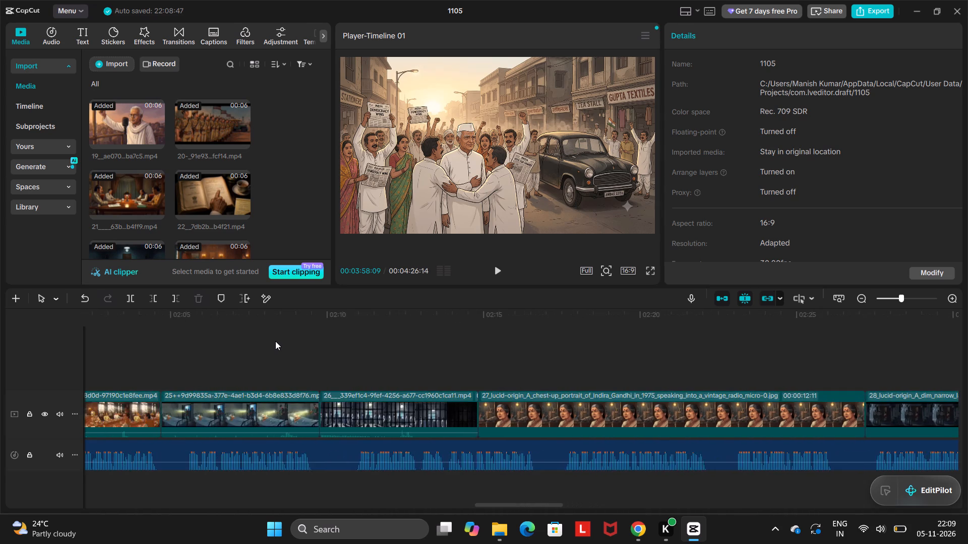
pyautogui.hscroll(3, 275, 341)
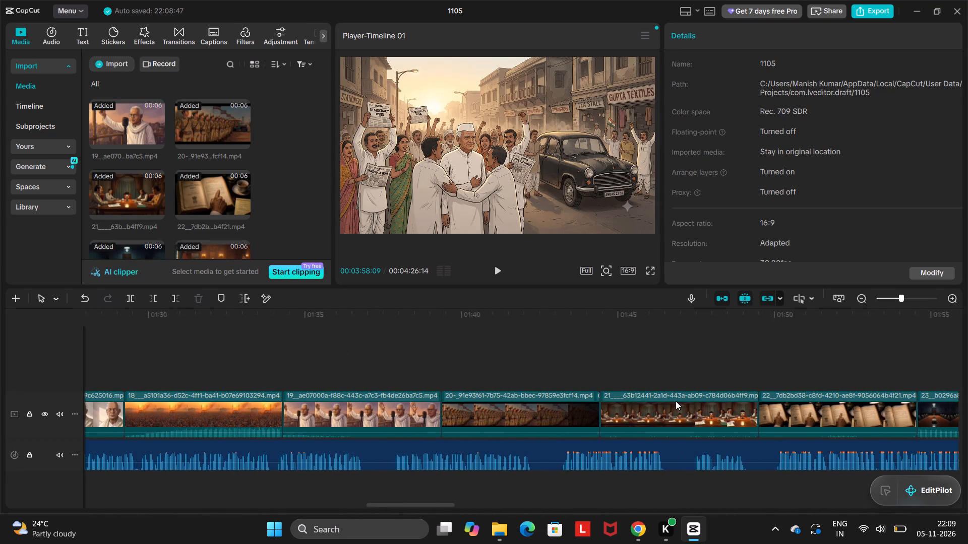
pyautogui.click(806, 364)
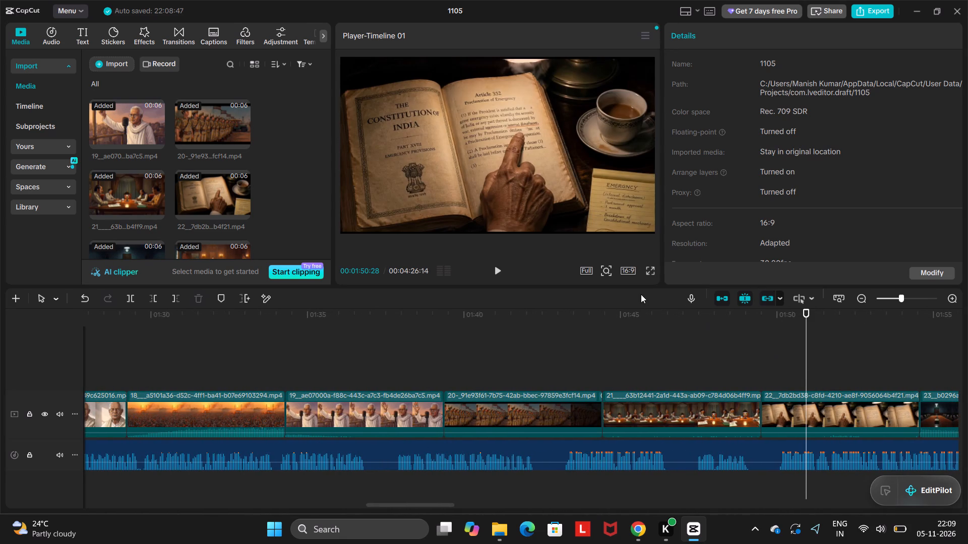
pyautogui.scroll(1, 208, 194)
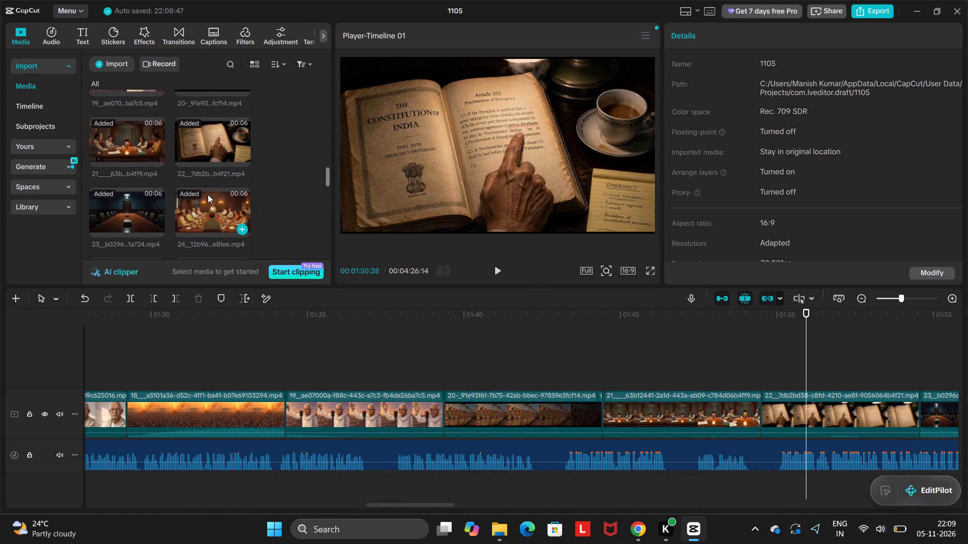
pyautogui.scroll(2, 208, 194)
pyautogui.scroll(-1, 208, 194)
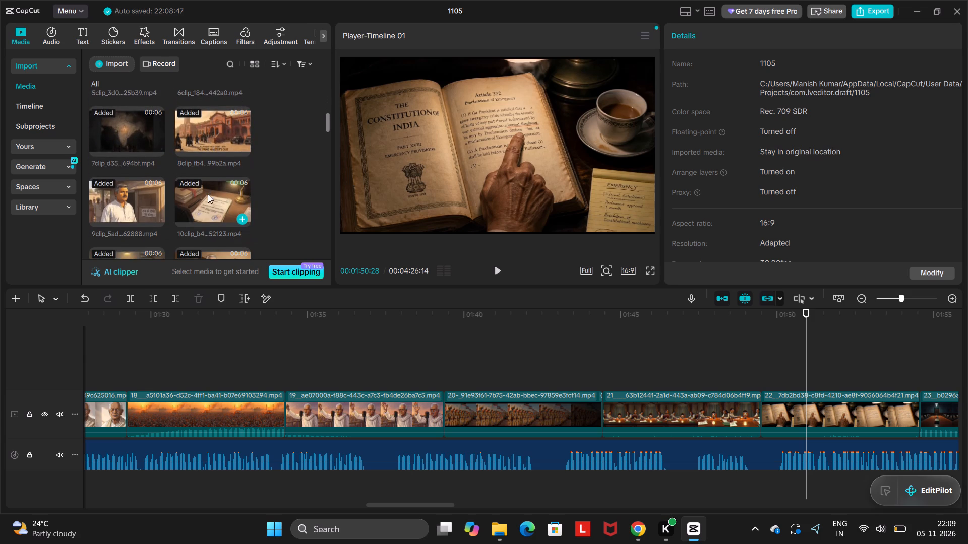
pyautogui.scroll(-1, 208, 194)
# Look back along the timeline to clips 8 to 13, preview clip 10 from 00:00:49:26, and browse the imported clips again.
pyautogui.hscroll(4, 261, 366)
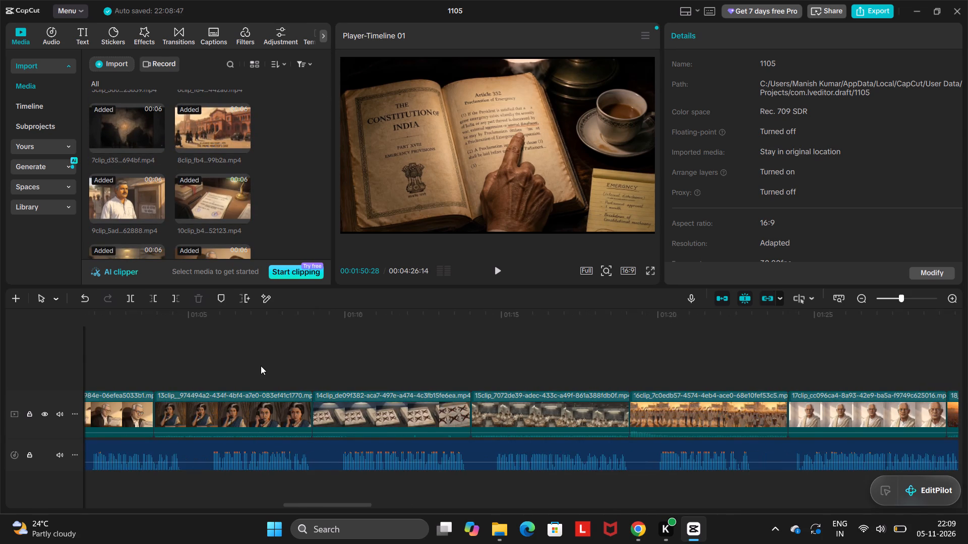
pyautogui.hscroll(4, 261, 366)
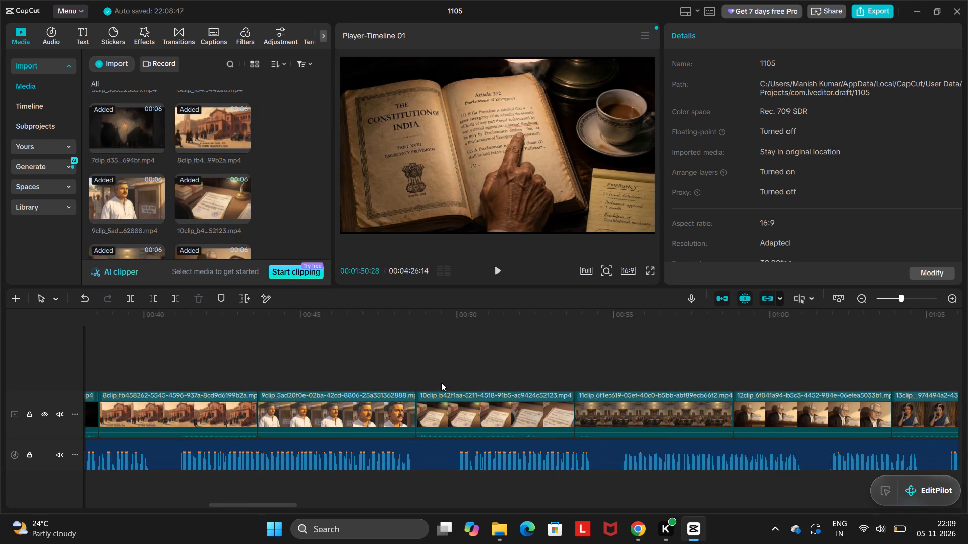
pyautogui.click(453, 382)
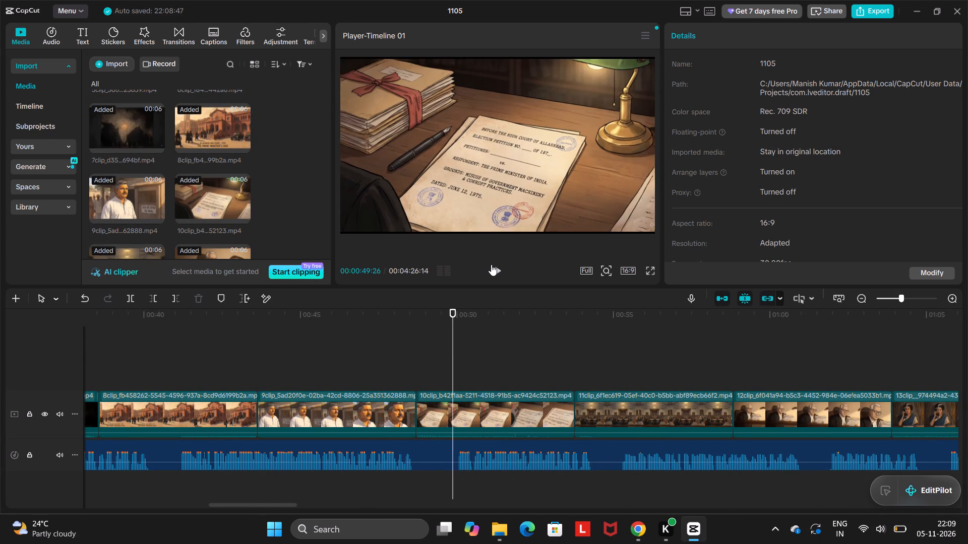
pyautogui.click(499, 268)
pyautogui.click(499, 268)
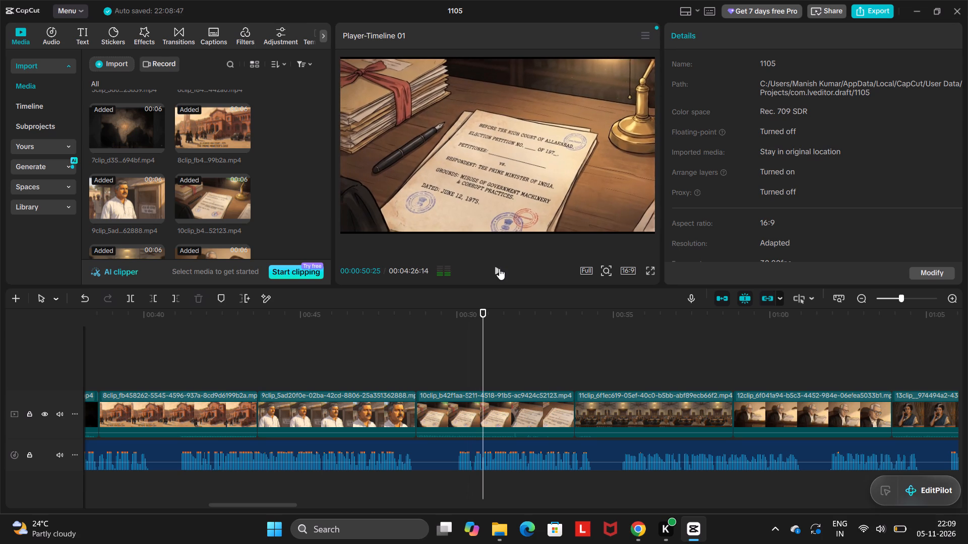
pyautogui.scroll(1, 176, 194)
pyautogui.scroll(-1, 176, 194)
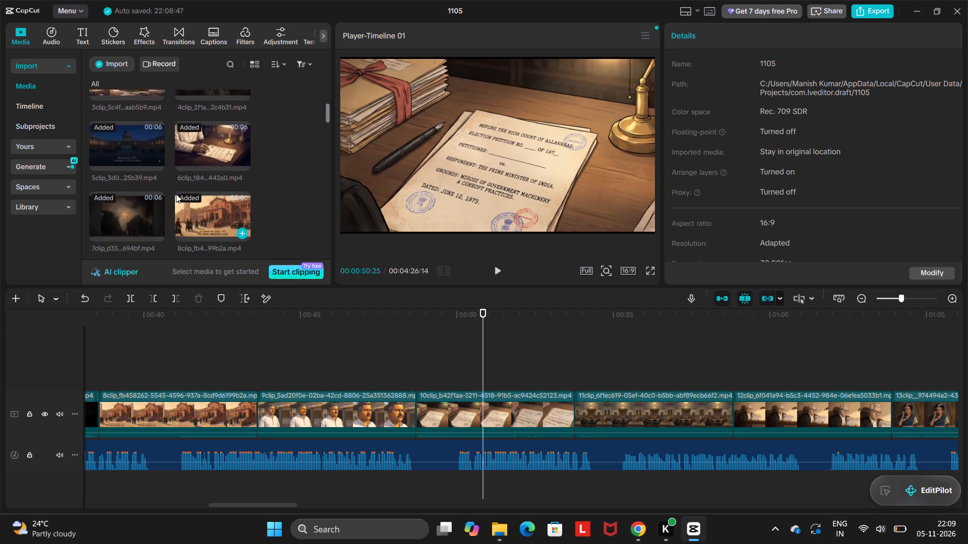
pyautogui.scroll(-3, 176, 194)
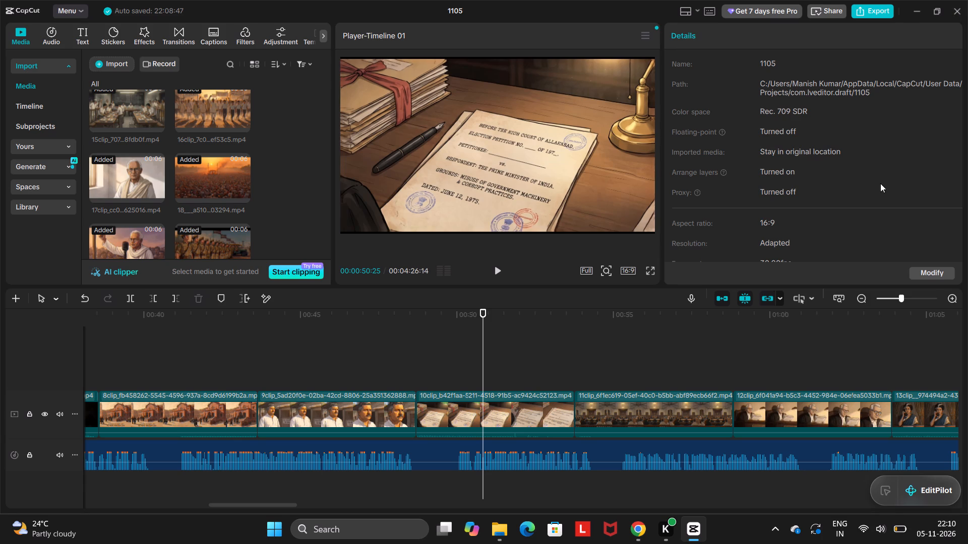
# Go to the end of image 40 on the timeline at 00:04:08:09, where the voiceover continues without footage.
pyautogui.hscroll(-18, 856, 388)
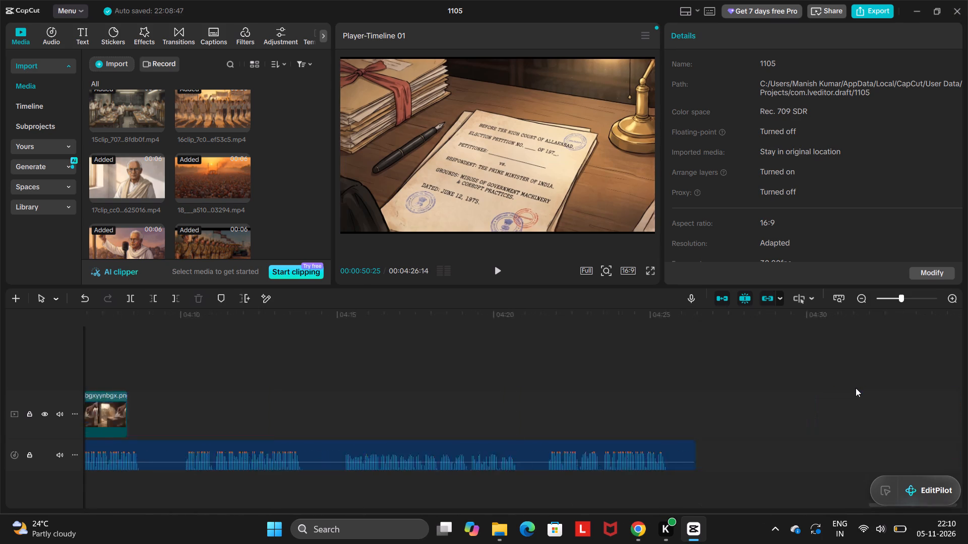
pyautogui.hscroll(-1, 856, 388)
pyautogui.hscroll(1, 856, 388)
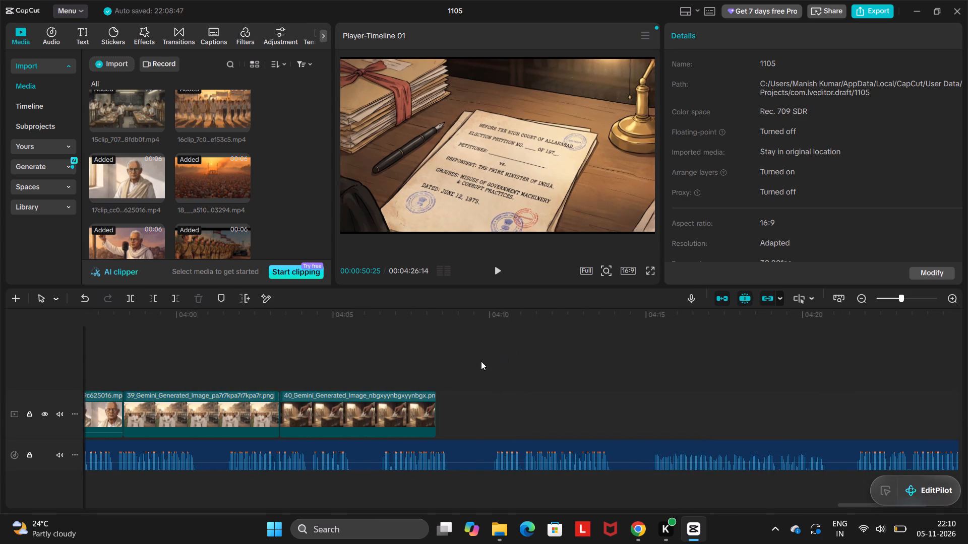
pyautogui.click(475, 364)
pyautogui.click(434, 364)
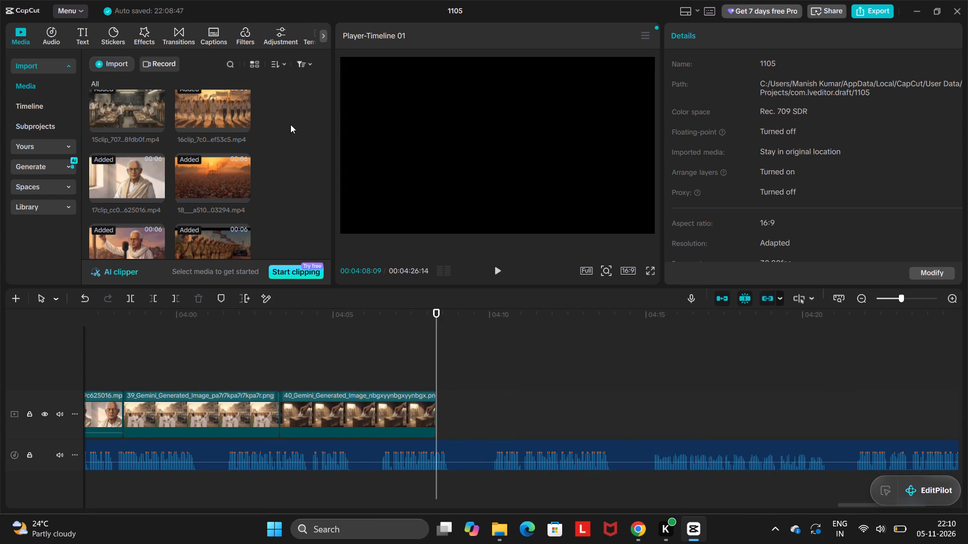
# Look over the timeline from clips 1 to 8 through images 31 to 36 and the voiceover's uncovered end section.
pyautogui.hscroll(1, 333, 202)
pyautogui.scroll(1, 333, 202)
pyautogui.hscroll(1, 644, 387)
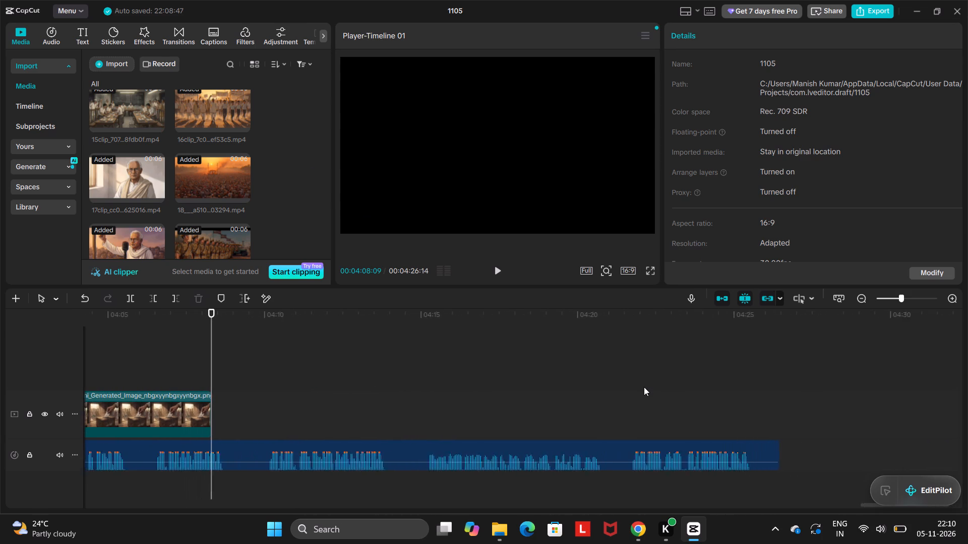
pyautogui.hscroll(1, 644, 387)
pyautogui.hscroll(20, 644, 387)
pyautogui.hscroll(3, 644, 387)
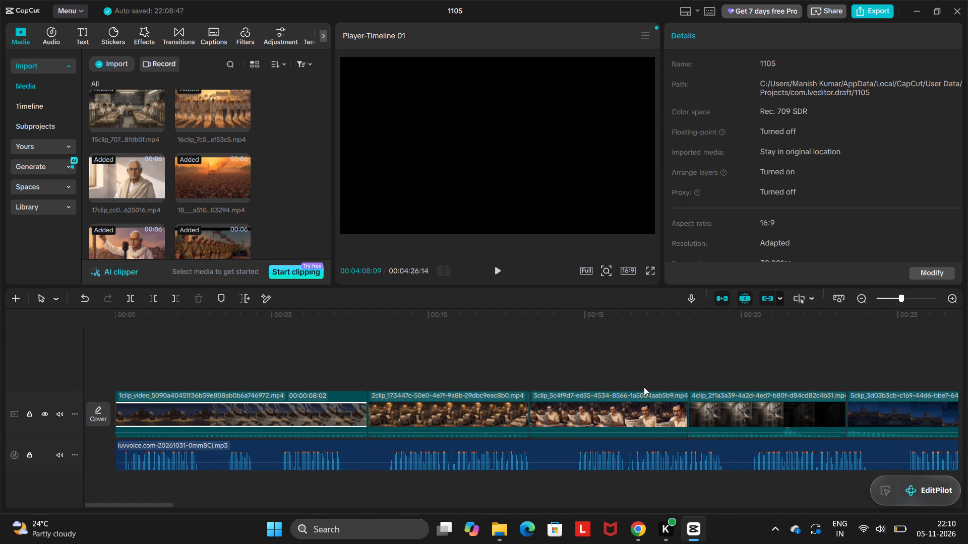
pyautogui.hscroll(7, 644, 387)
pyautogui.hscroll(-20, 644, 387)
pyautogui.hscroll(-6, 644, 387)
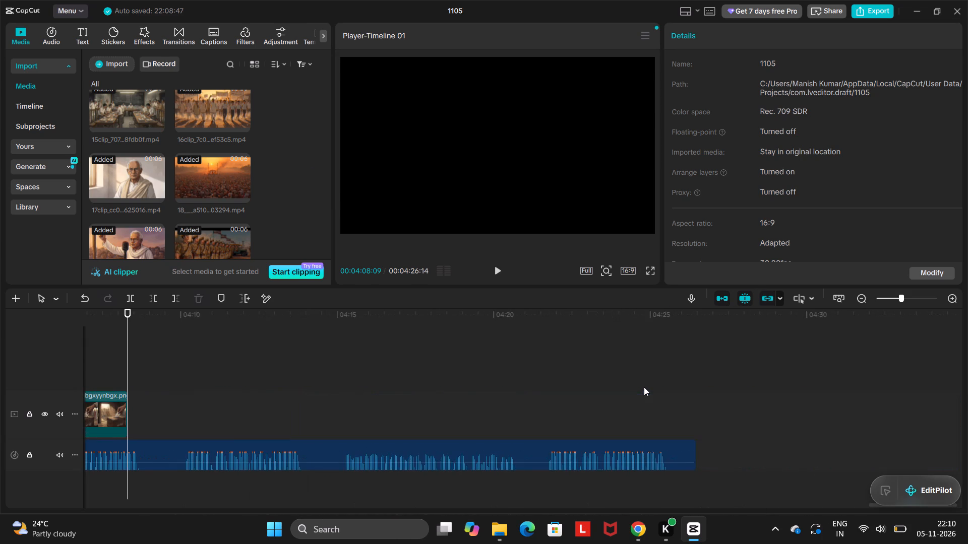
pyautogui.hscroll(7, 644, 387)
pyautogui.hscroll(-1, 644, 387)
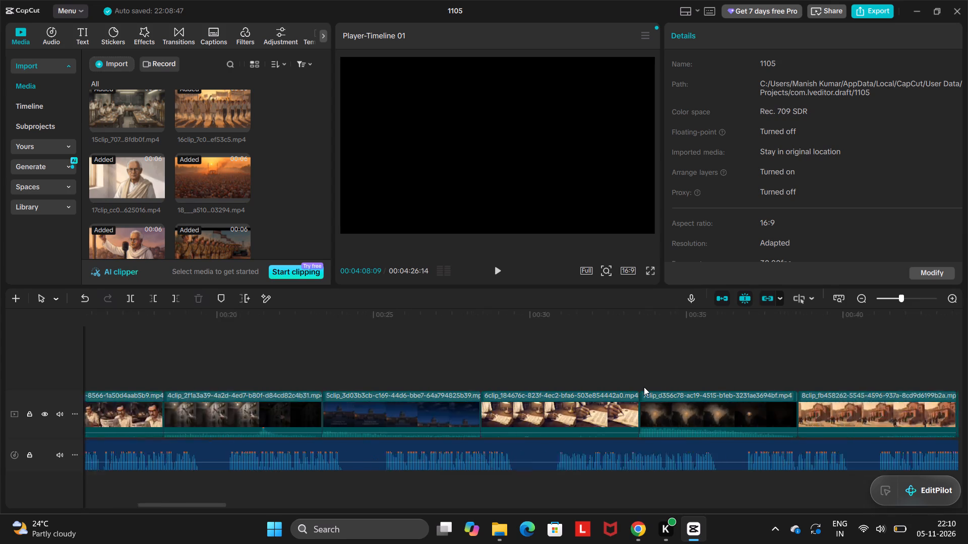
pyautogui.hscroll(-10, 644, 387)
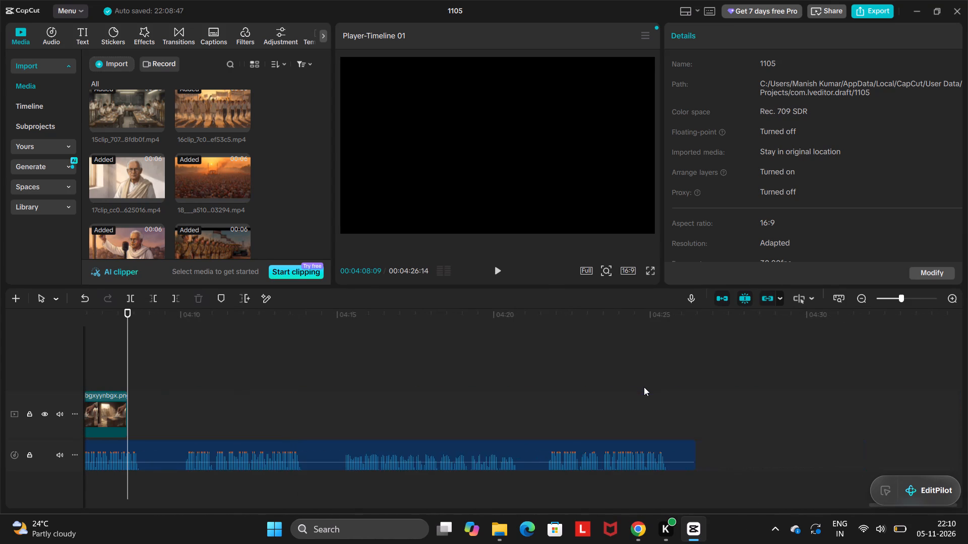
pyautogui.hscroll(-1, 644, 387)
pyautogui.hscroll(7, 644, 387)
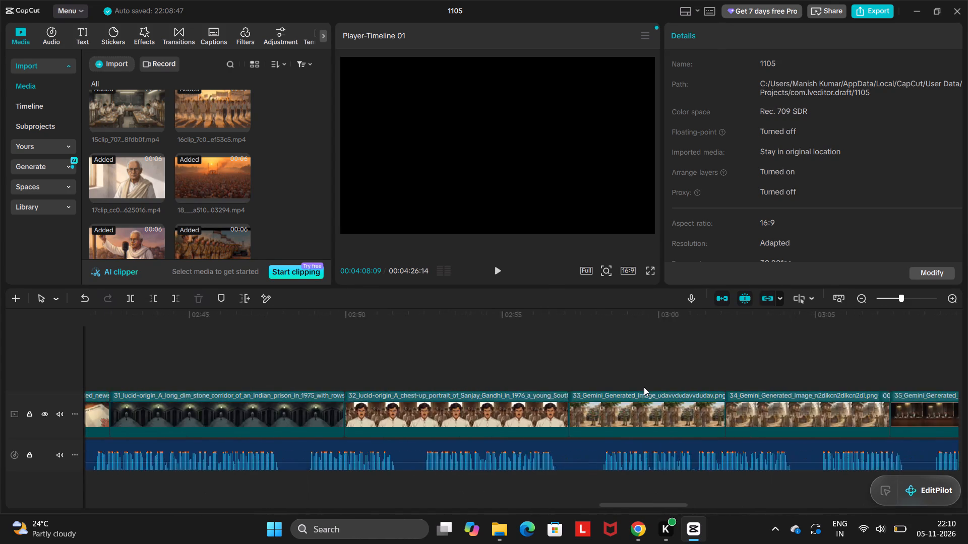
pyautogui.hscroll(-2, 551, 394)
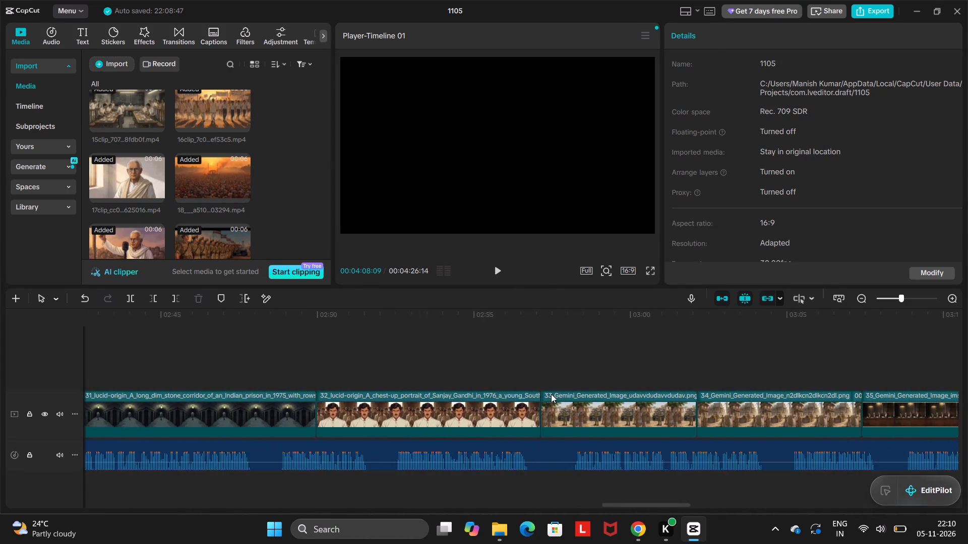
pyautogui.hscroll(-1, 551, 394)
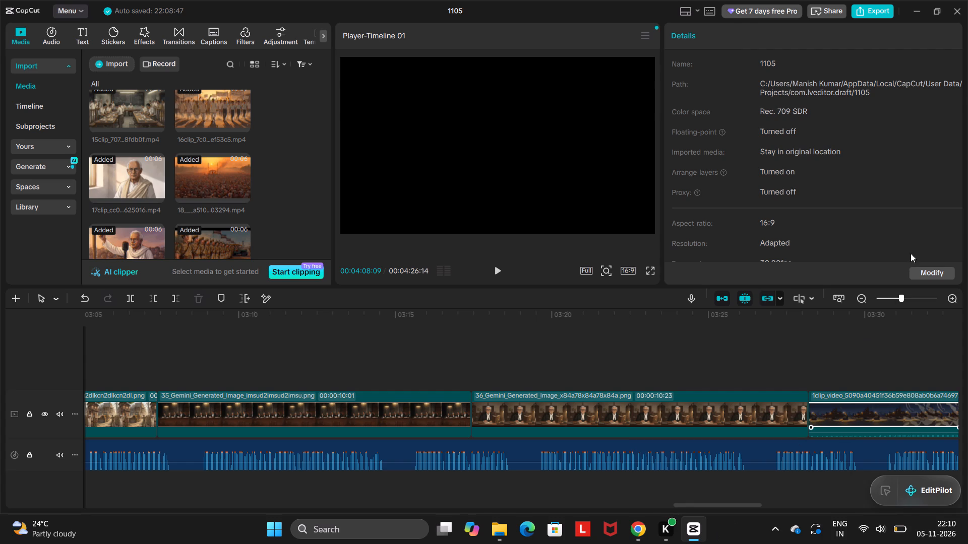
# Minimize CapCut and close the Chrome window with the YouTube editing tutorial.
pyautogui.click(915, 6)
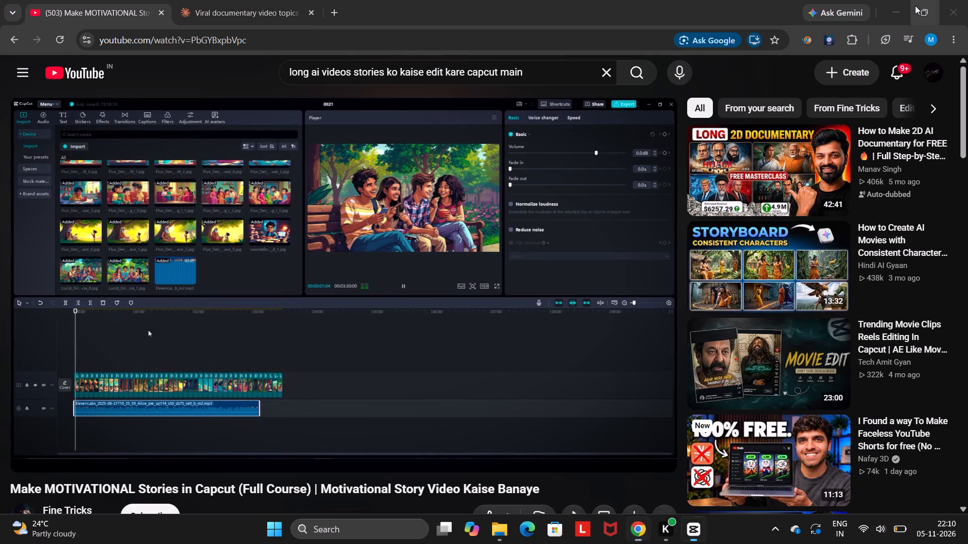
pyautogui.click(958, 10)
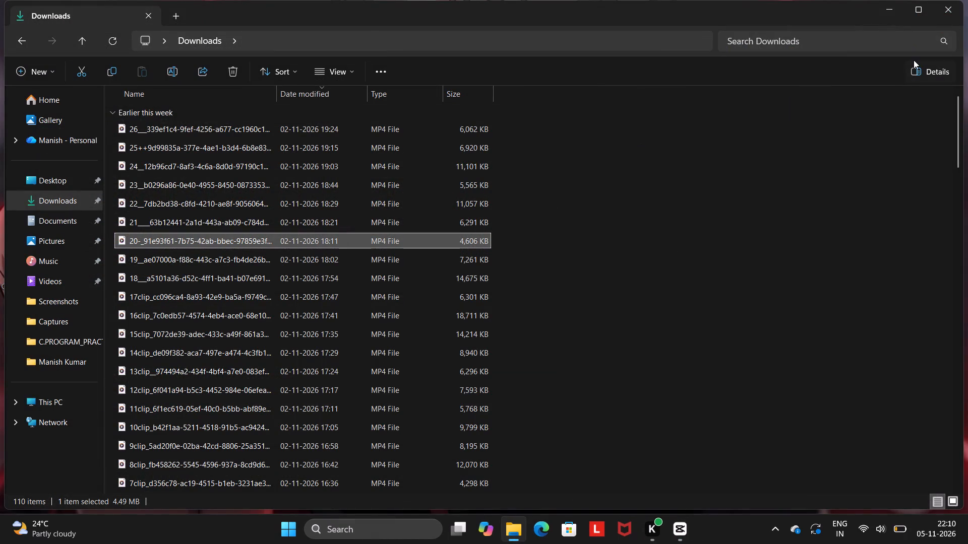